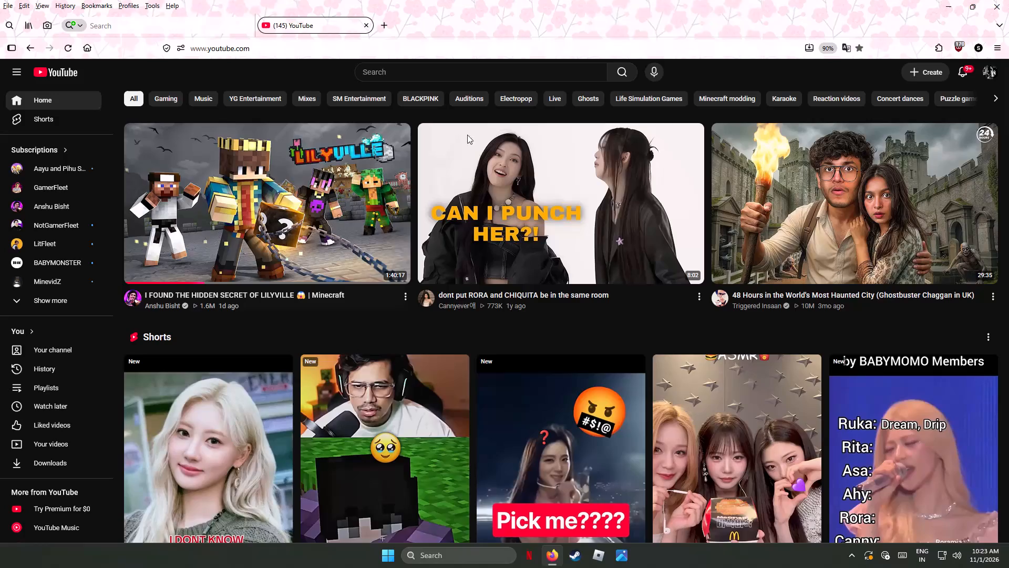
# Close the Firefox window showing the YouTube home page.
pyautogui.click(1000, 8)
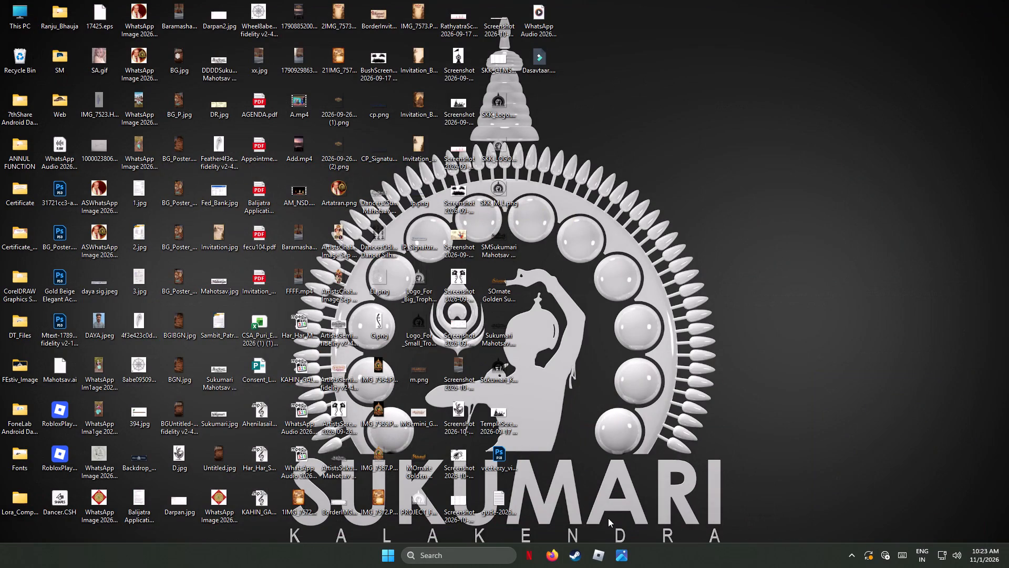
# Start a Windows search from the desktop with the letter "w".
pyautogui.click(465, 556)
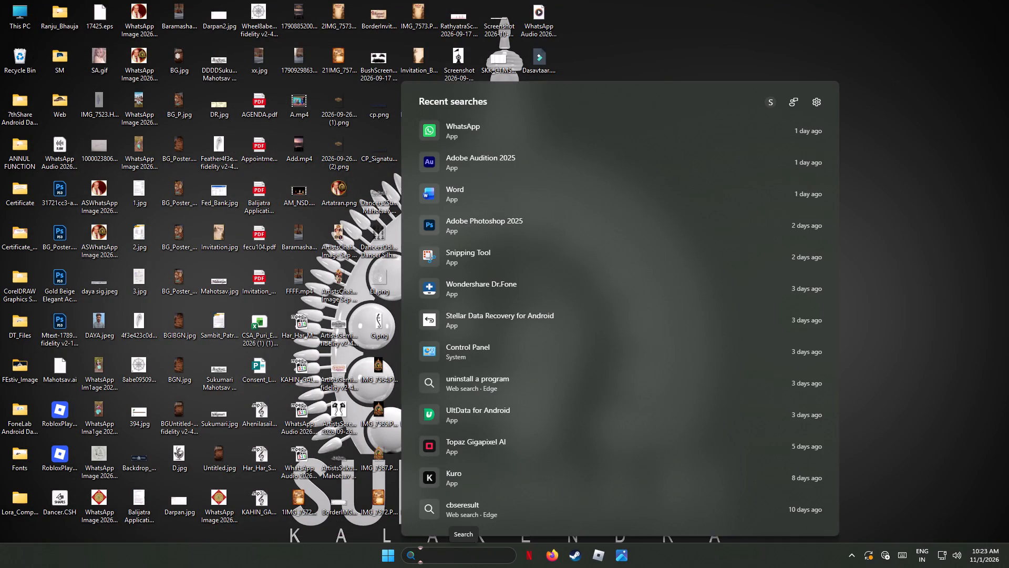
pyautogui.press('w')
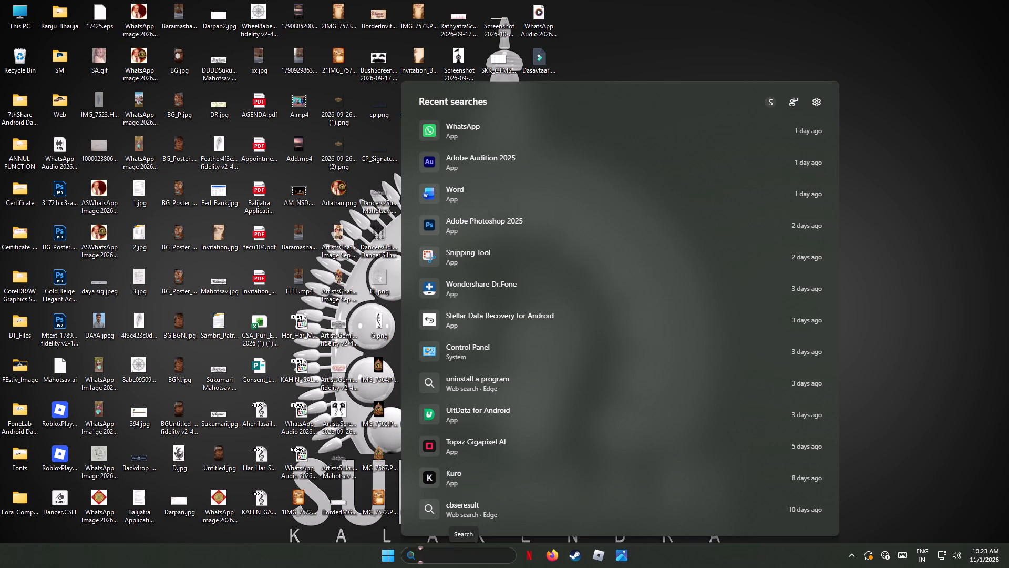
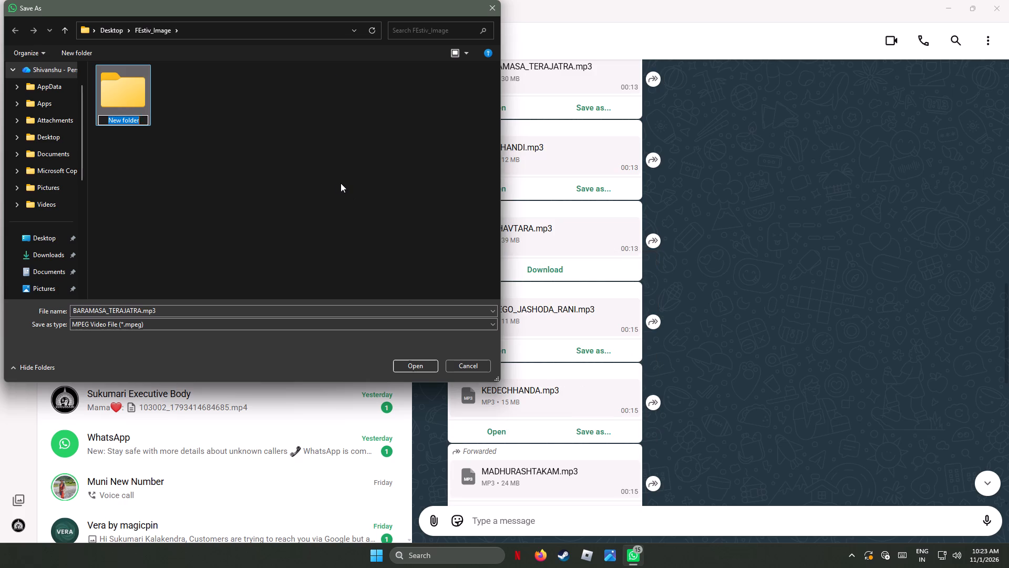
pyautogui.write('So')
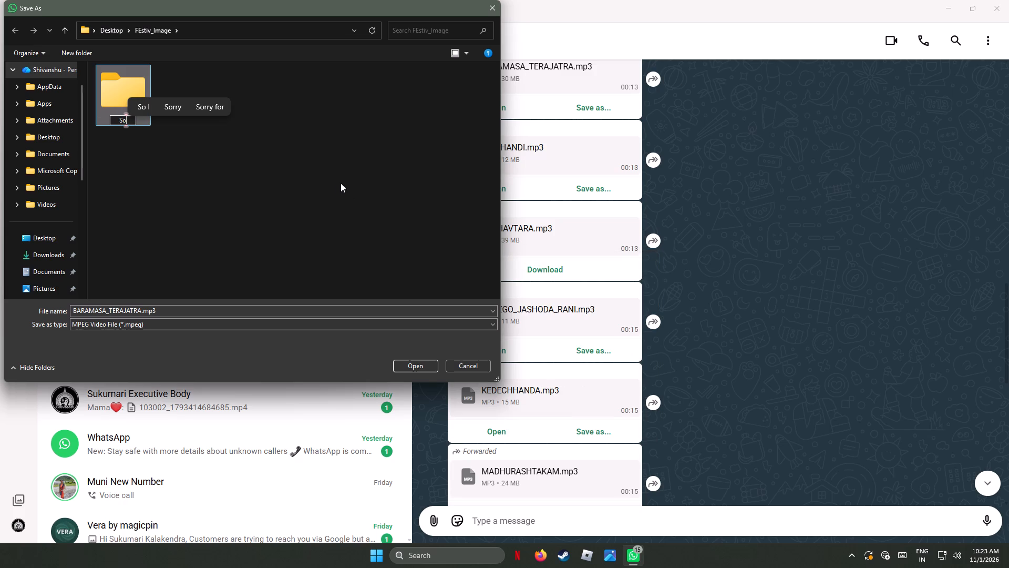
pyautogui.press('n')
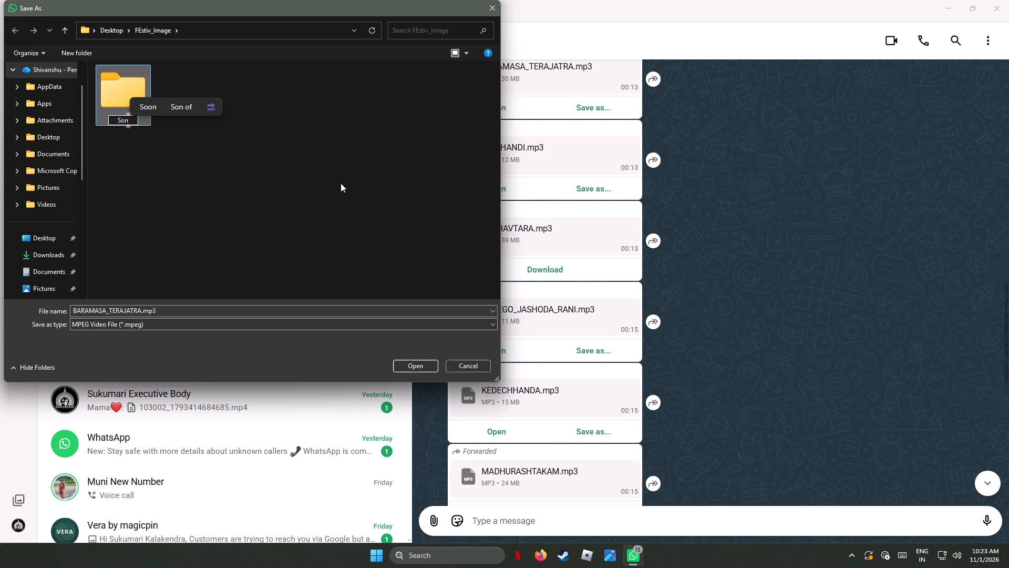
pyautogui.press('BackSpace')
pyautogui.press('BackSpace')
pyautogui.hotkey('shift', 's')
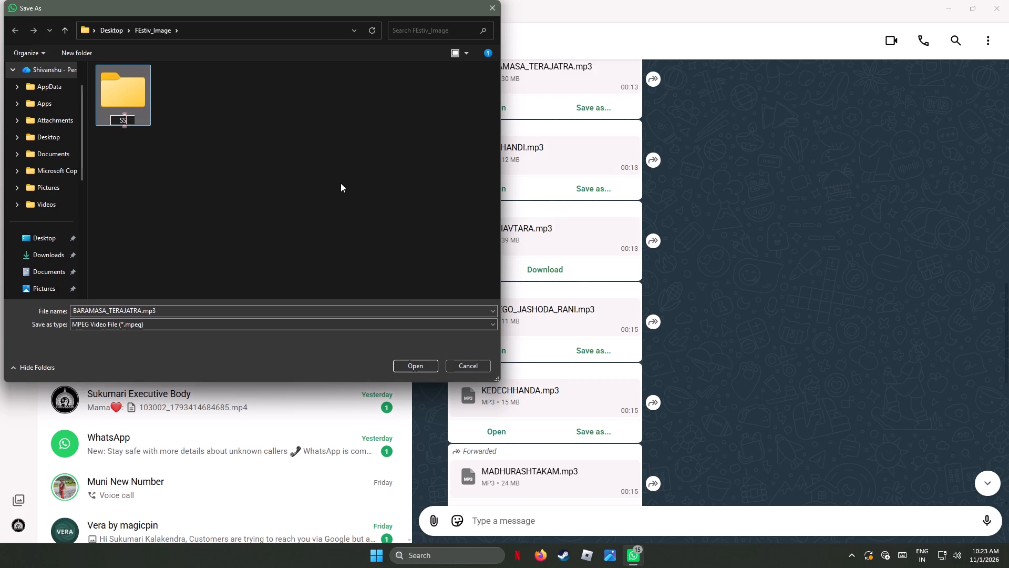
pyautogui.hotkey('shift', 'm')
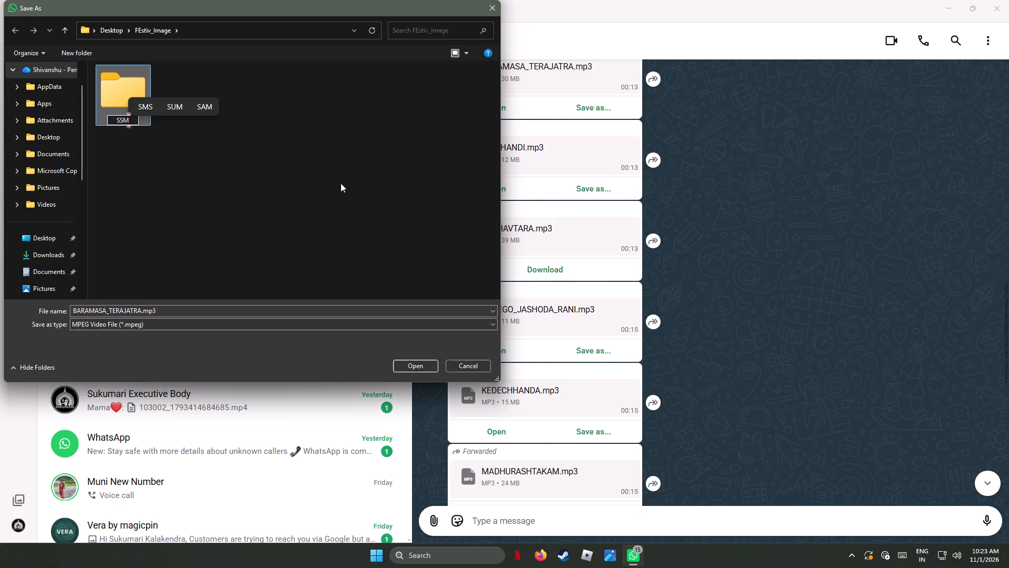
# Go up from the FEstiv_Image folder to the Desktop location in the Save As dialog.
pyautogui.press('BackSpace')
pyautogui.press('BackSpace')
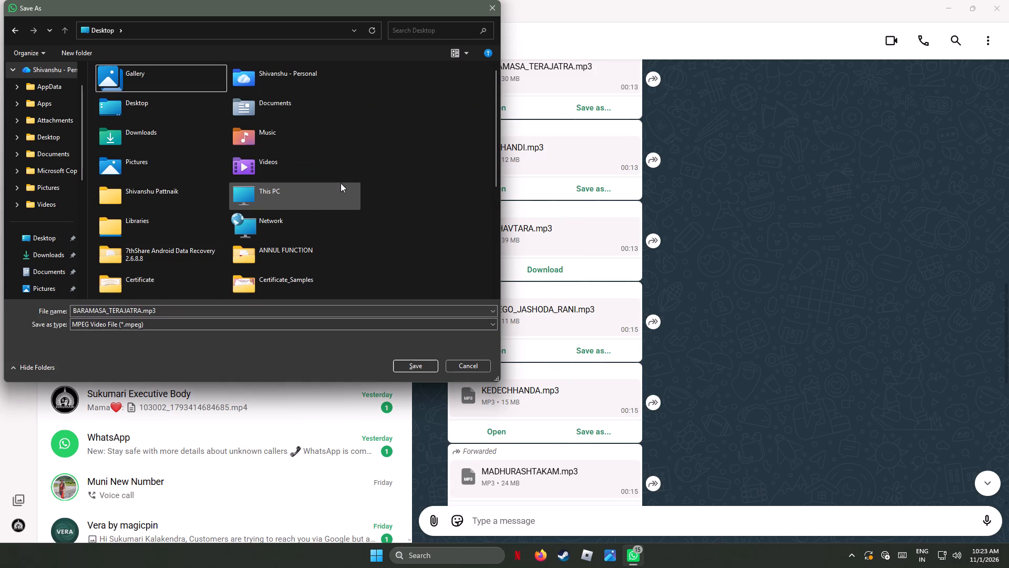
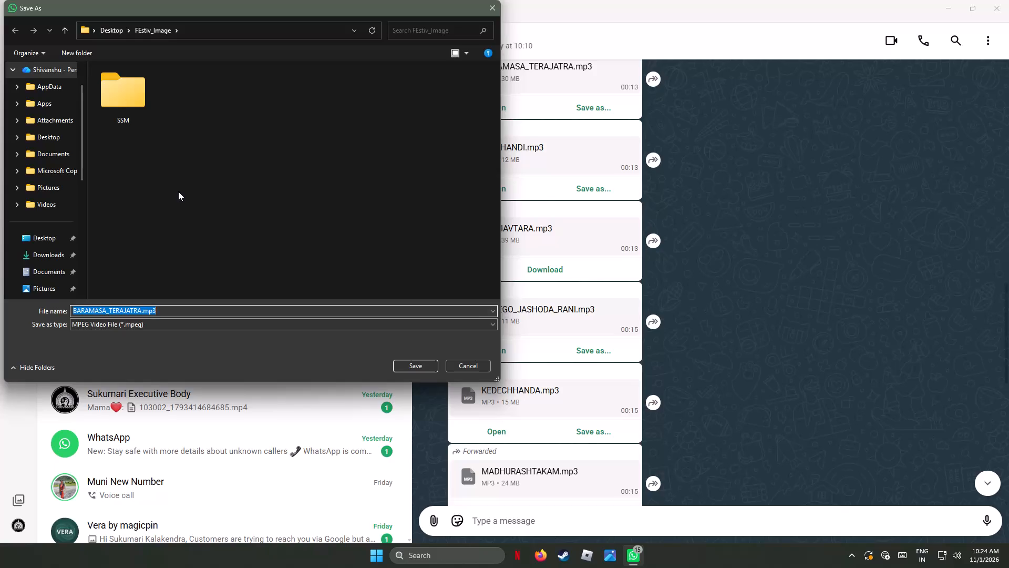
# Open the SSM folder inside FEstiv_Image as the save location for BARAMASA_TERAJATRA.mp3.
pyautogui.doubleClick(119, 89)
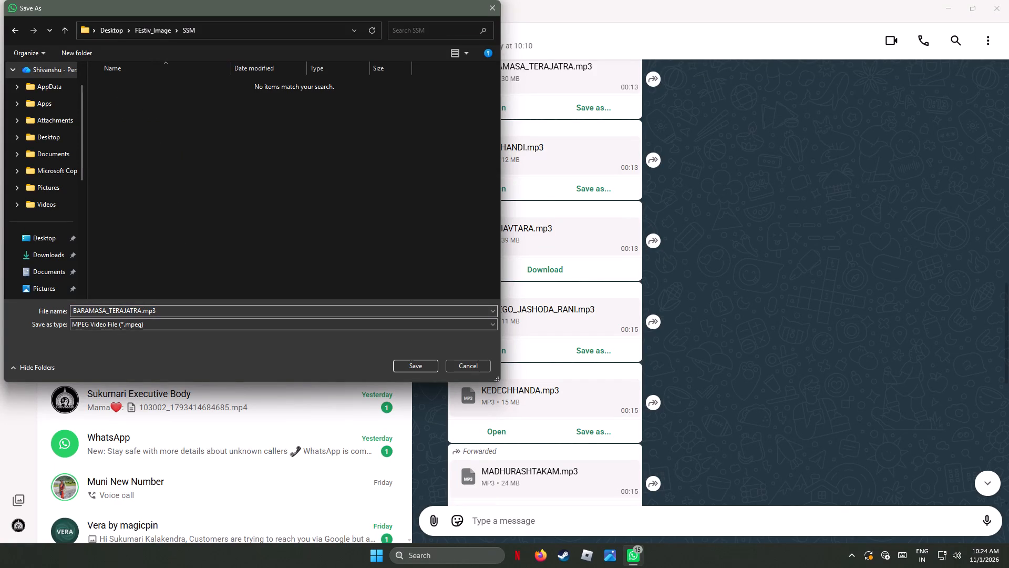
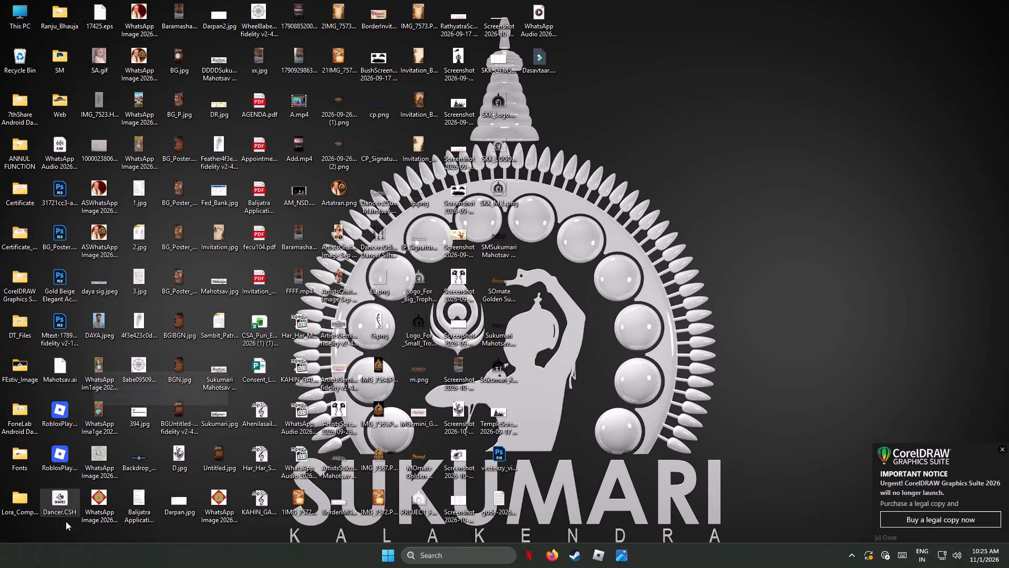
# Open the SSM folder inside the desktop's FEstiv_Image folder and move its window aside to uncover the desktop files.
pyautogui.doubleClick(18, 370)
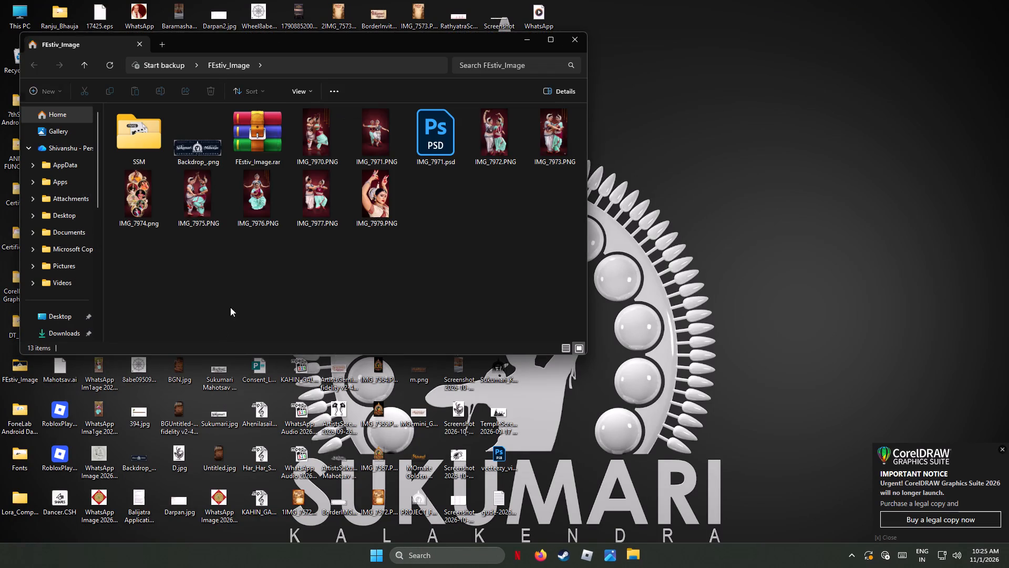
pyautogui.moveTo(361, 40); pyautogui.dragTo(690, 116)
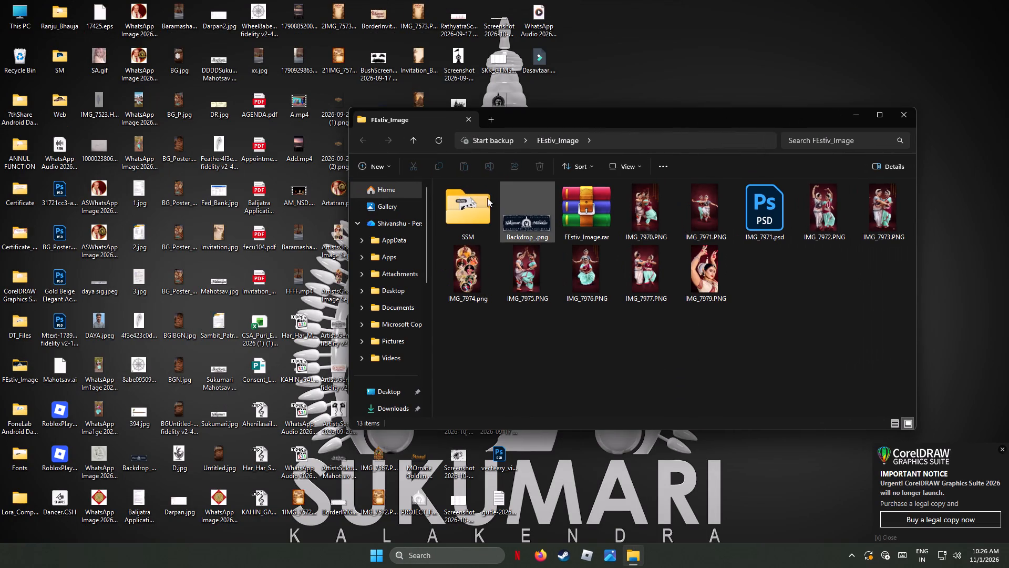
pyautogui.doubleClick(475, 200)
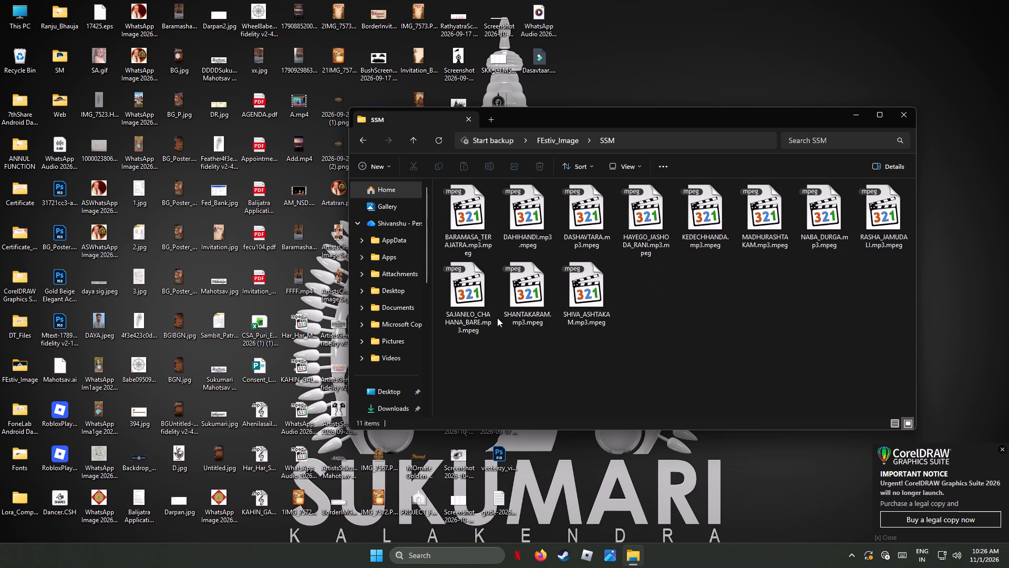
pyautogui.rightClick(462, 212)
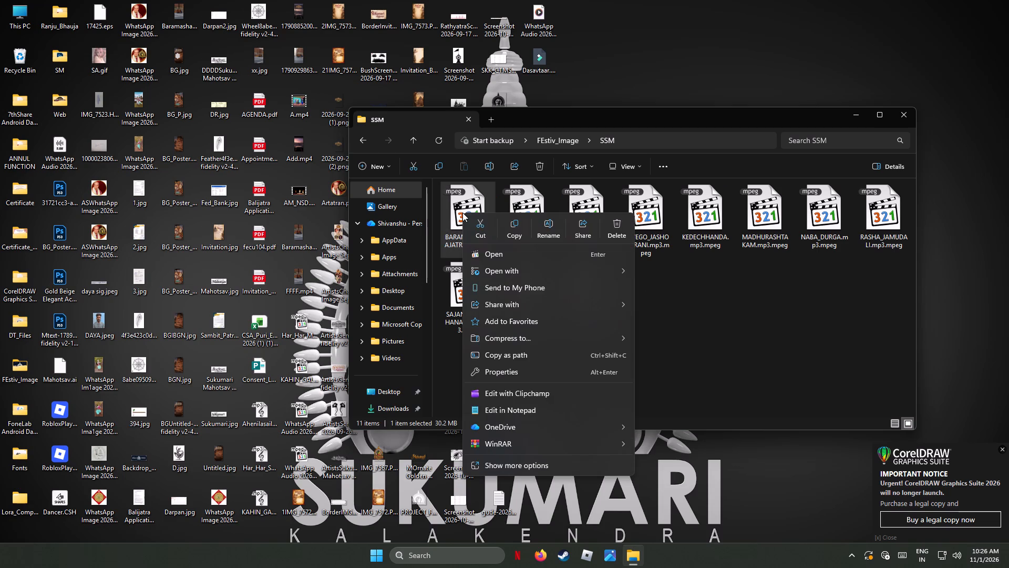
pyautogui.click(706, 311)
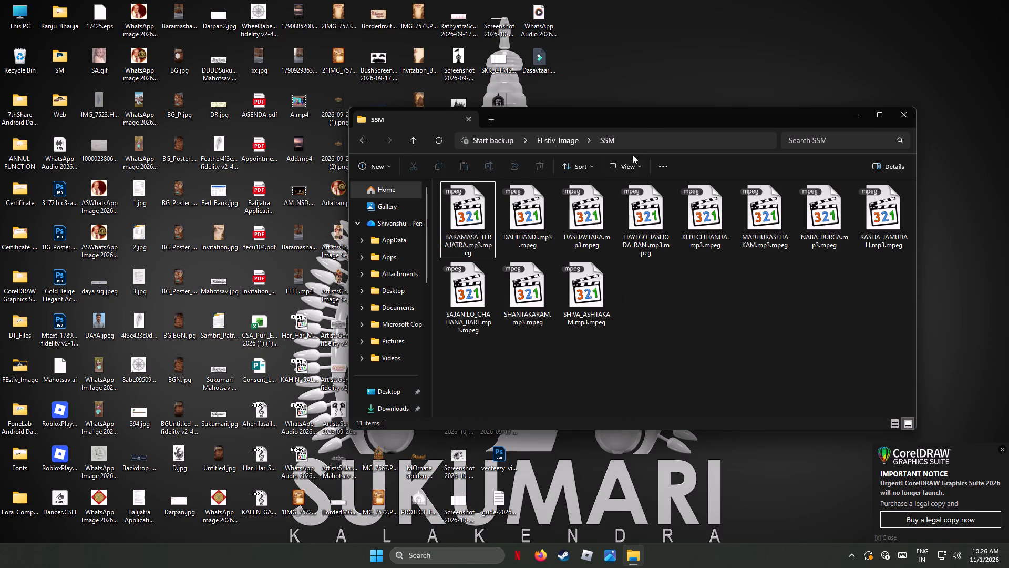
pyautogui.moveTo(645, 121); pyautogui.dragTo(843, 117)
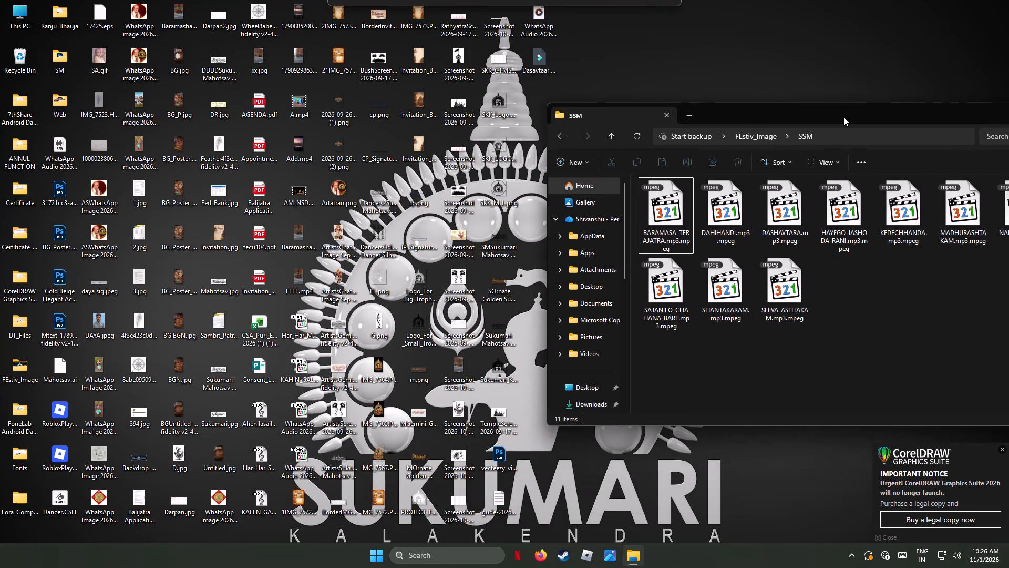
pyautogui.moveTo(843, 117); pyautogui.dragTo(843, 116)
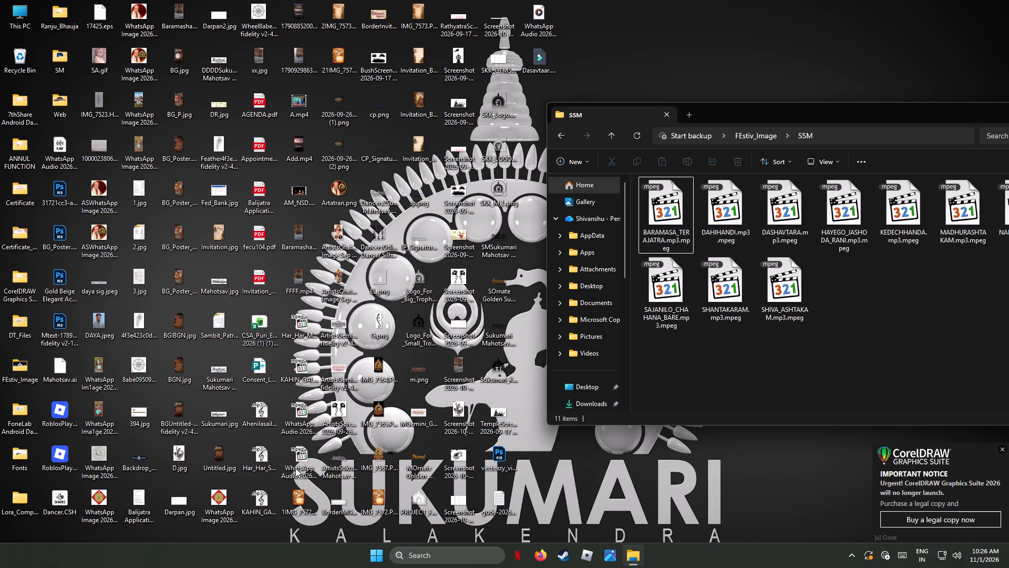
# Check the names of the Har_Har_Sankar and KAHIN_GALE_MURALI_PHOONKA mp3 files on the desktop.
pyautogui.click(264, 459)
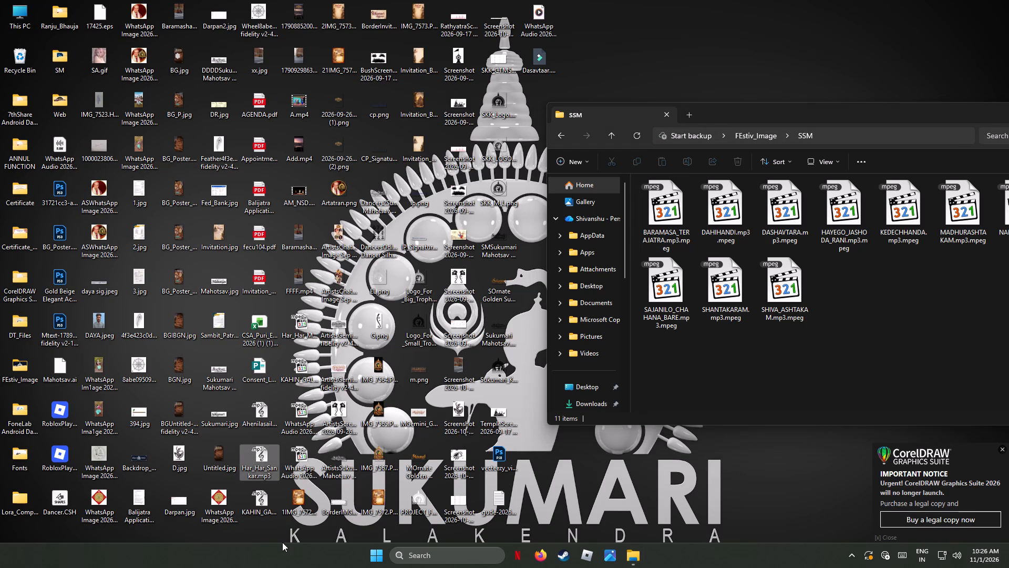
pyautogui.click(261, 498)
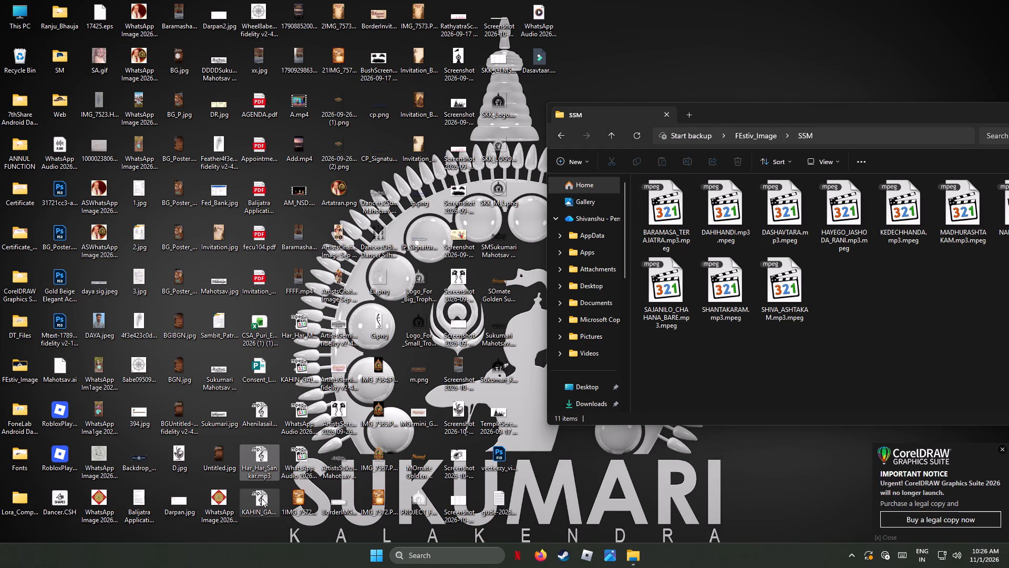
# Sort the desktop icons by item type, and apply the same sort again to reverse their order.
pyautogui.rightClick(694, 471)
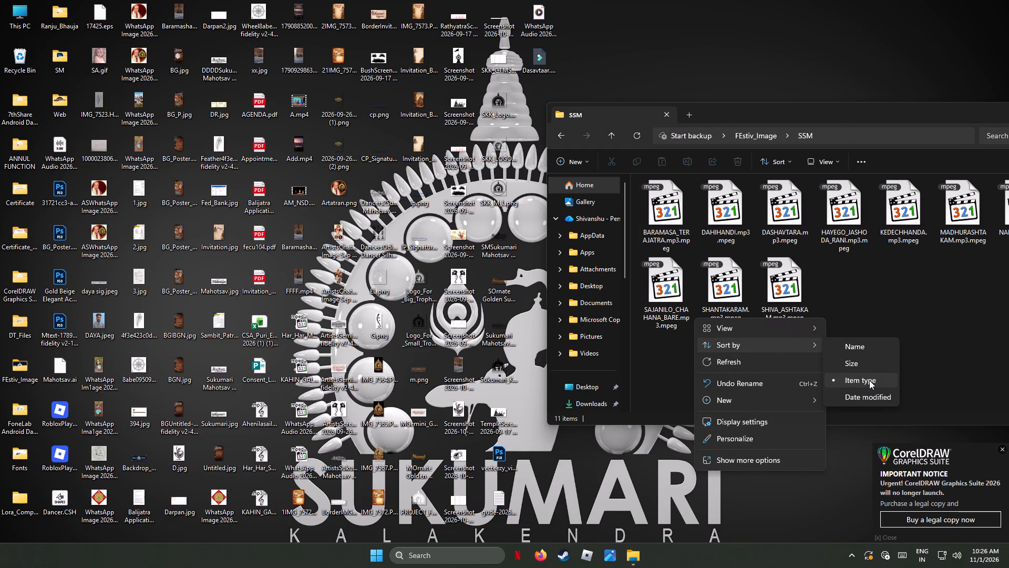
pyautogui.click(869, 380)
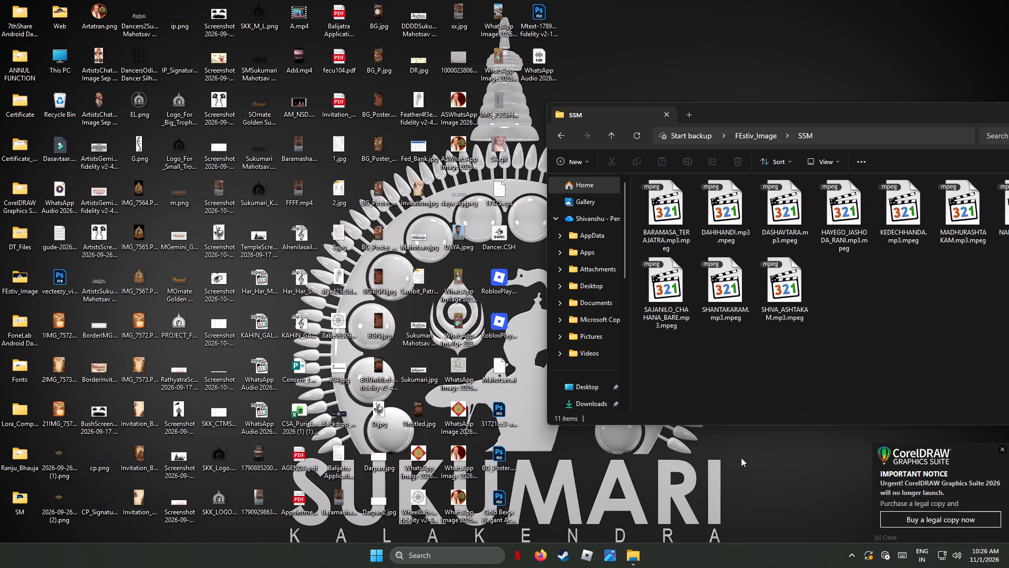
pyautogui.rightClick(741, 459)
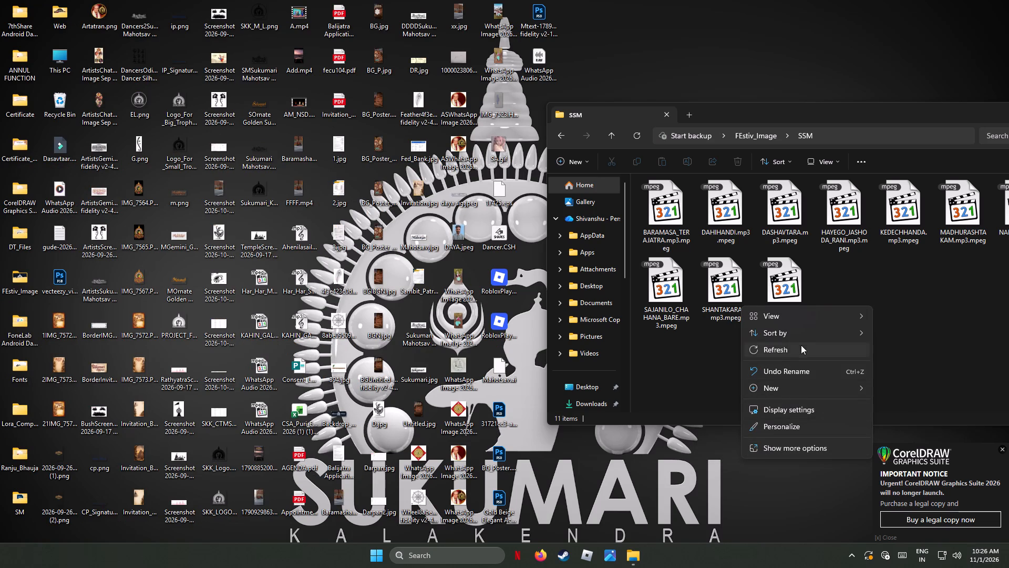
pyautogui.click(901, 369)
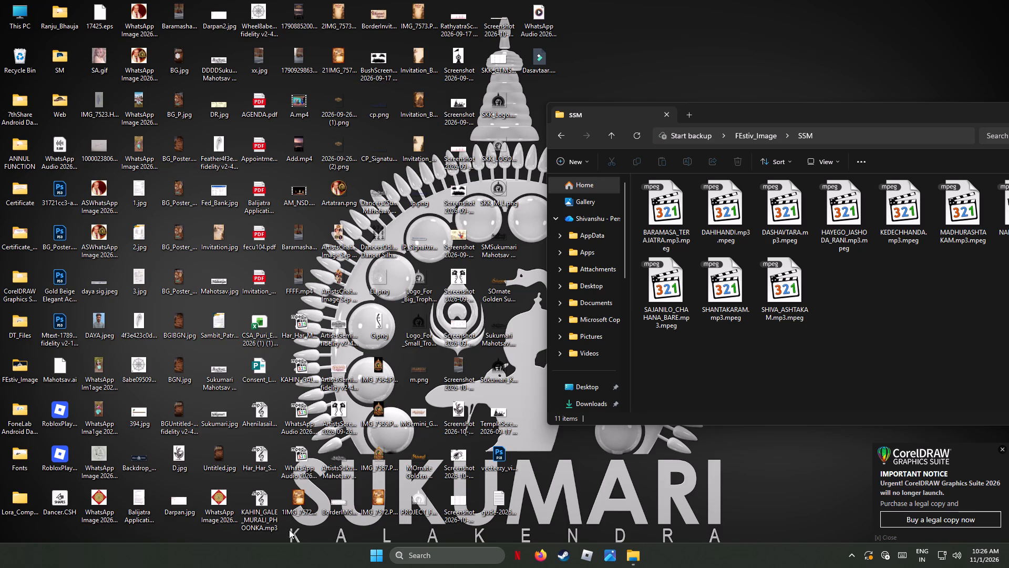
# Open the desktop's DT_Files folder and look through its contents, including the mp3 audio files.
pyautogui.click(265, 506)
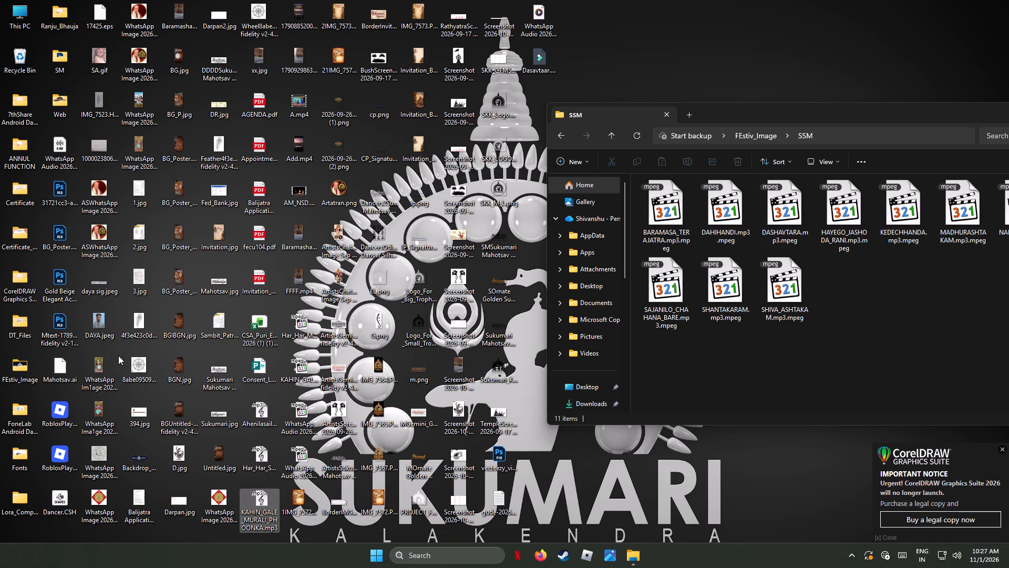
pyautogui.doubleClick(19, 319)
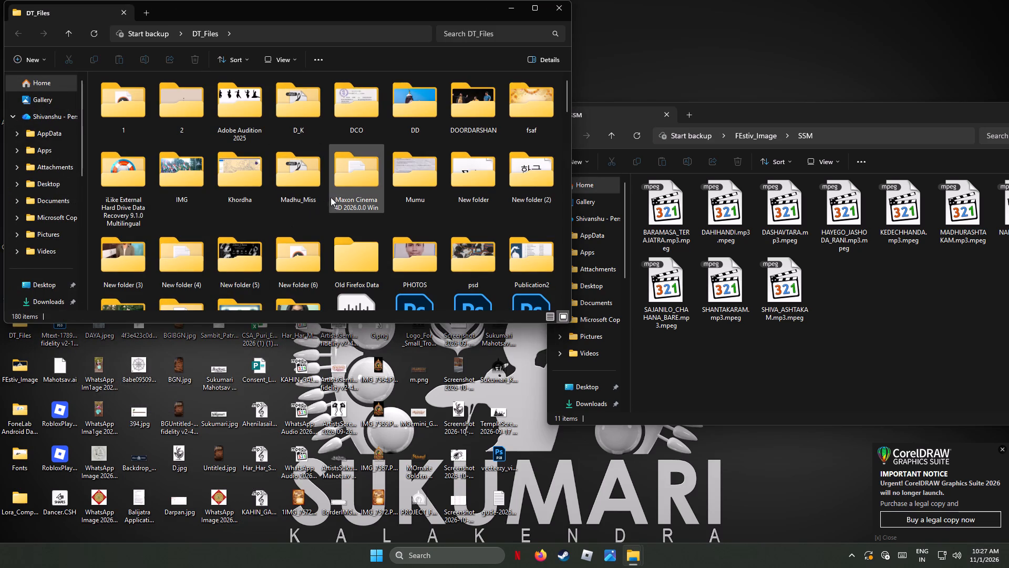
pyautogui.scroll(-9, 383, 209)
pyautogui.scroll(2, 383, 209)
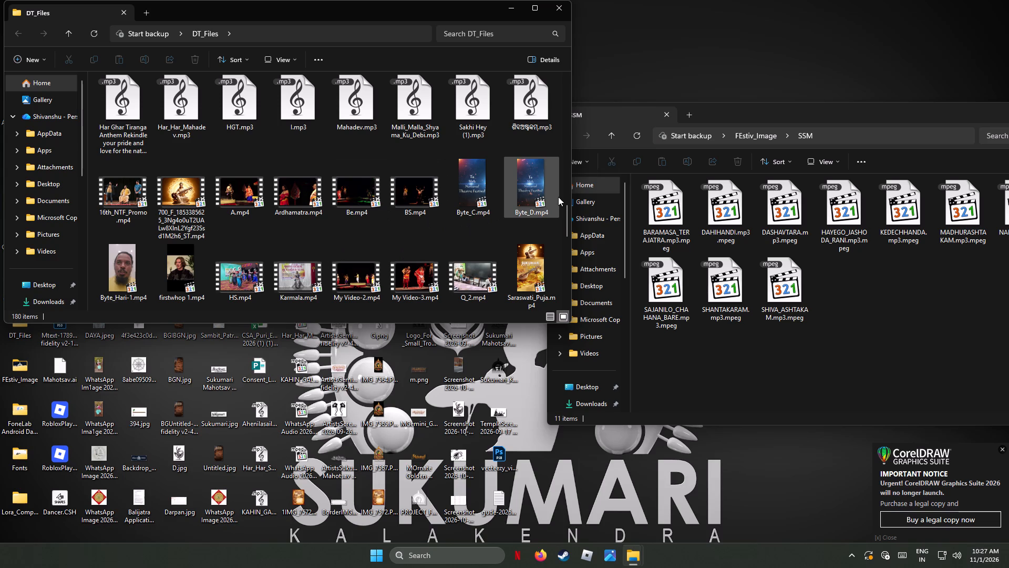
pyautogui.moveTo(566, 218); pyautogui.dragTo(567, 218)
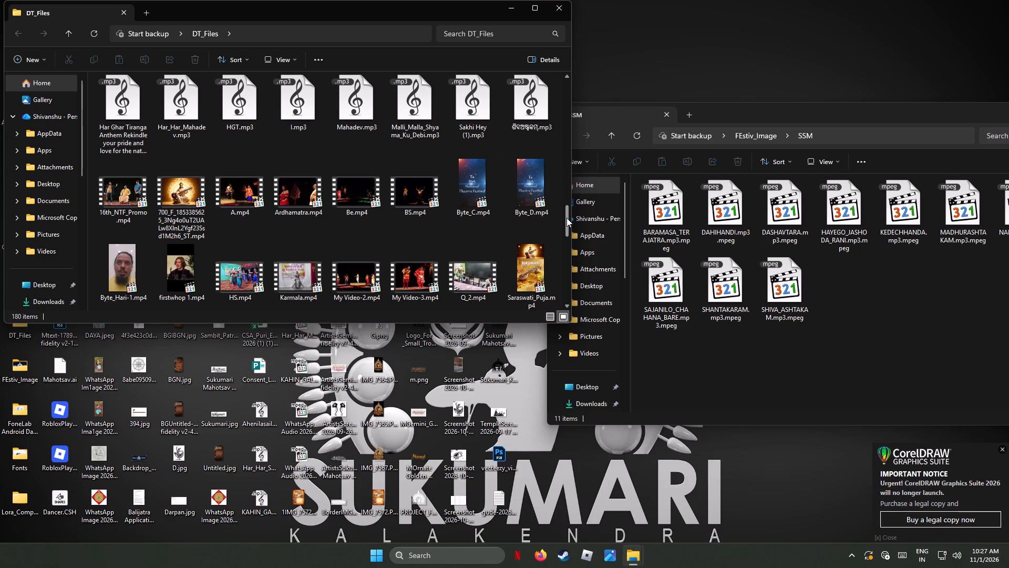
pyautogui.moveTo(567, 218); pyautogui.dragTo(567, 207)
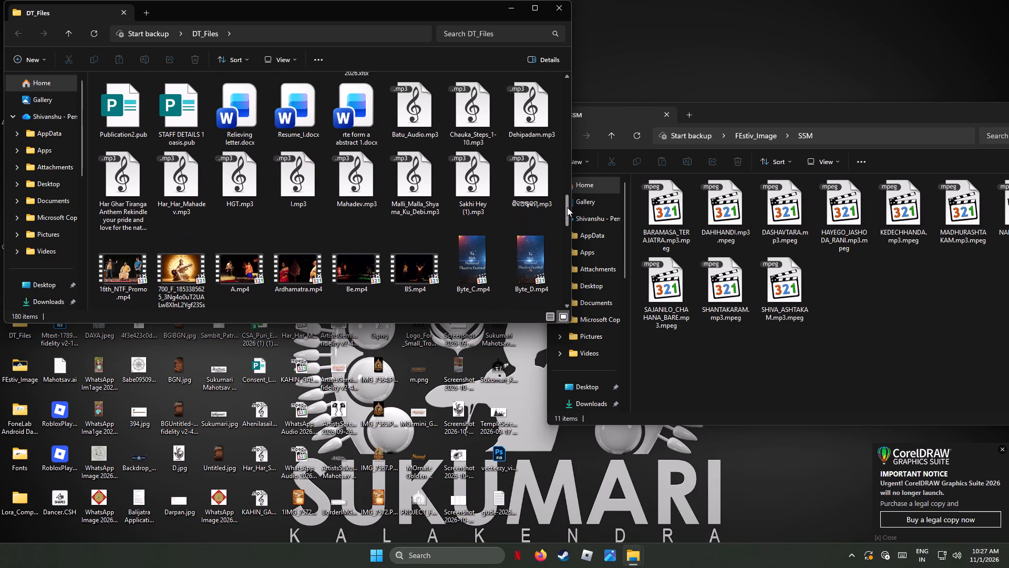
pyautogui.moveTo(567, 207); pyautogui.dragTo(567, 204)
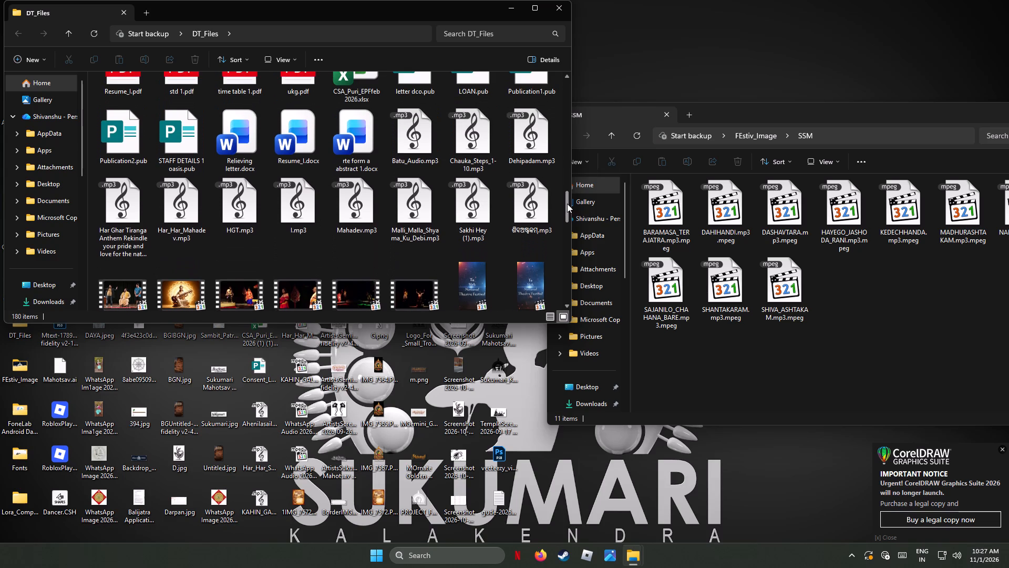
pyautogui.moveTo(567, 204); pyautogui.dragTo(567, 203)
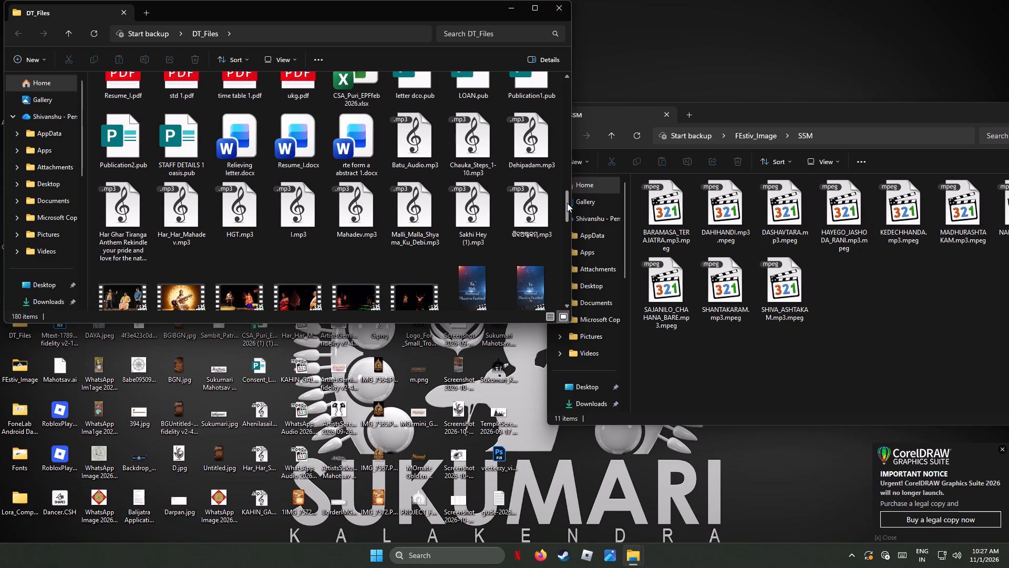
pyautogui.moveTo(567, 203); pyautogui.dragTo(561, 221)
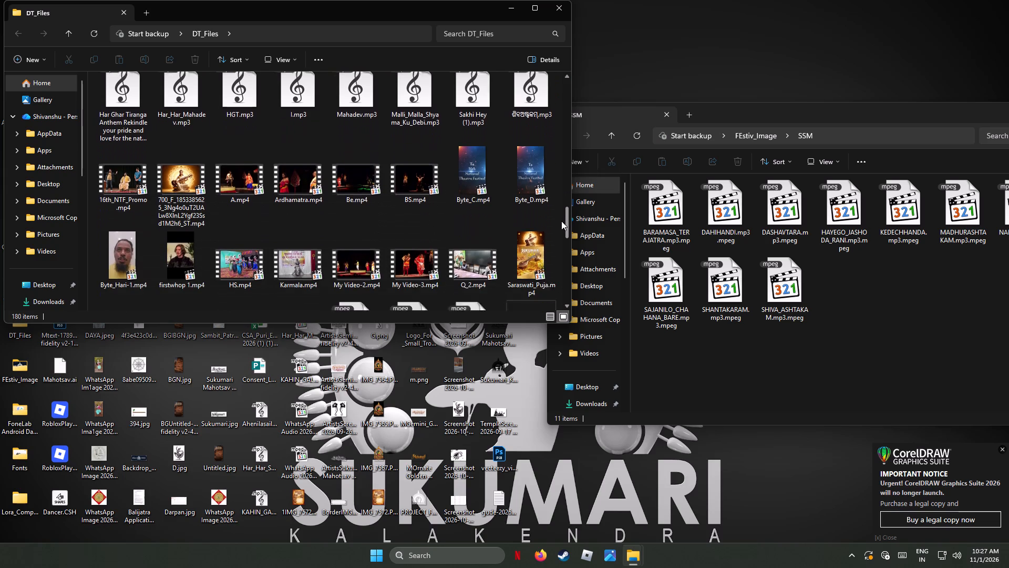
pyautogui.moveTo(561, 221); pyautogui.dragTo(561, 184)
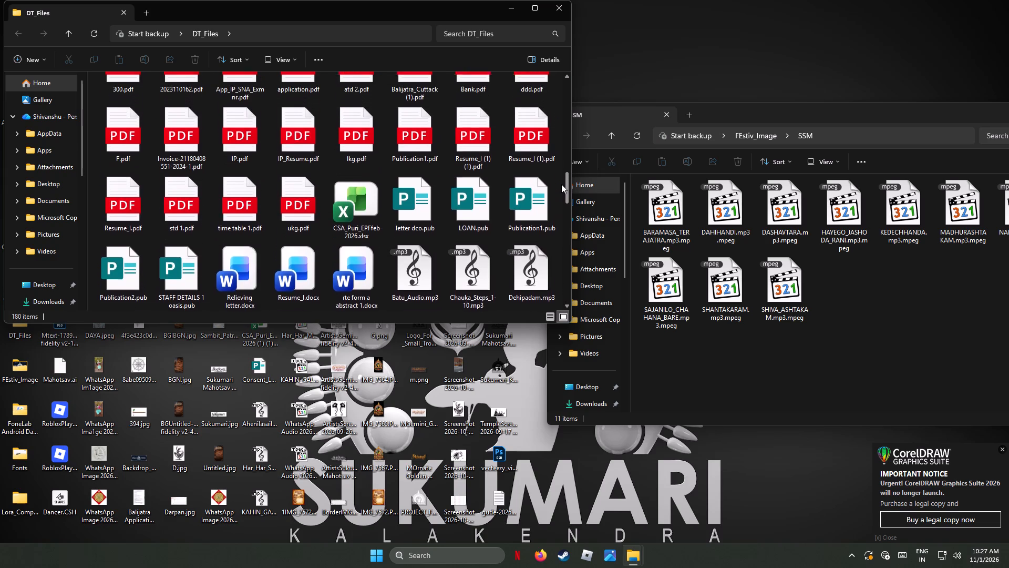
pyautogui.moveTo(561, 184); pyautogui.dragTo(558, 135)
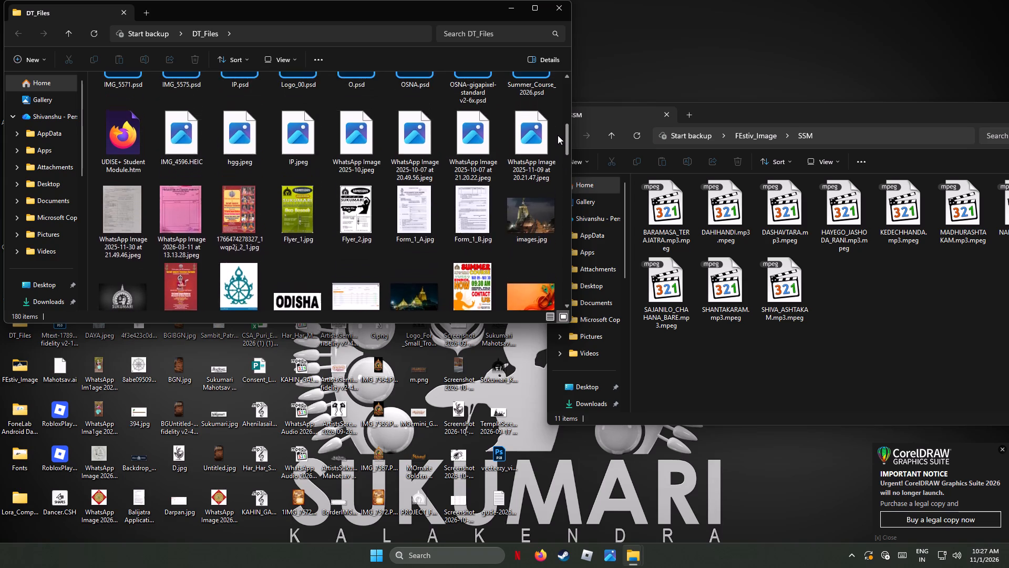
pyautogui.moveTo(558, 135); pyautogui.dragTo(556, 104)
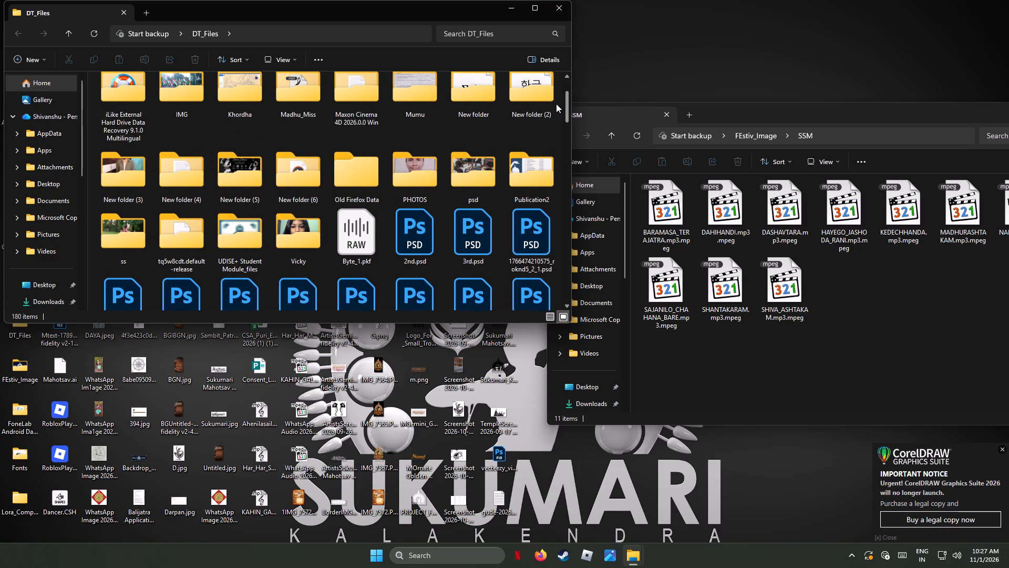
pyautogui.moveTo(556, 104); pyautogui.dragTo(556, 103)
# Examine the contents of the DT_Files subfolders ss and New folder (6), (5), (4), (3) and (2), returning to DT_Files each time.
pyautogui.doubleClick(134, 243)
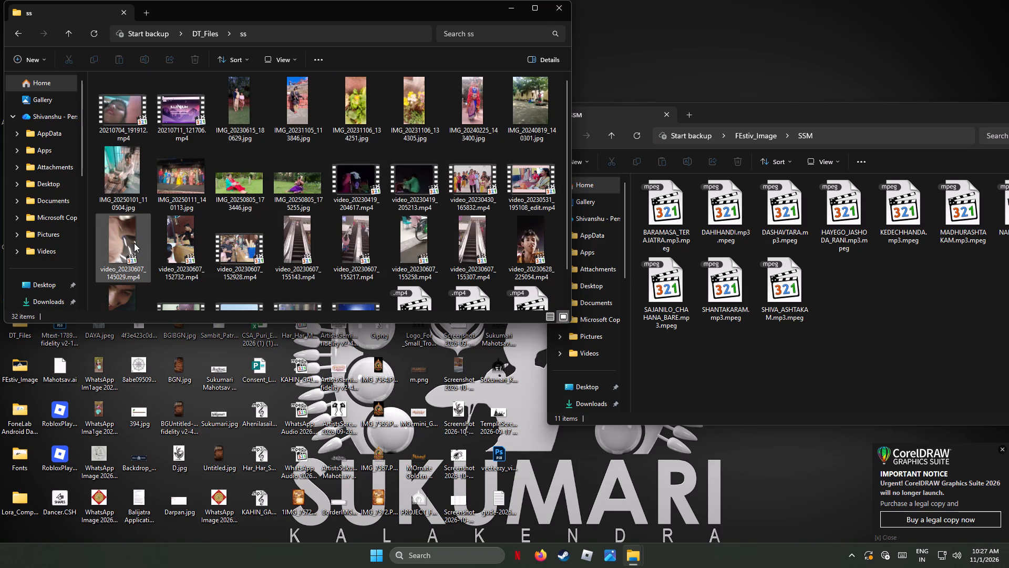
pyautogui.scroll(-6, 134, 243)
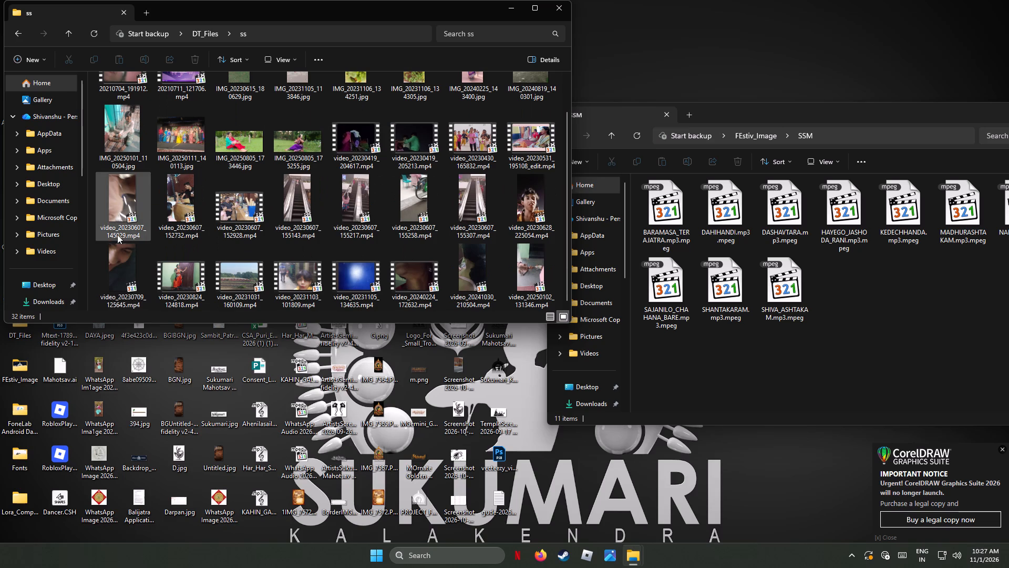
pyautogui.click(22, 31)
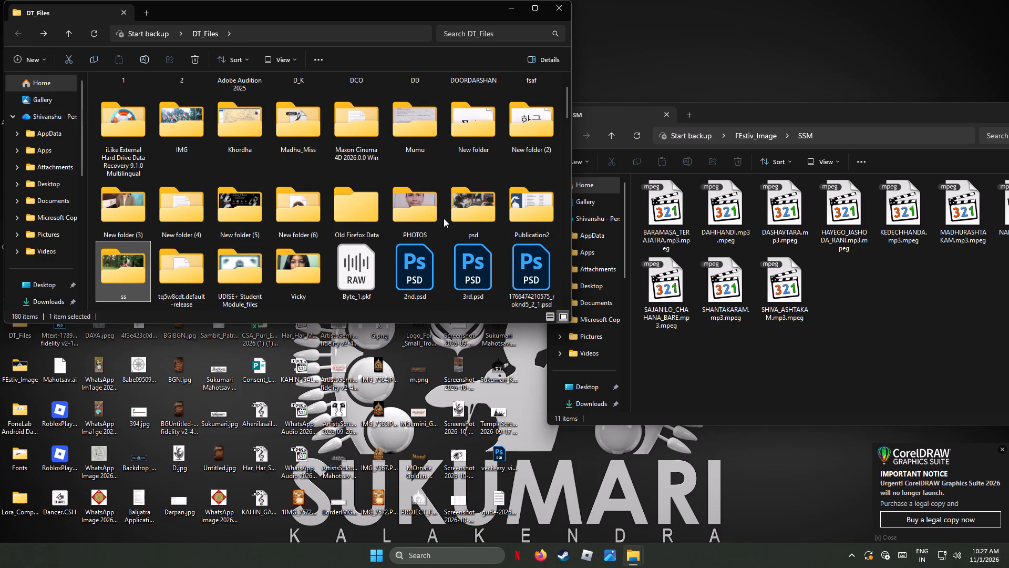
pyautogui.doubleClick(311, 205)
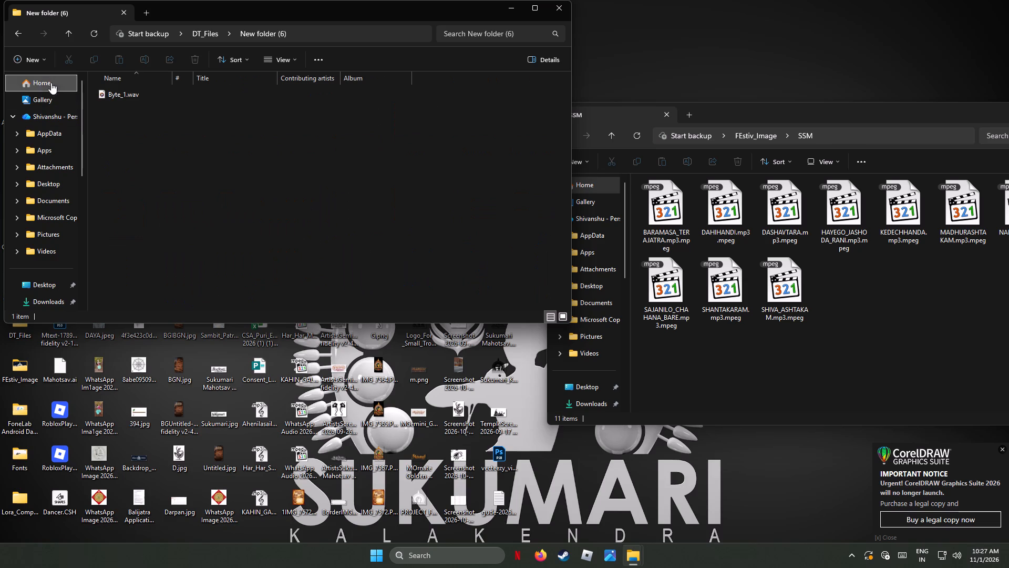
pyautogui.click(20, 34)
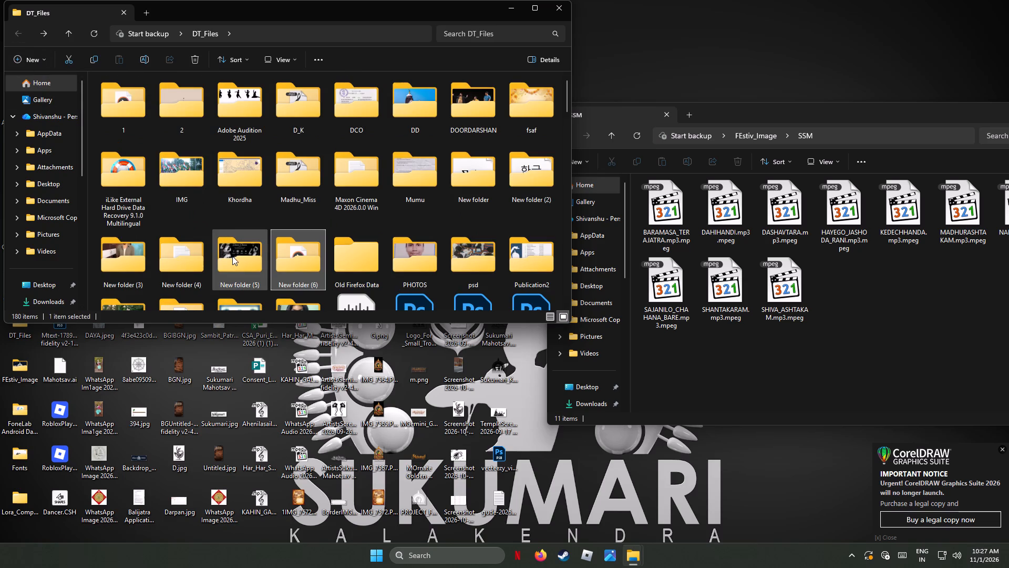
pyautogui.doubleClick(232, 256)
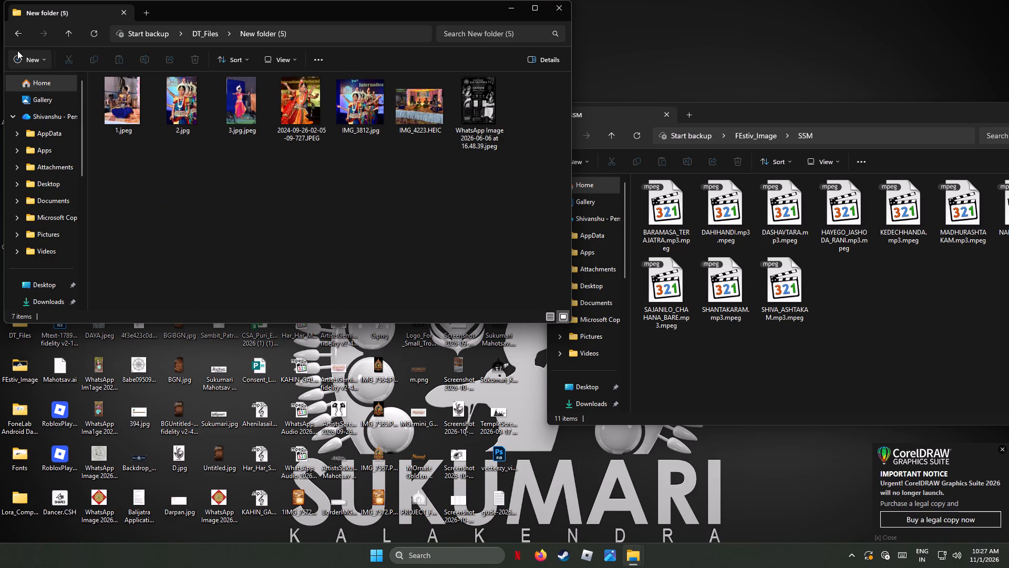
pyautogui.click(21, 37)
pyautogui.doubleClick(186, 259)
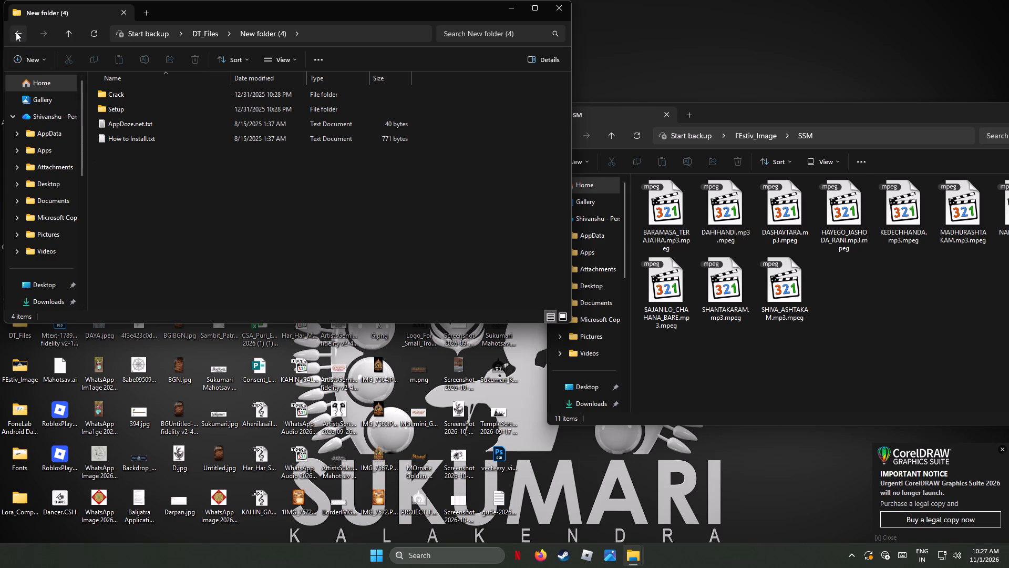
pyautogui.click(16, 32)
pyautogui.doubleClick(143, 261)
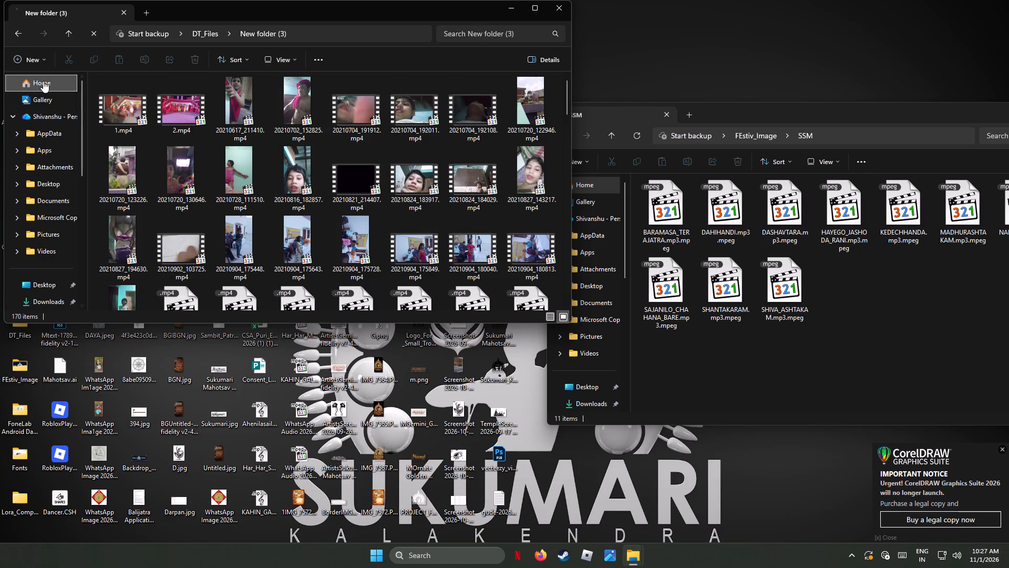
pyautogui.click(17, 32)
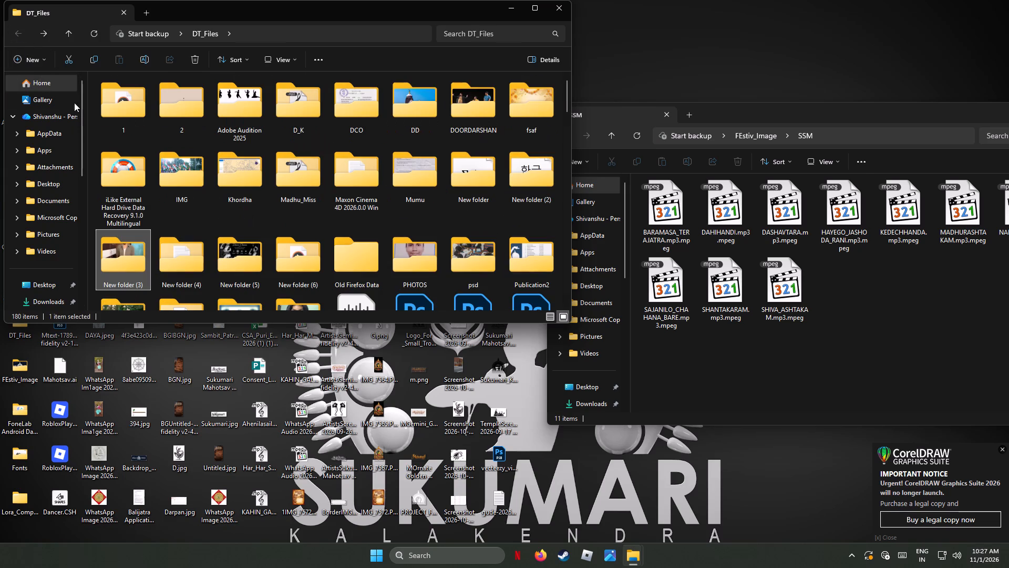
pyautogui.doubleClick(539, 183)
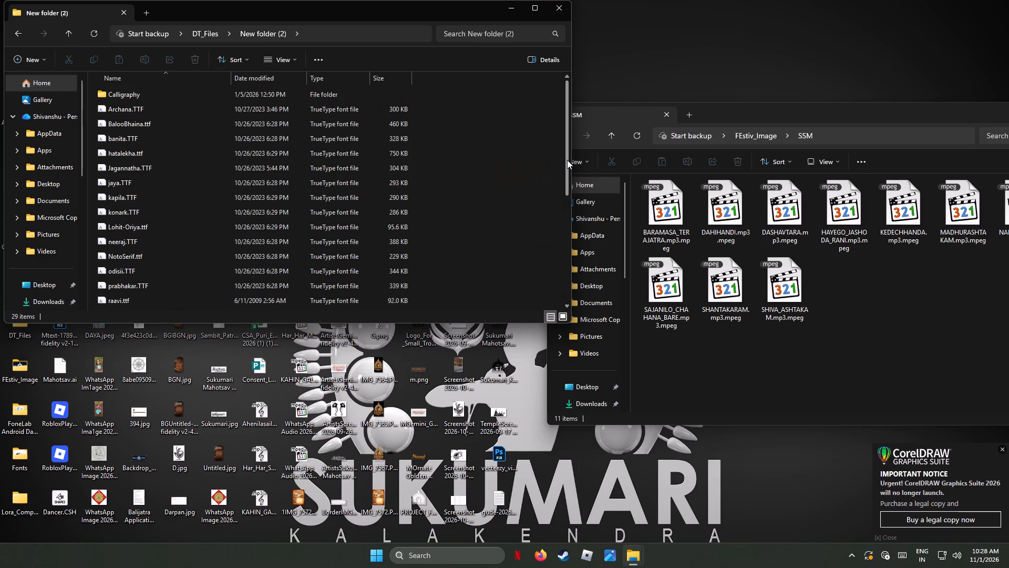
pyautogui.moveTo(567, 160); pyautogui.dragTo(586, 144)
pyautogui.click(18, 32)
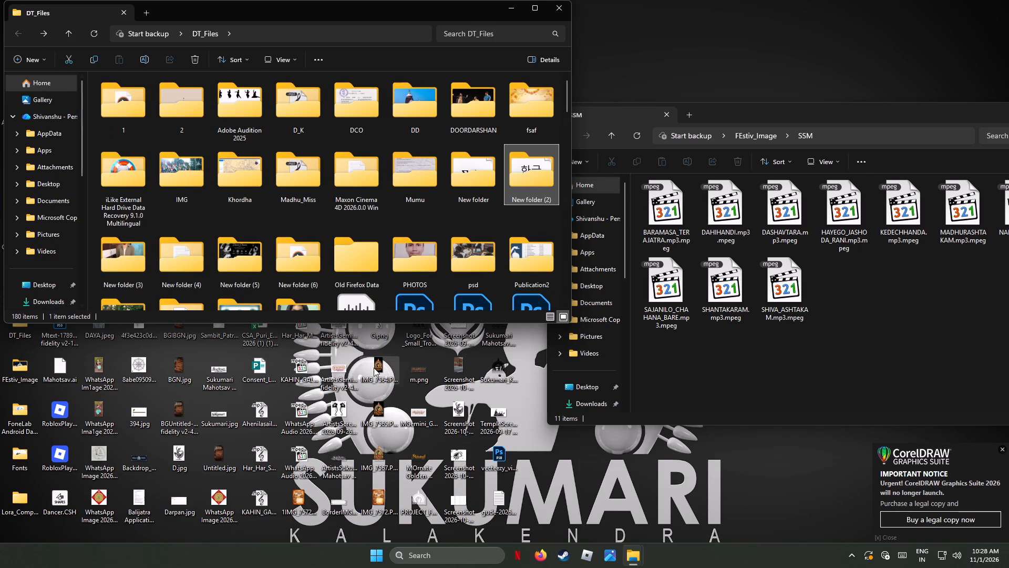
# Examine the DT_Files subfolders New folder with its S subfolder, Mumu, and Maxon Cinema 4D 2026.0.0 Win, returning to DT_Files each time.
pyautogui.doubleClick(473, 181)
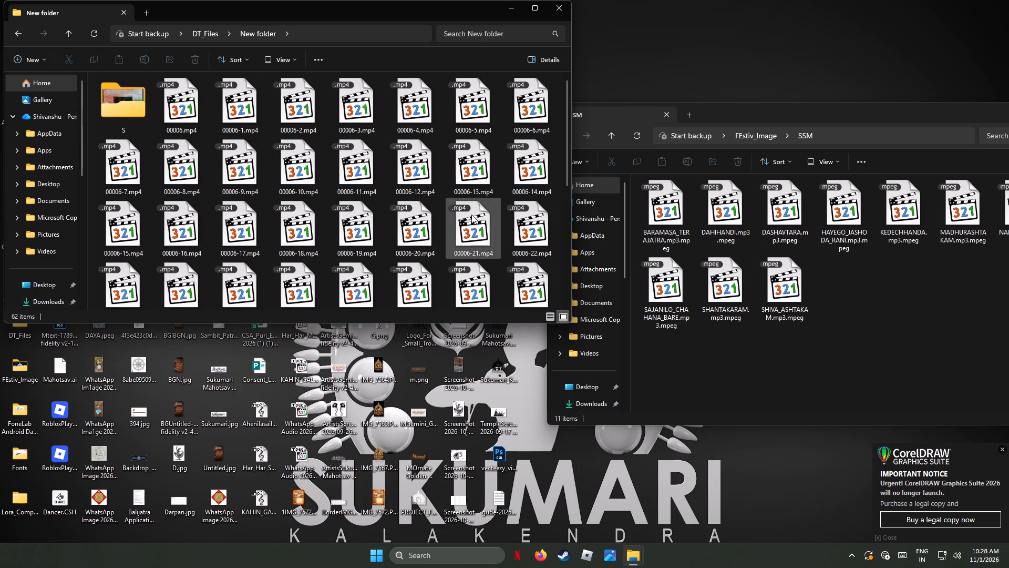
pyautogui.doubleClick(129, 113)
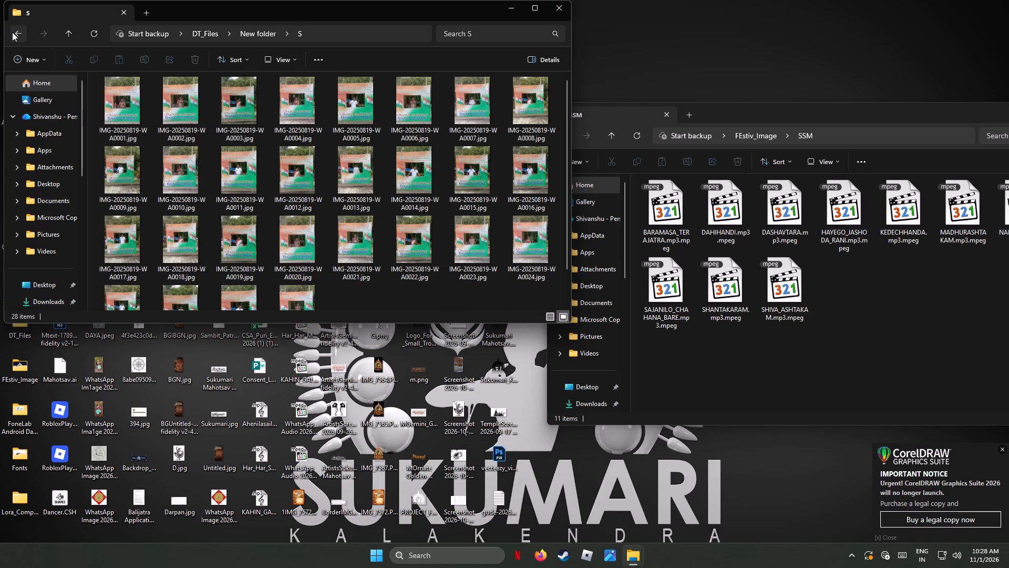
pyautogui.click(12, 32)
pyautogui.click(12, 32)
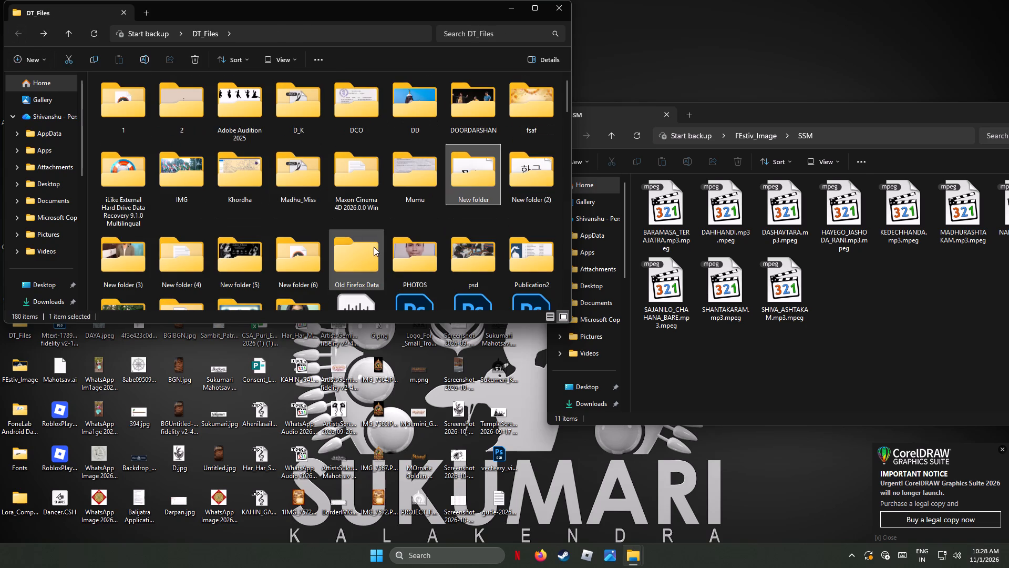
pyautogui.doubleClick(414, 182)
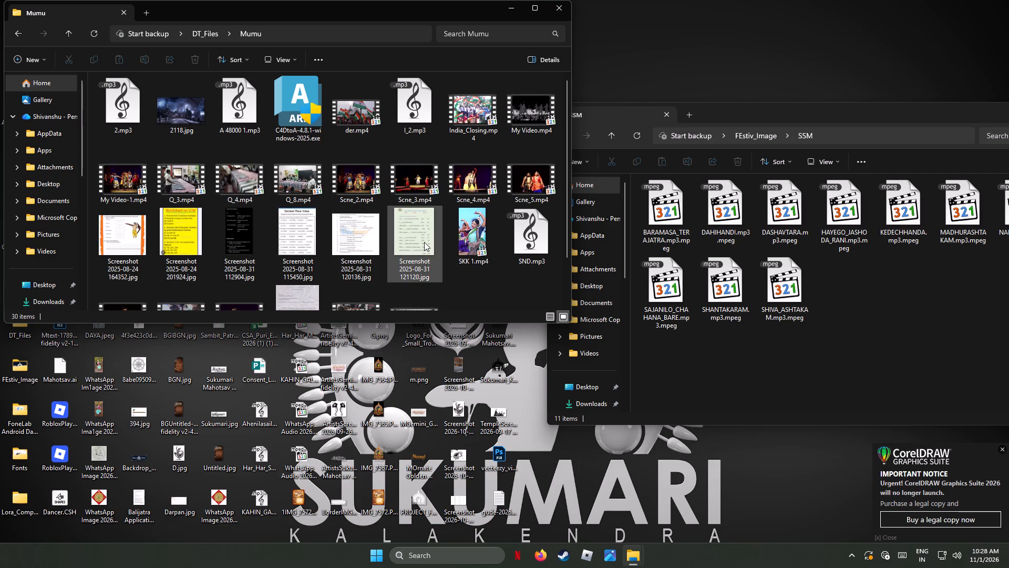
pyautogui.scroll(-4, 398, 207)
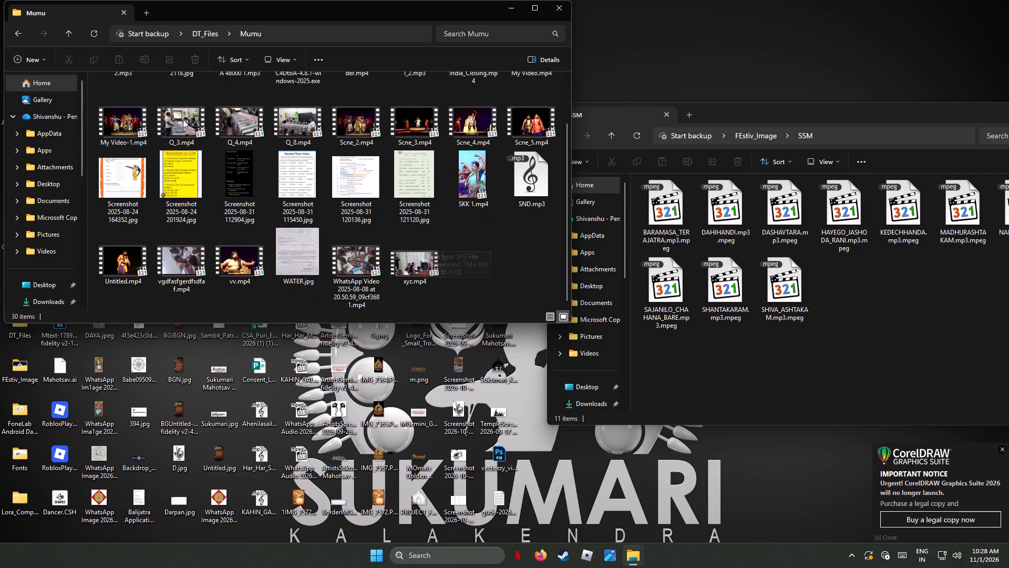
pyautogui.click(16, 34)
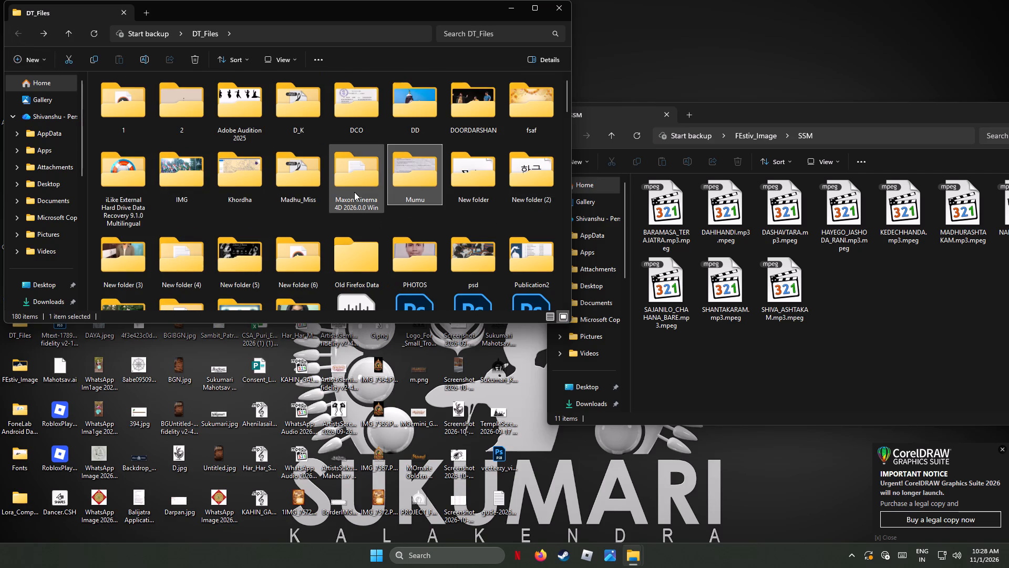
pyautogui.doubleClick(354, 181)
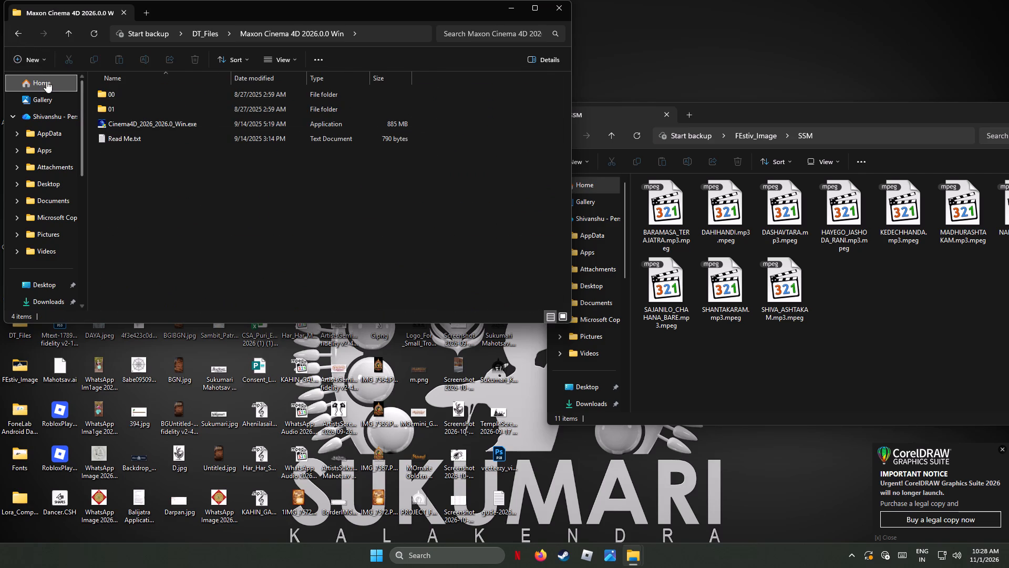
pyautogui.click(19, 29)
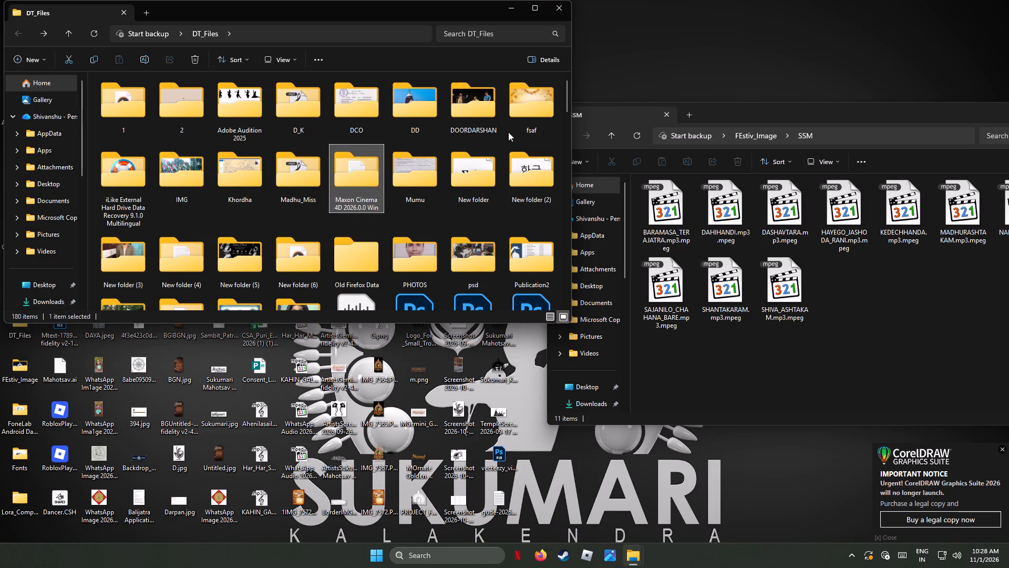
# Check the contents of the DT_Files subfolders fsaf, DD and DCO, returning to DT_Files after each.
pyautogui.doubleClick(529, 110)
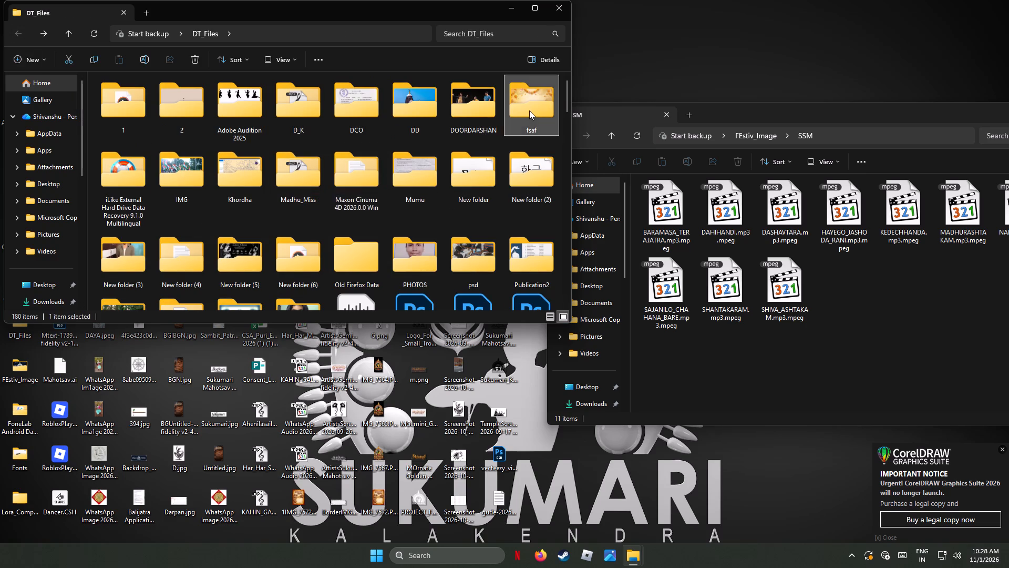
pyautogui.click(15, 31)
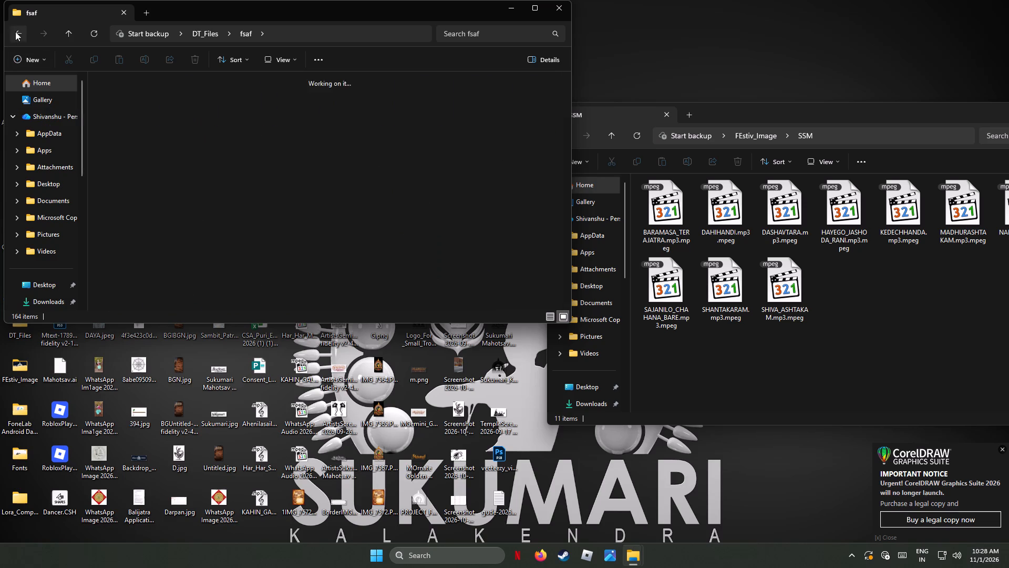
pyautogui.doubleClick(420, 107)
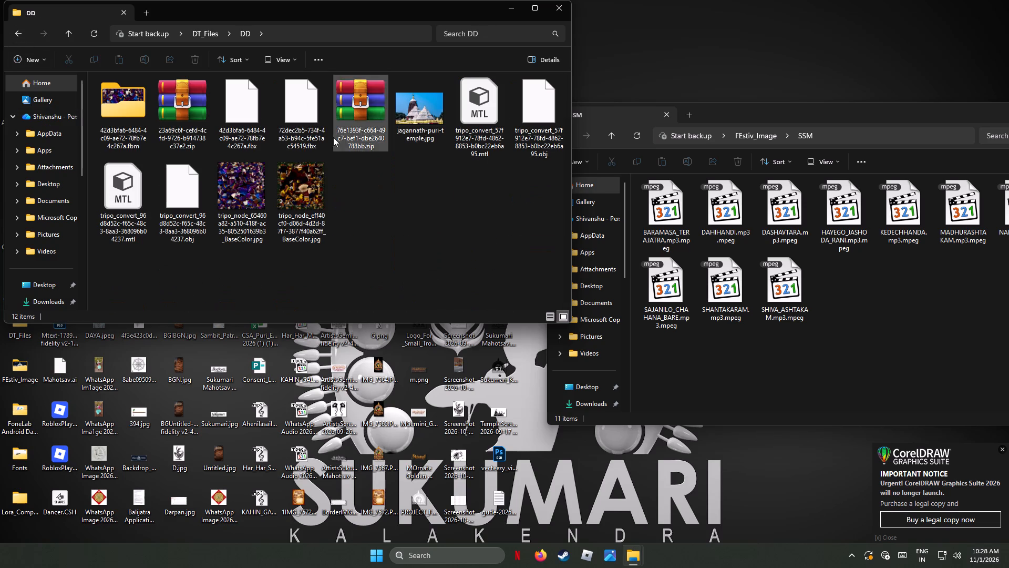
pyautogui.click(18, 36)
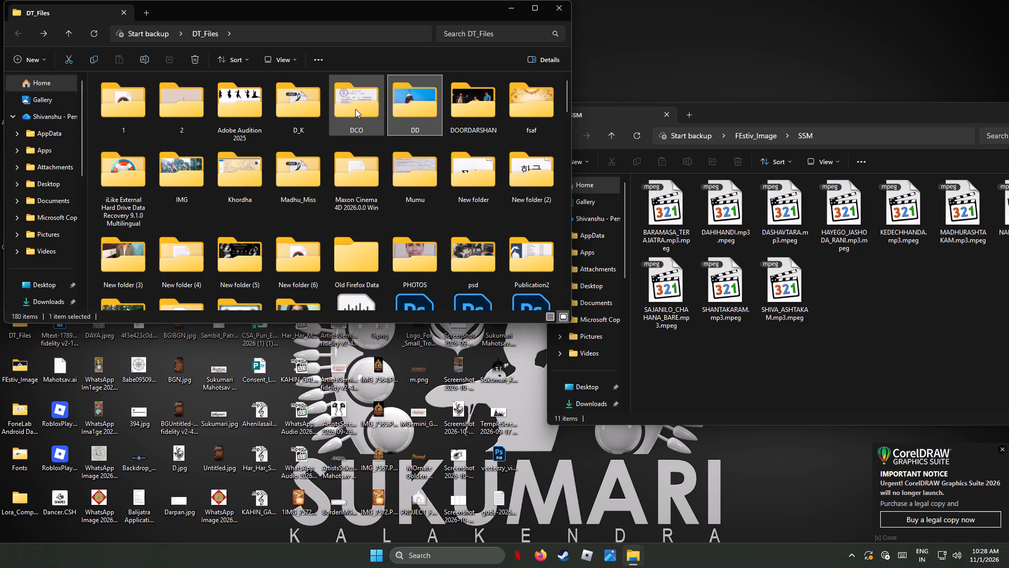
pyautogui.doubleClick(348, 103)
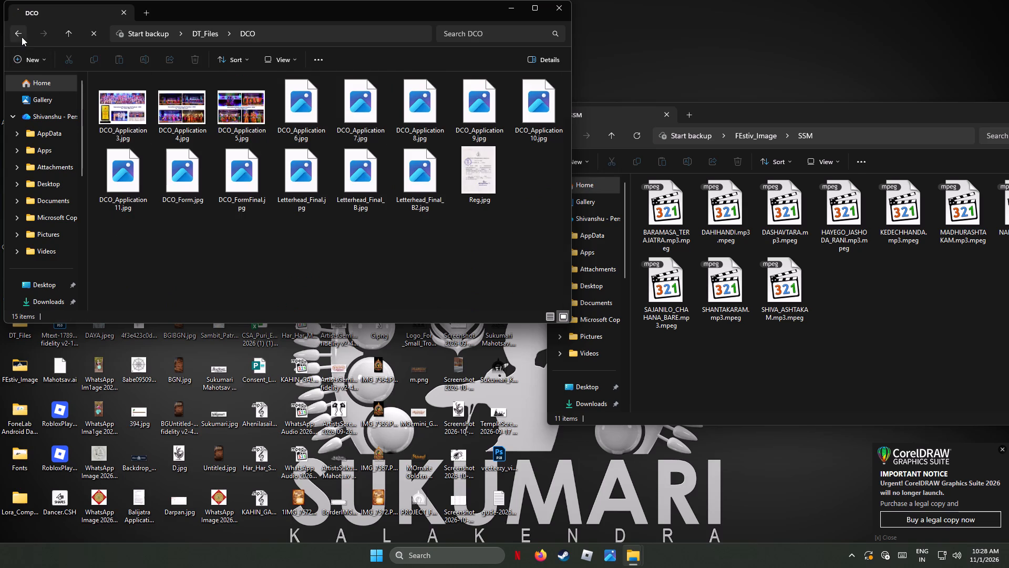
pyautogui.click(22, 37)
# Read through the mp3 and other audio file names in the DT_Files subfolder D_K, and return to DT_Files.
pyautogui.doubleClick(315, 104)
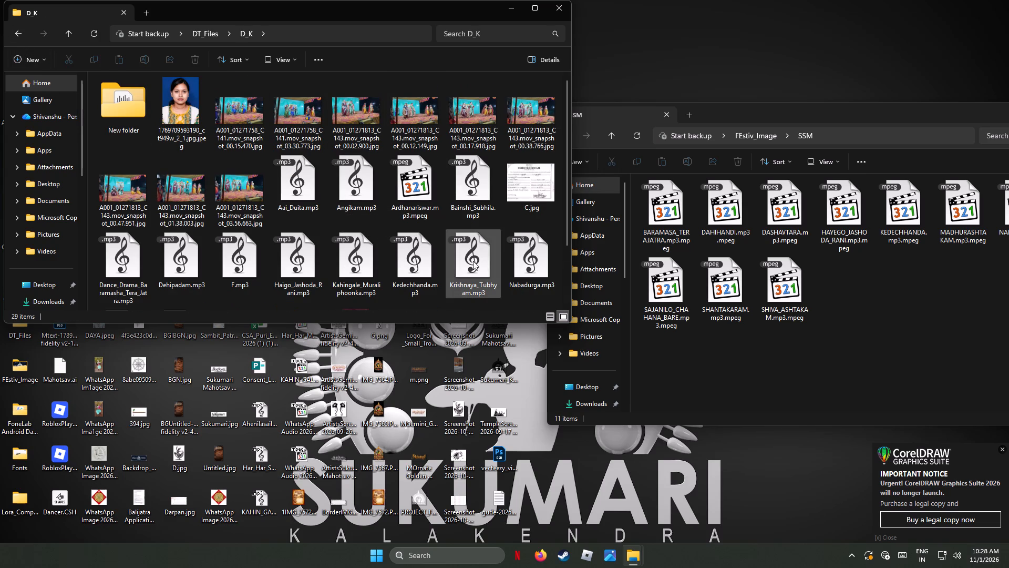
pyautogui.moveTo(565, 158); pyautogui.dragTo(566, 161)
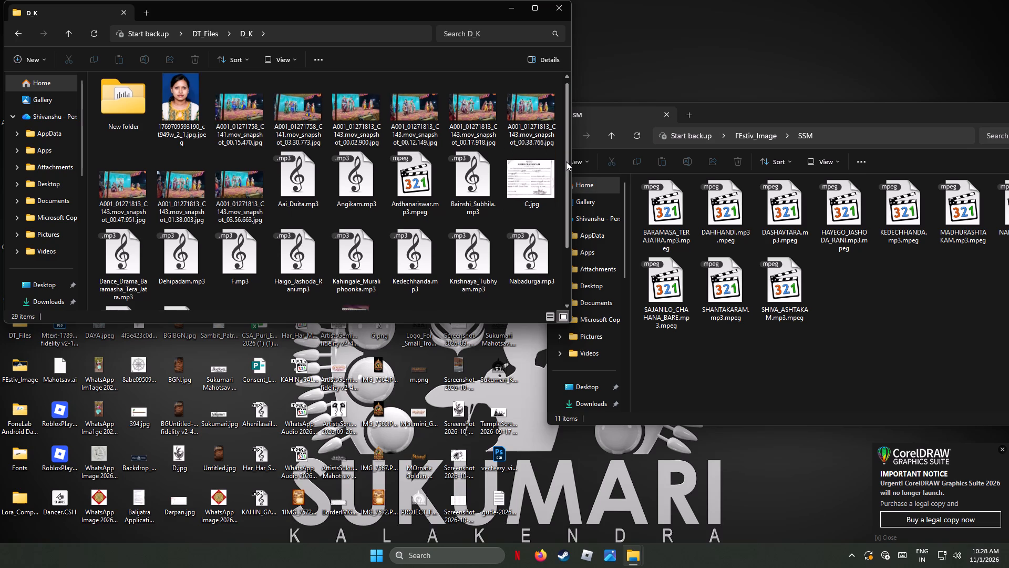
pyautogui.moveTo(566, 161); pyautogui.dragTo(564, 171)
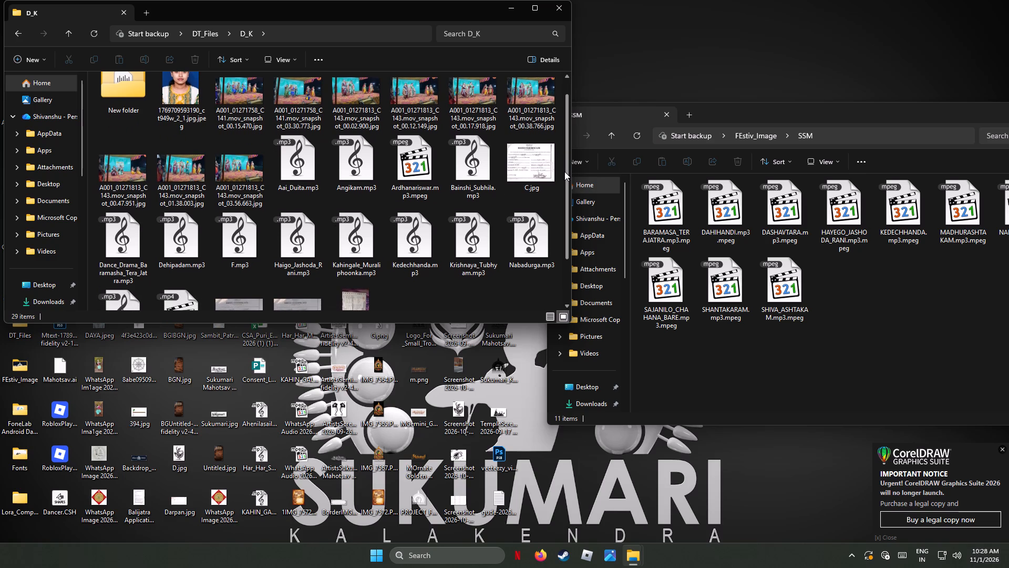
pyautogui.moveTo(564, 171); pyautogui.dragTo(559, 218)
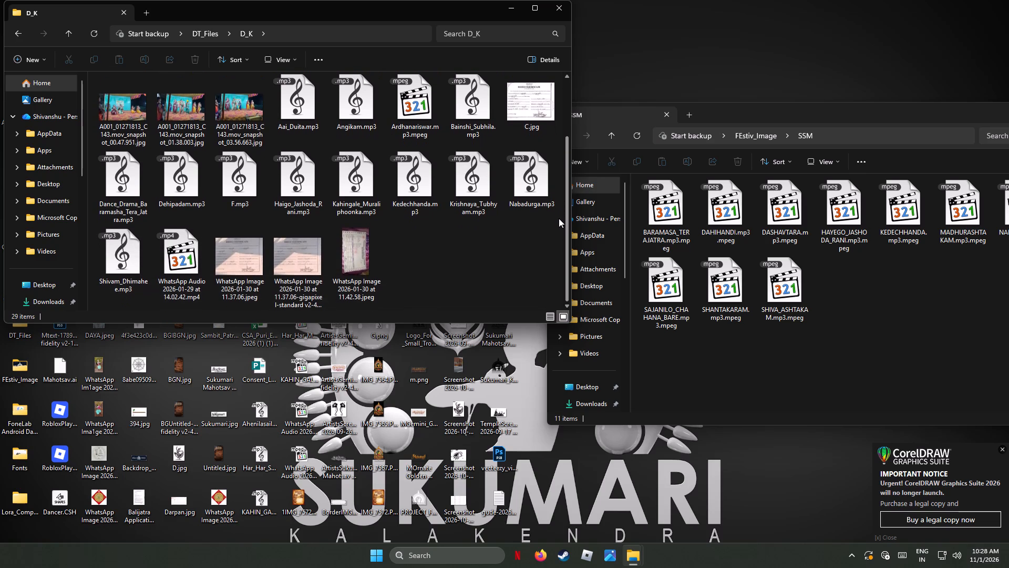
pyautogui.moveTo(559, 218); pyautogui.dragTo(558, 221)
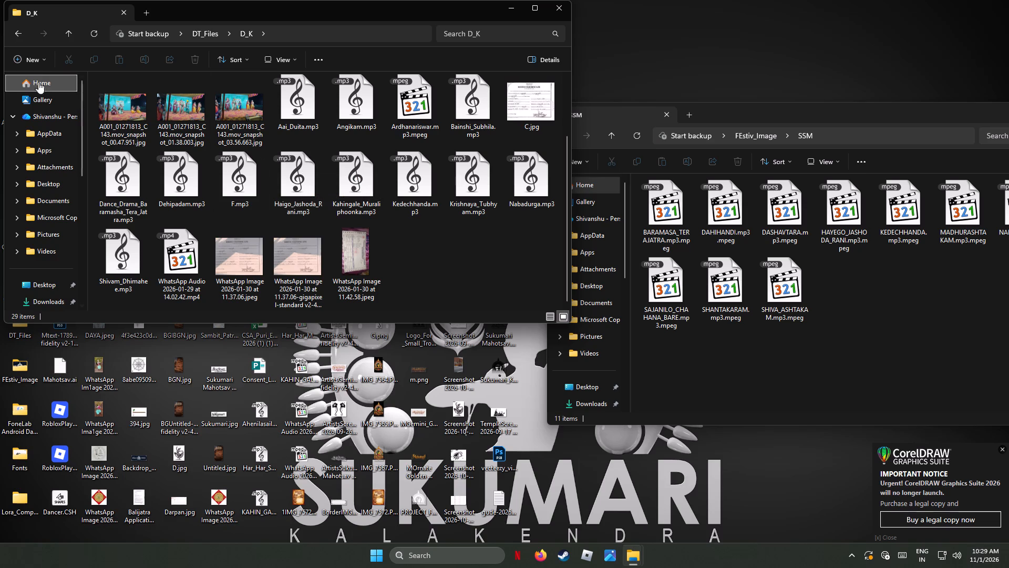
pyautogui.click(18, 36)
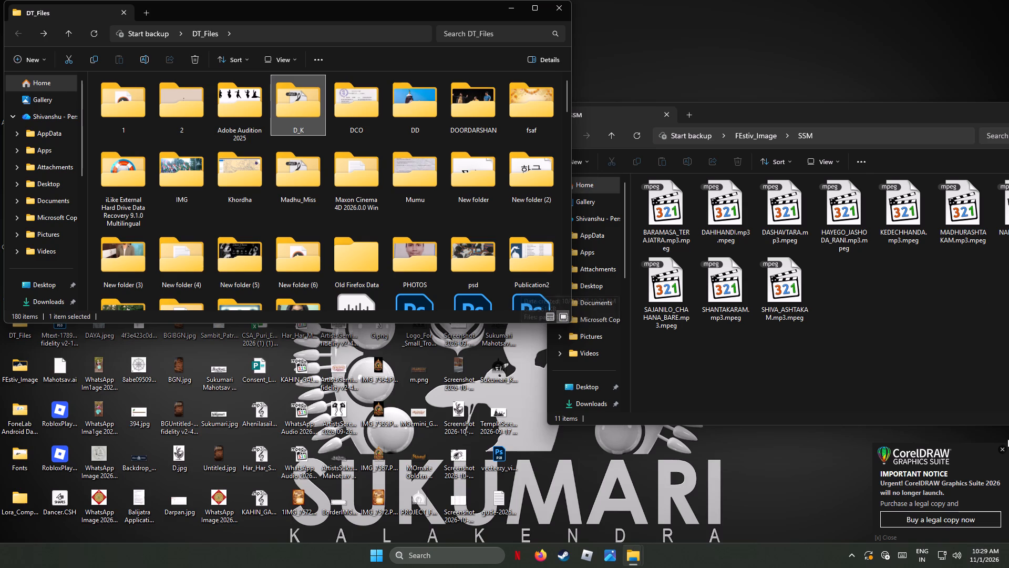
# Move the SSM folder window fully into view, partly over the DT_Files window, to show all its mpeg files.
pyautogui.moveTo(881, 115); pyautogui.dragTo(661, 146)
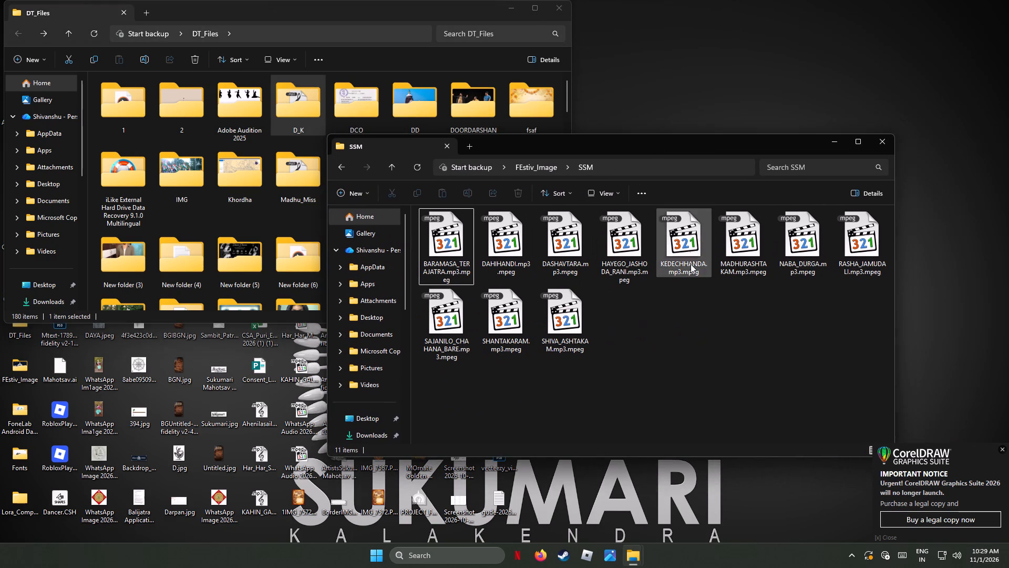
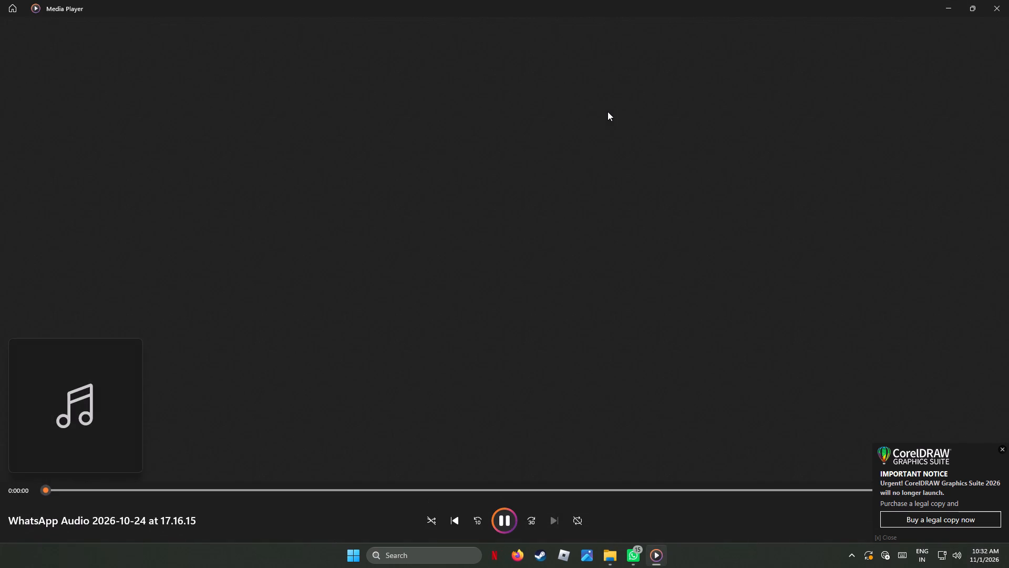
pyautogui.click(99, 491)
pyautogui.click(132, 490)
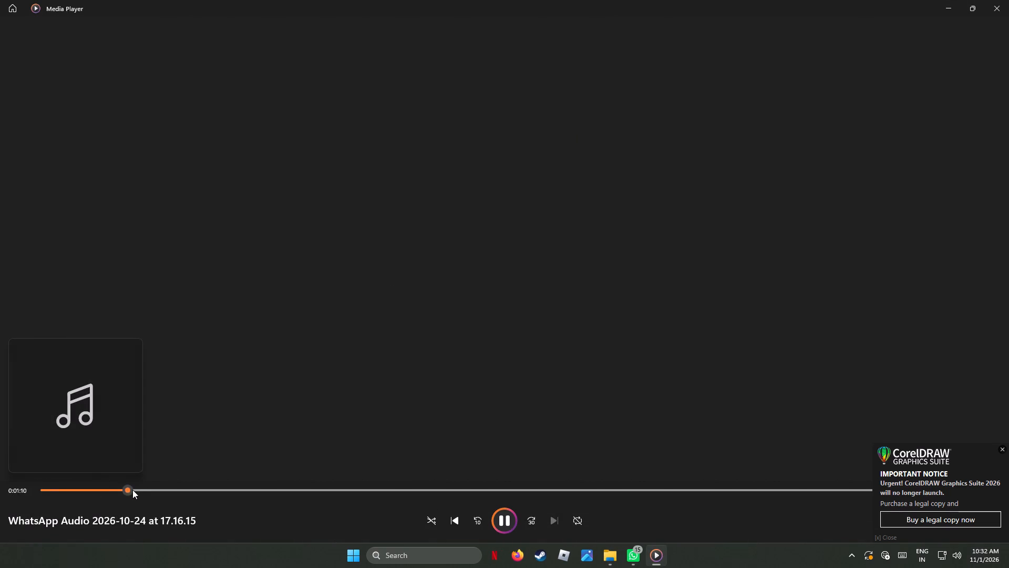
pyautogui.click(159, 491)
pyautogui.click(105, 491)
pyautogui.click(185, 491)
pyautogui.click(203, 489)
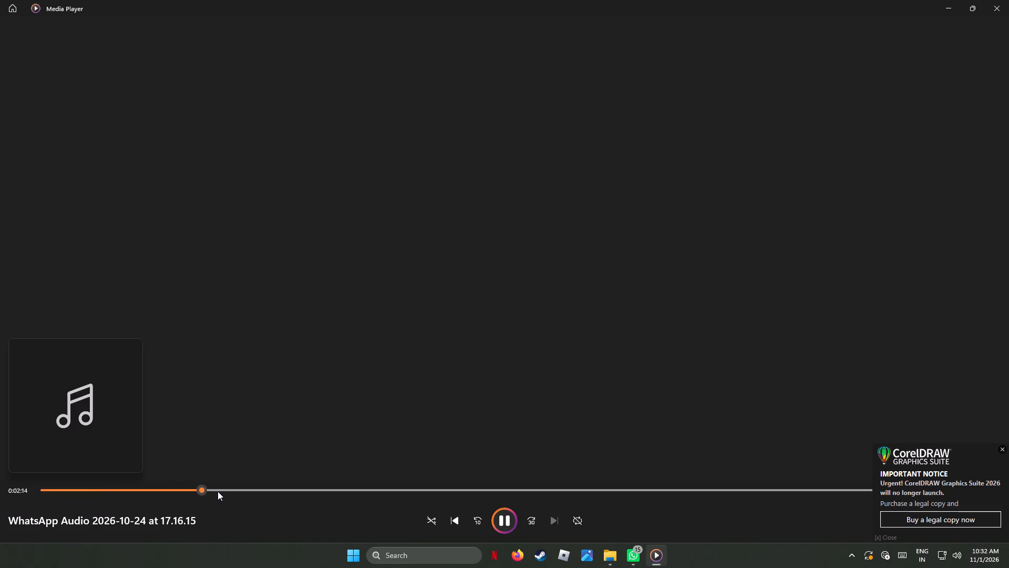
pyautogui.click(221, 490)
pyautogui.click(1004, 0)
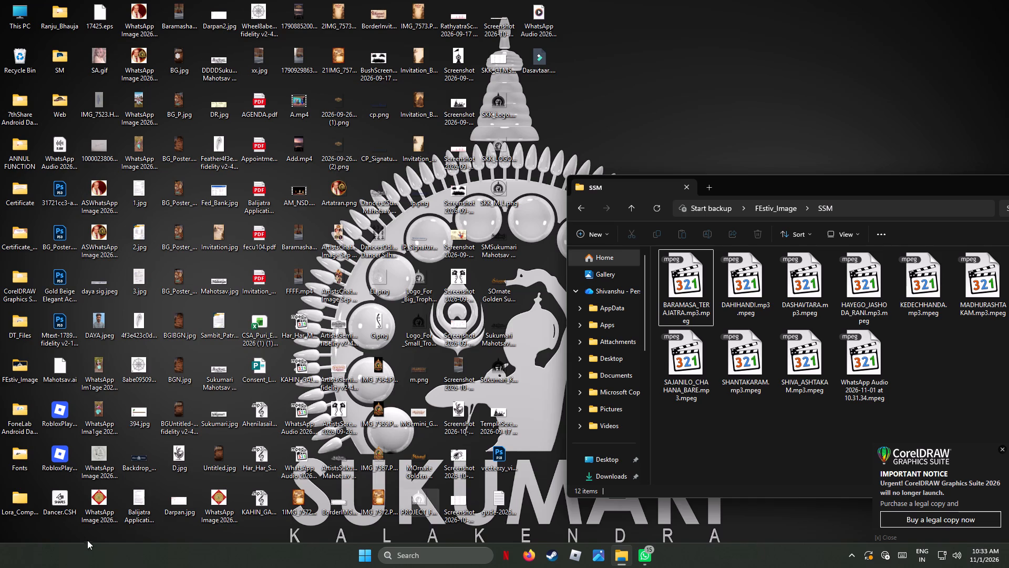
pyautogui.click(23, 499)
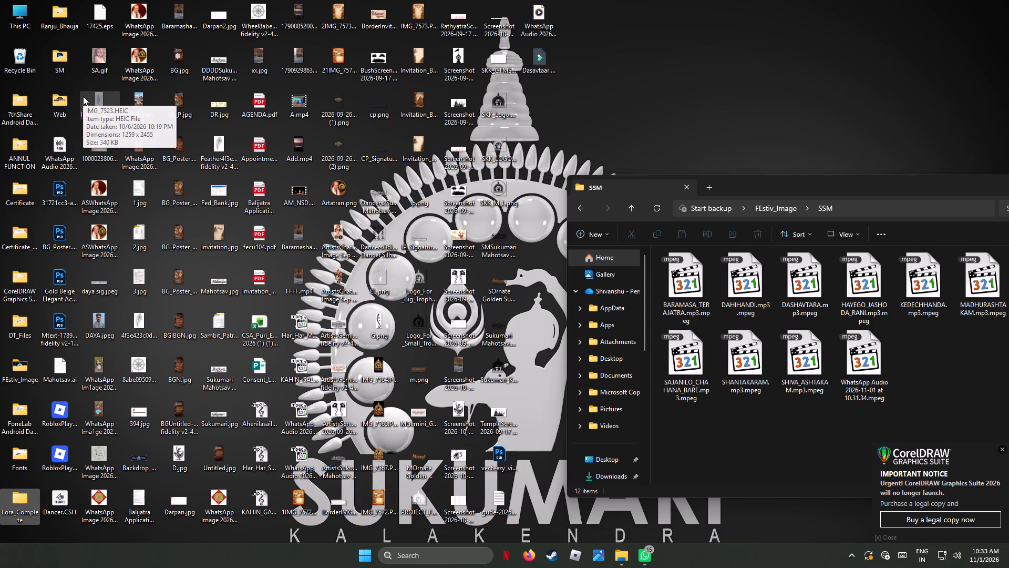
# Open the SM folder on the desktop to check its contents.
pyautogui.doubleClick(62, 58)
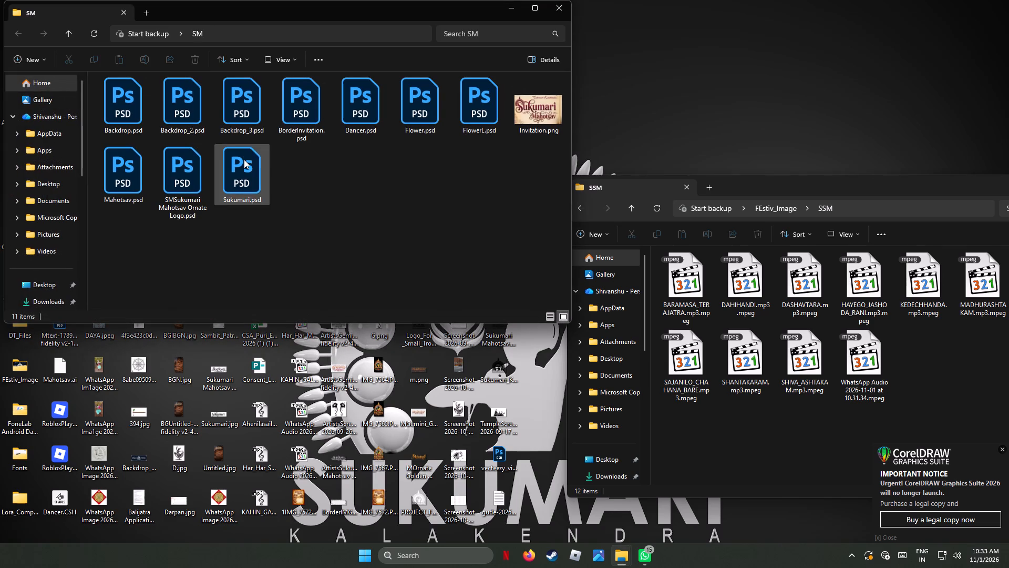
# Close the SM folder window.
pyautogui.click(559, 7)
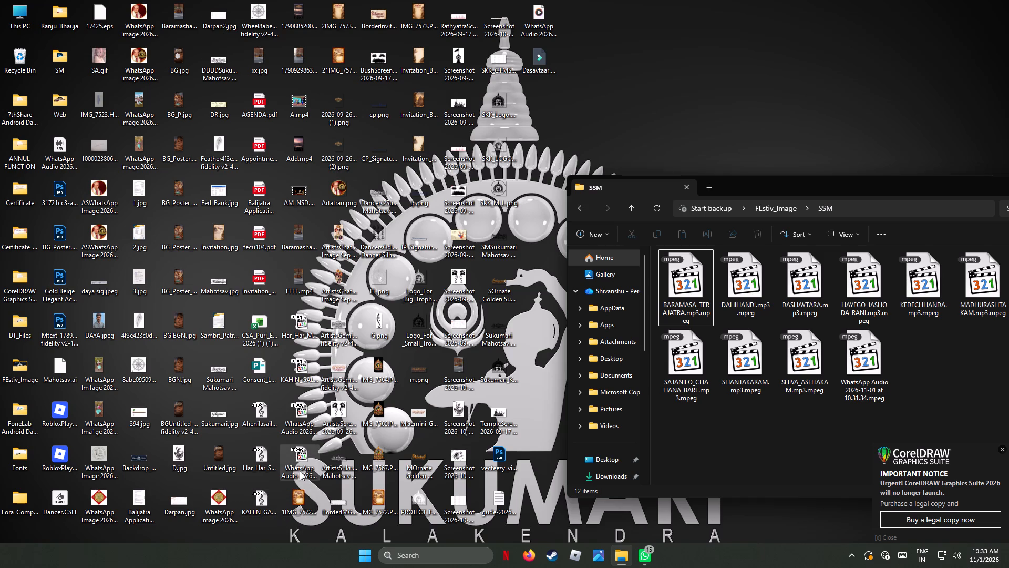
# Listen to a few early passages of the desktop file WhatsApp Audio 2026-10-24 at 17.16.15, and close the player.
pyautogui.doubleClick(302, 454)
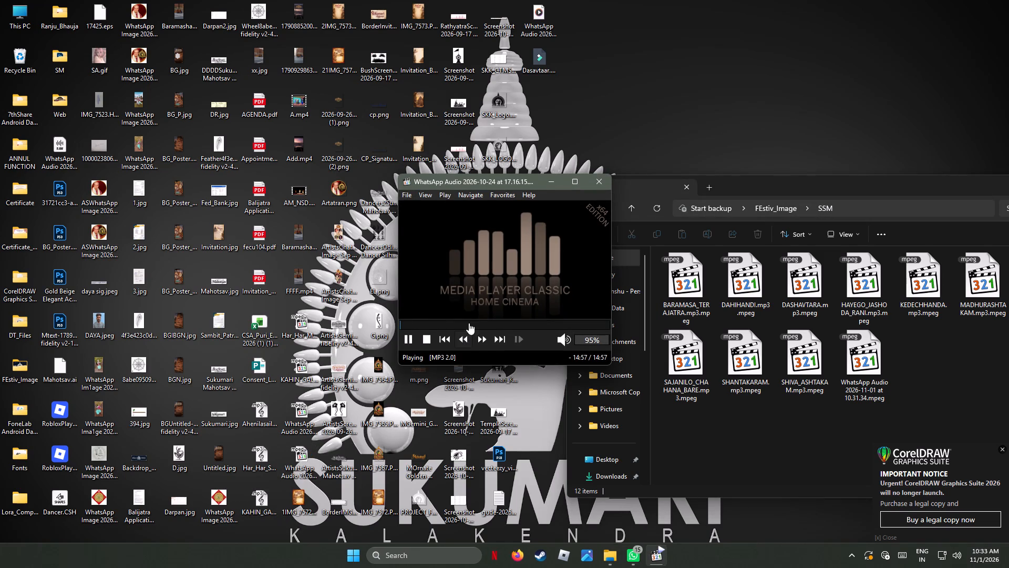
pyautogui.click(413, 322)
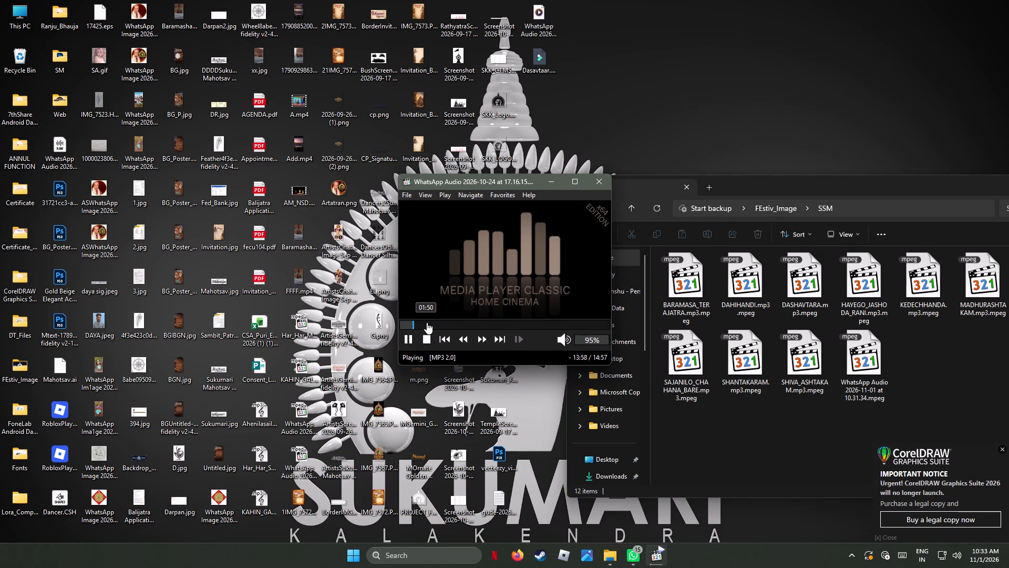
pyautogui.click(433, 322)
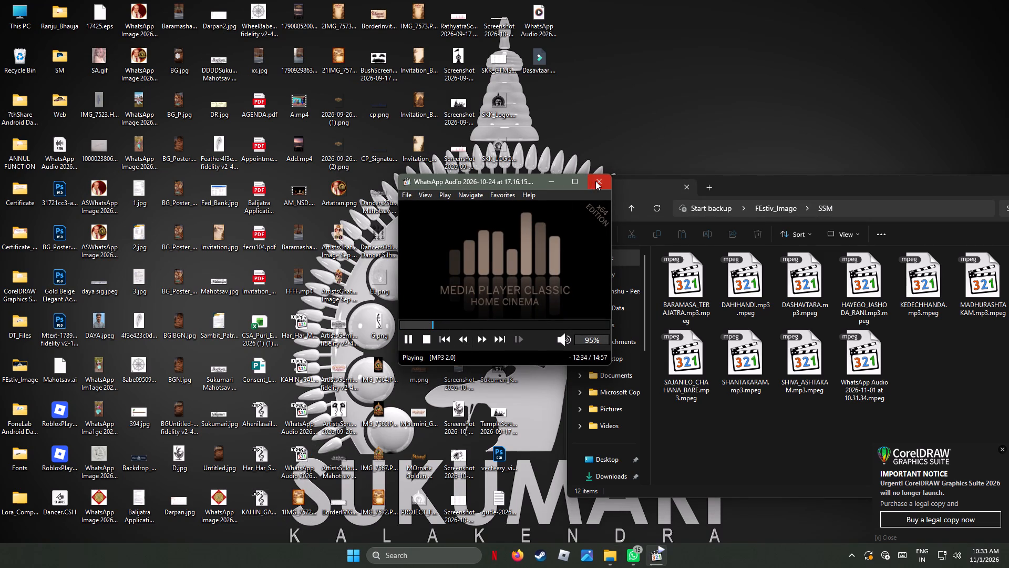
pyautogui.click(595, 180)
# Listen to passages through the first two thirds of the desktop file WhatsApp Audio 2026-10-14 at 15.20.40, and close the player.
pyautogui.doubleClick(303, 412)
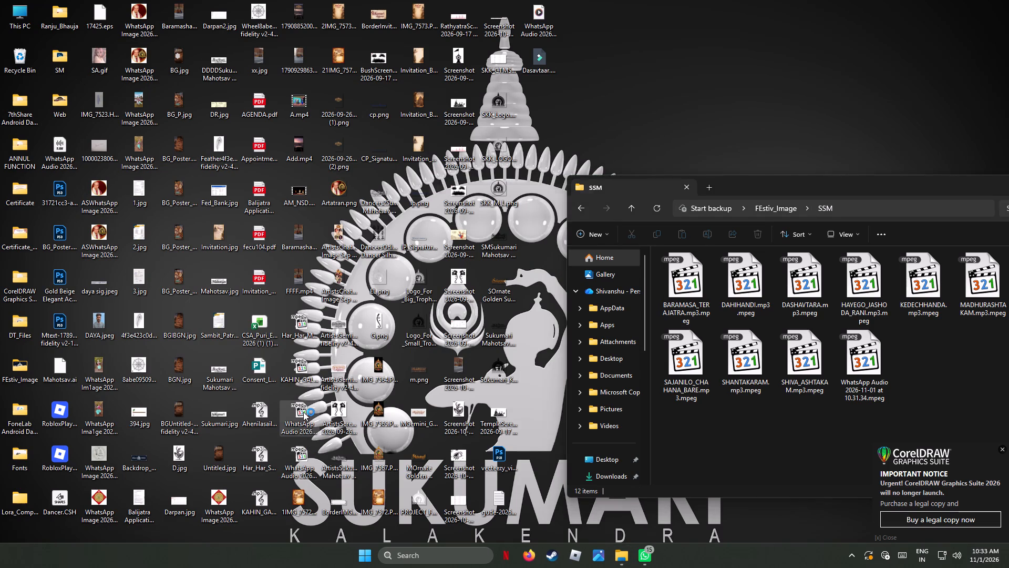
pyautogui.click(411, 321)
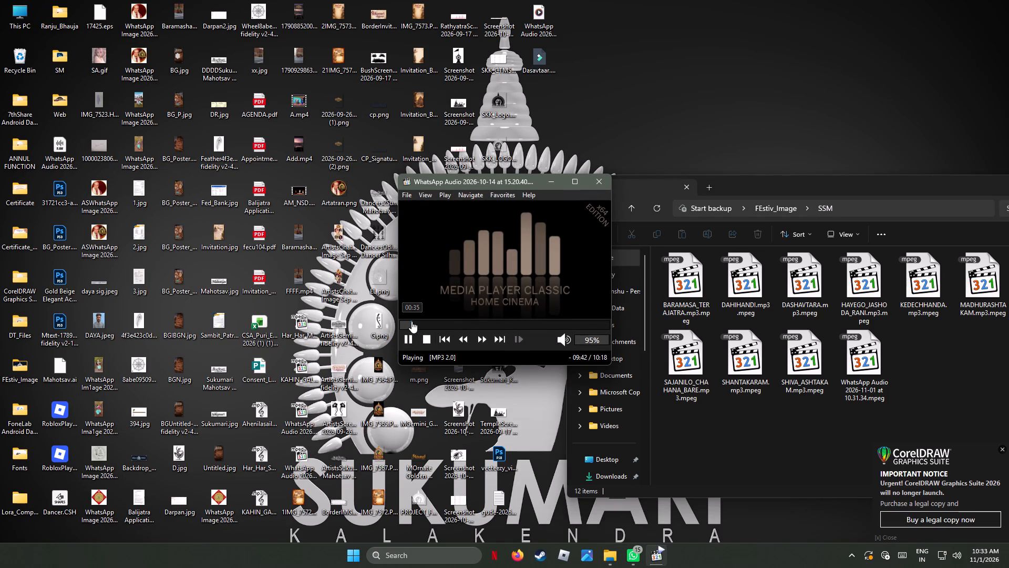
pyautogui.click(427, 323)
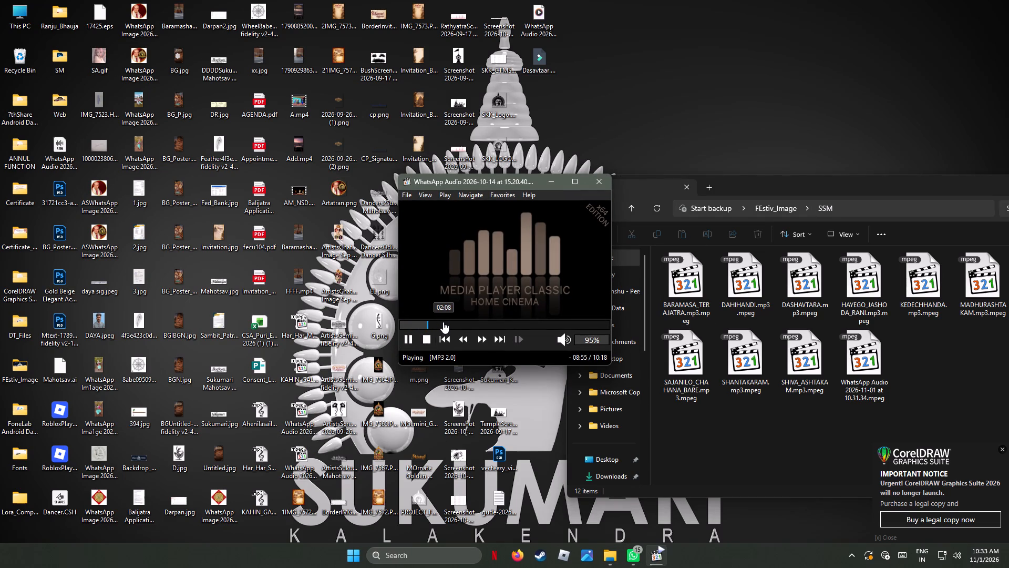
pyautogui.click(443, 322)
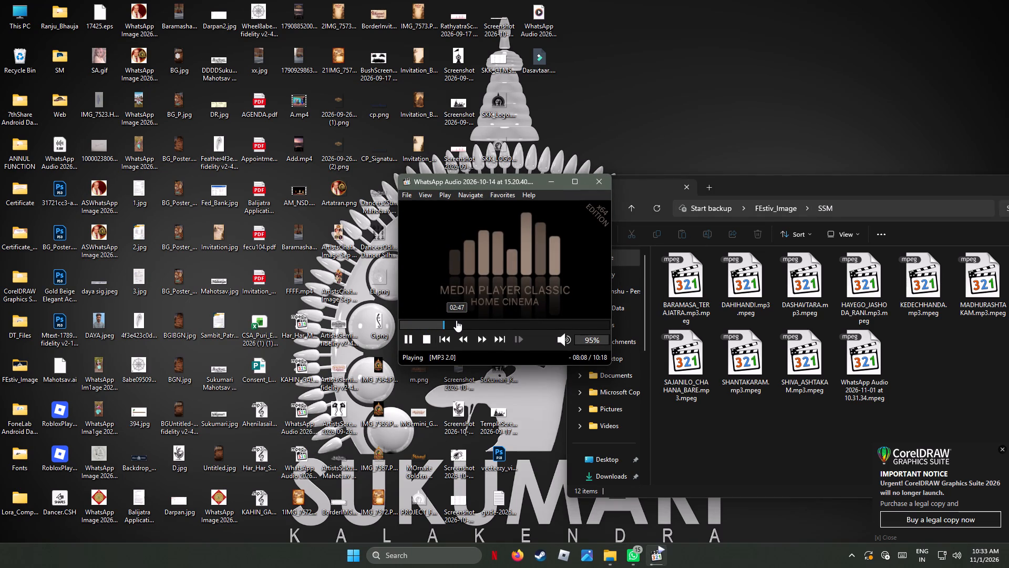
pyautogui.click(458, 324)
pyautogui.click(468, 323)
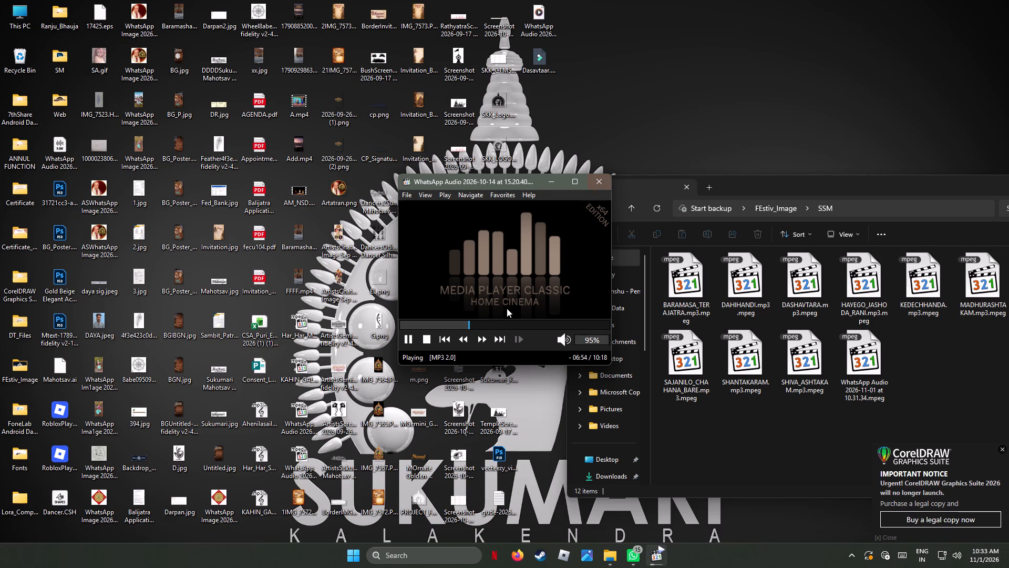
pyautogui.click(485, 324)
pyautogui.click(504, 322)
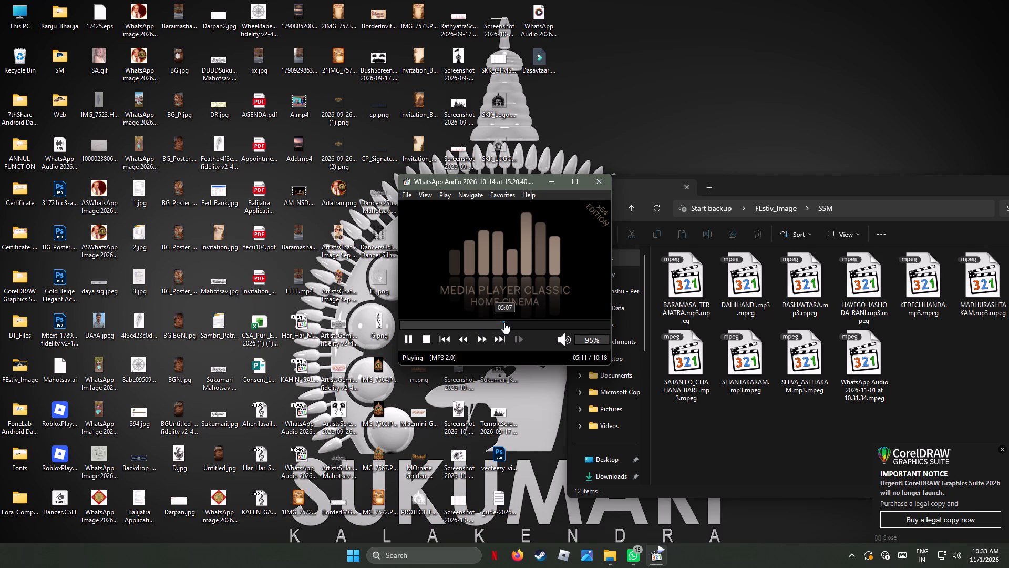
pyautogui.click(526, 324)
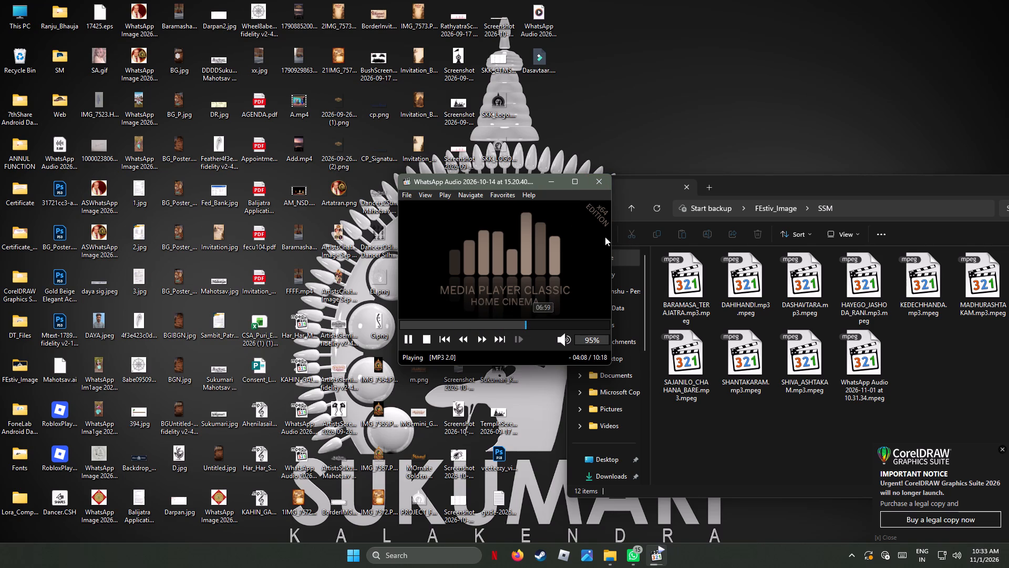
pyautogui.click(599, 182)
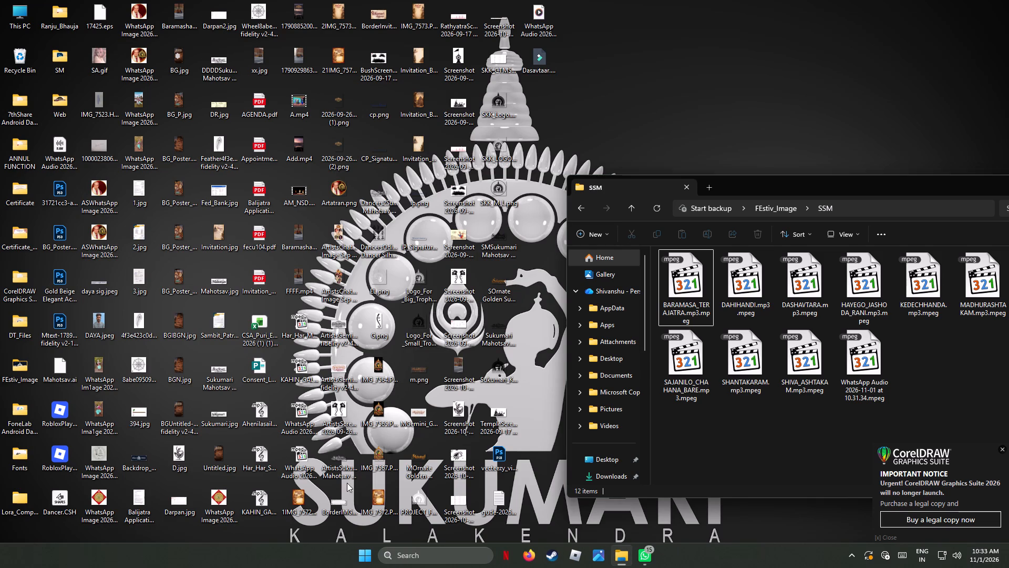
# Listen to a few early passages of the desktop track KAHIN_GALE_MURALI_PHOONKA.mp3, and close the player.
pyautogui.doubleClick(304, 364)
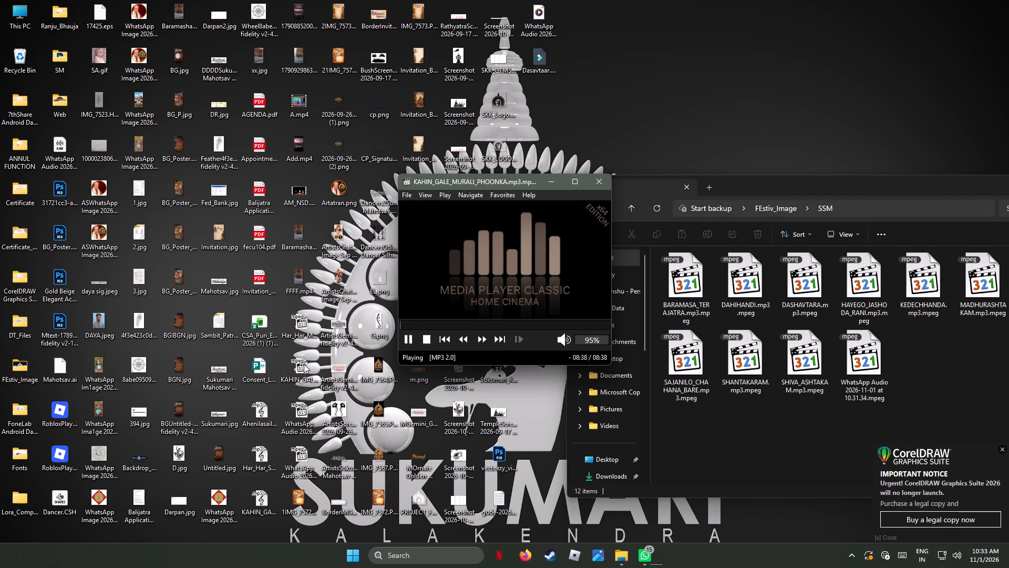
pyautogui.click(415, 322)
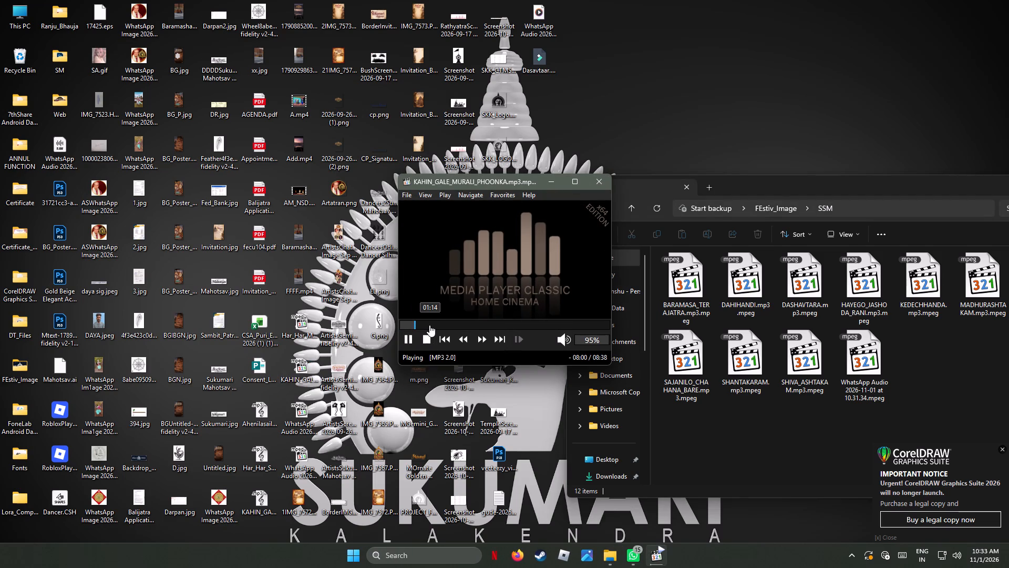
pyautogui.click(429, 325)
pyautogui.click(601, 181)
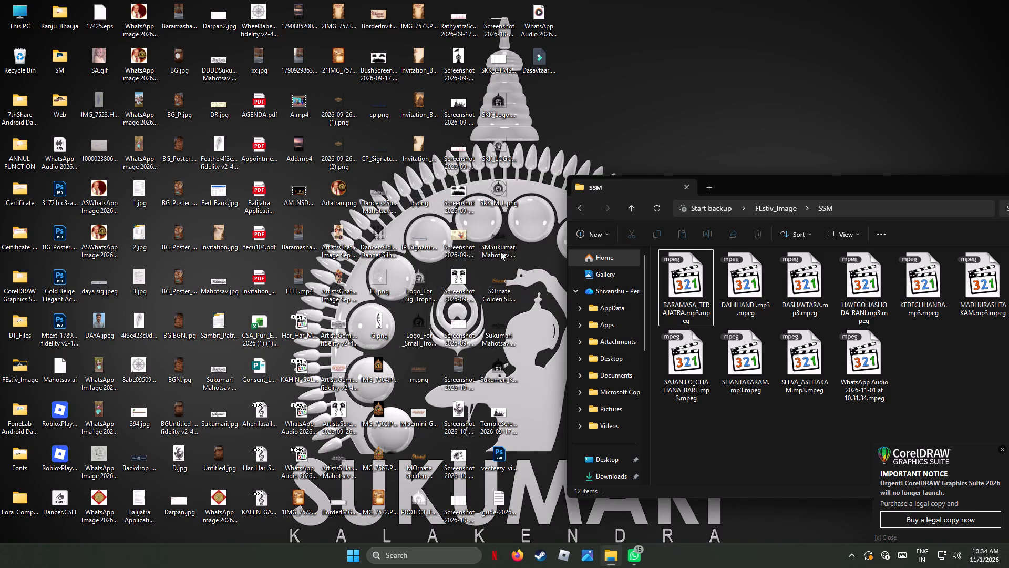
# Play the desktop file Har_Har_Mahadev.mp3.mpeg, skipping ahead in stages to about 2:20, and close the player.
pyautogui.doubleClick(300, 318)
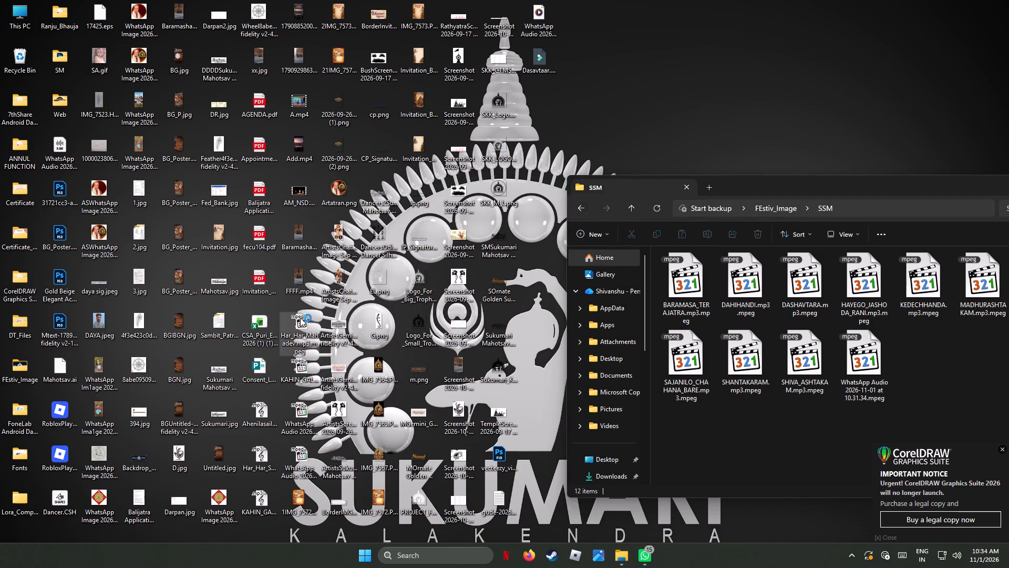
pyautogui.click(407, 322)
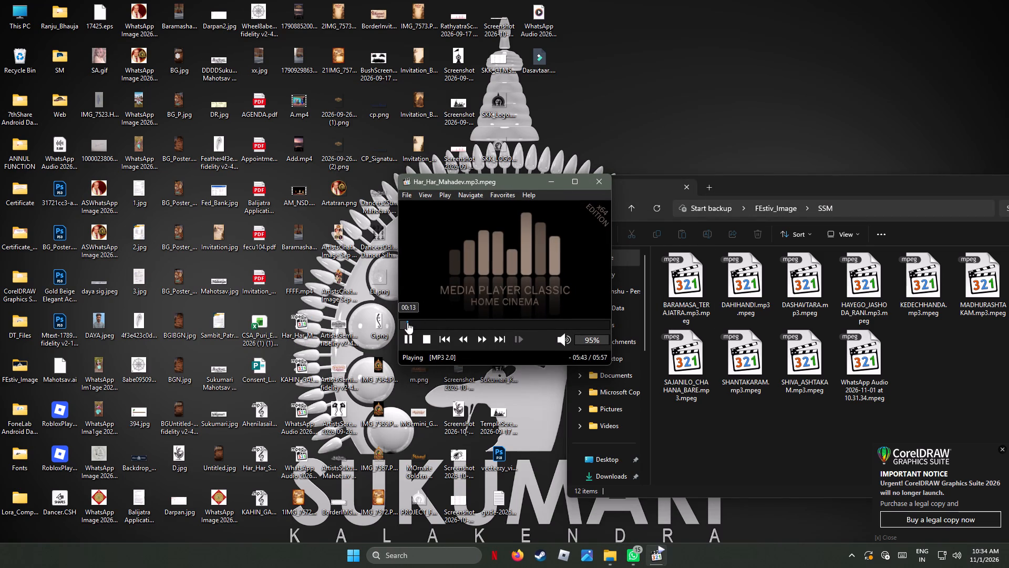
pyautogui.click(418, 322)
pyautogui.click(425, 322)
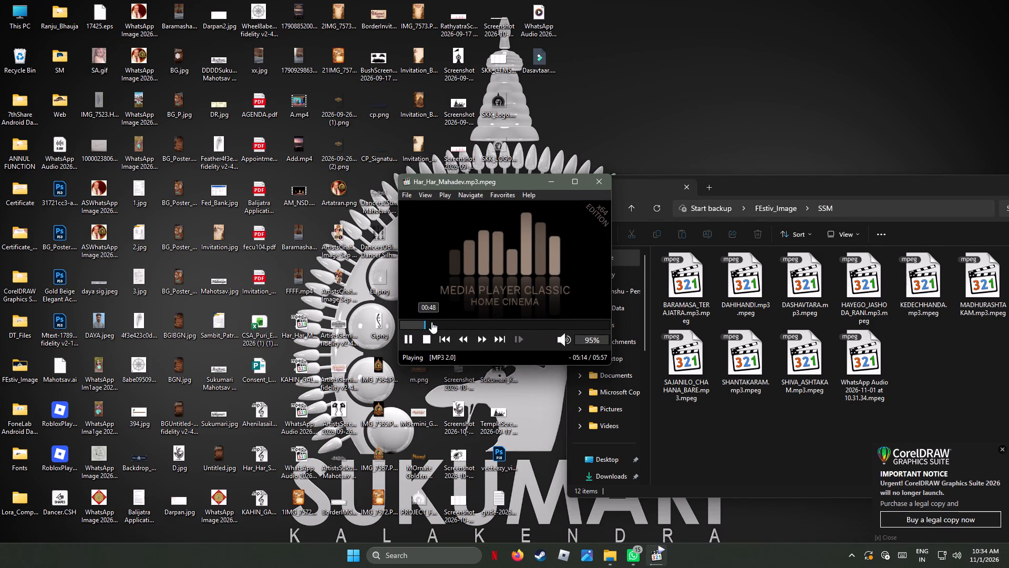
pyautogui.click(436, 322)
pyautogui.click(449, 324)
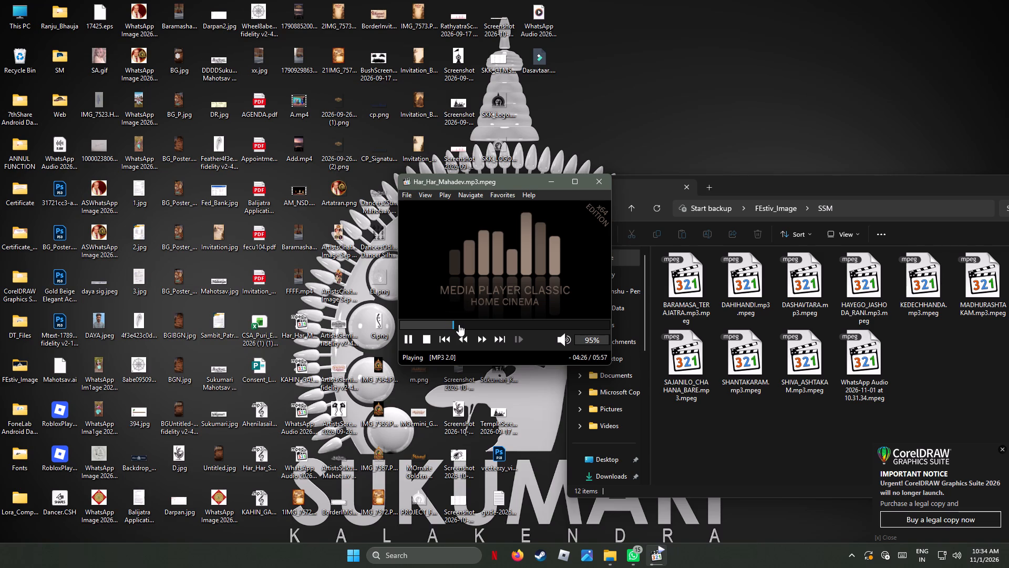
pyautogui.click(469, 321)
pyautogui.click(482, 325)
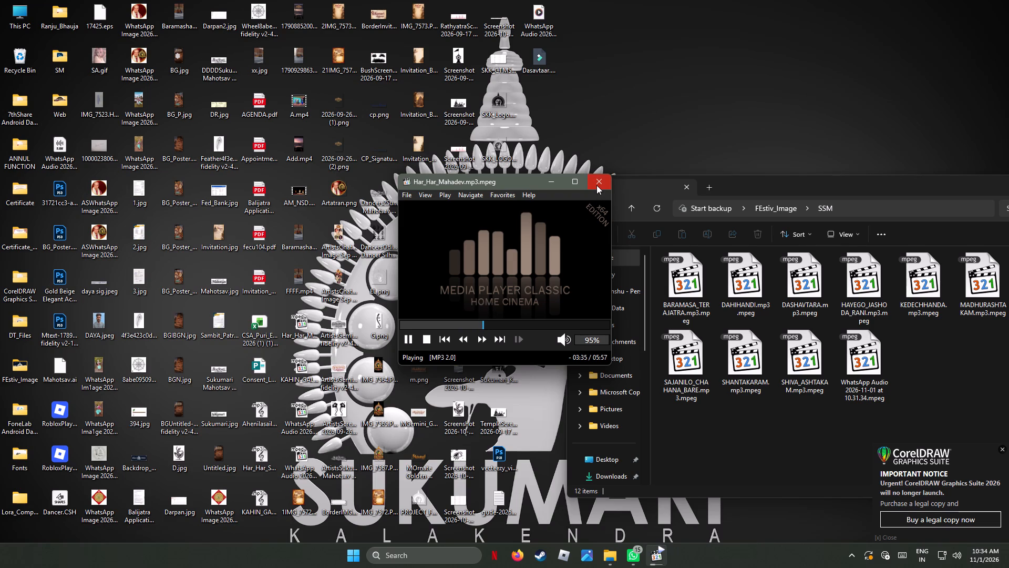
pyautogui.click(596, 185)
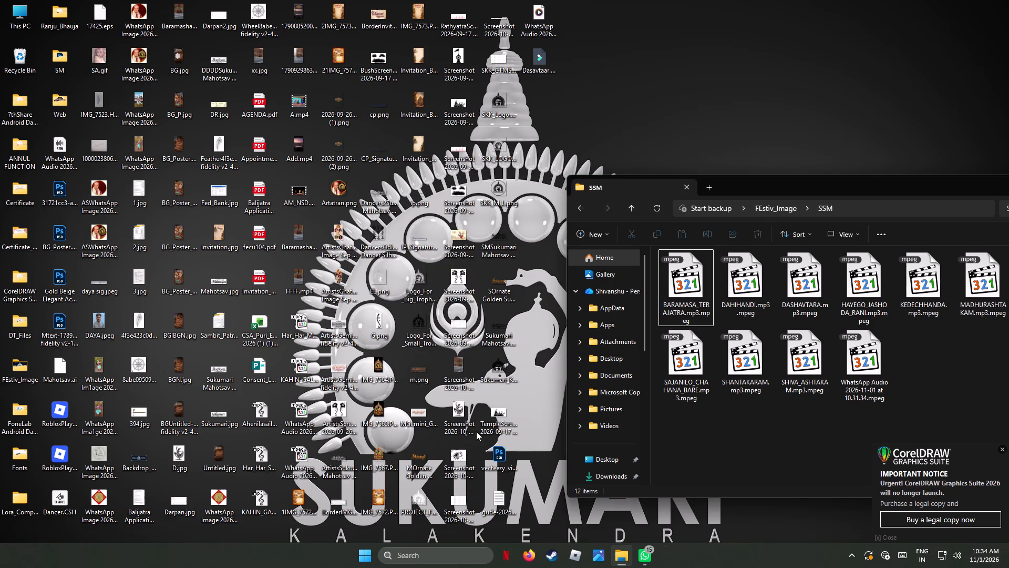
# Open This PC to show the computer's drives.
pyautogui.doubleClick(19, 12)
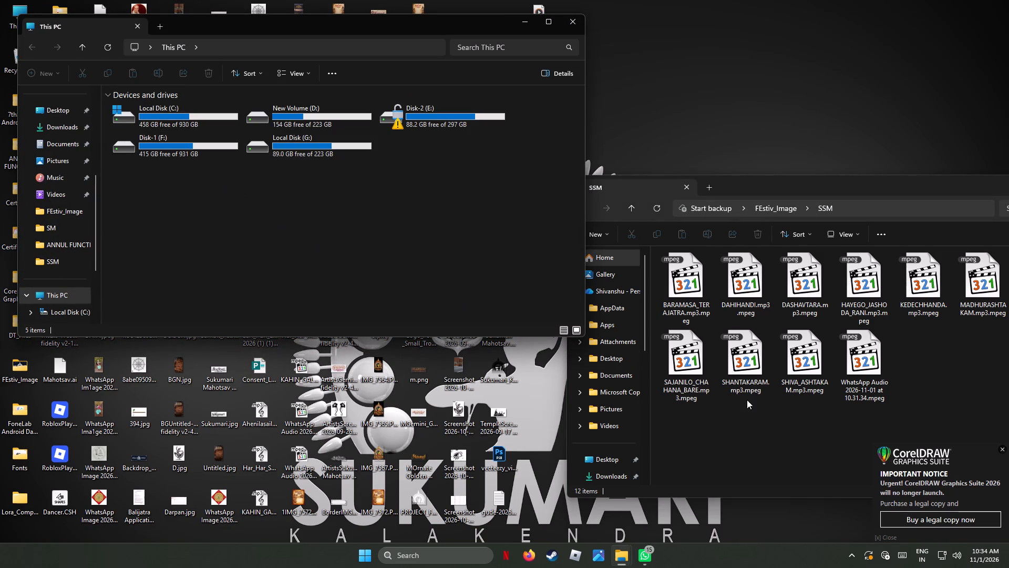
# Play the WhatsApp Audio 2026-11-01 file in the SSM folder, skipping ahead to about 0:13 and slightly further, and close the player.
pyautogui.doubleClick(863, 359)
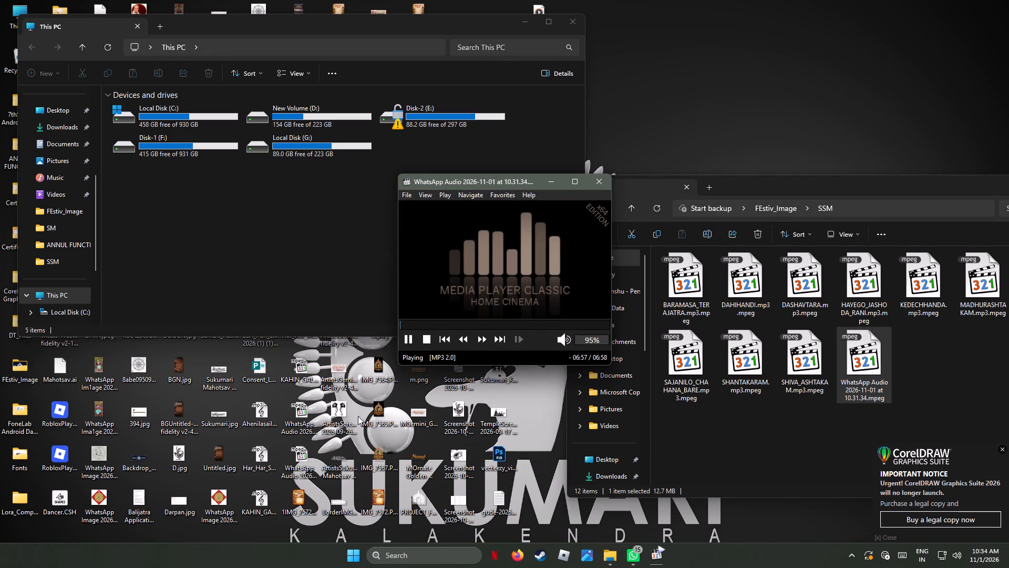
pyautogui.click(406, 324)
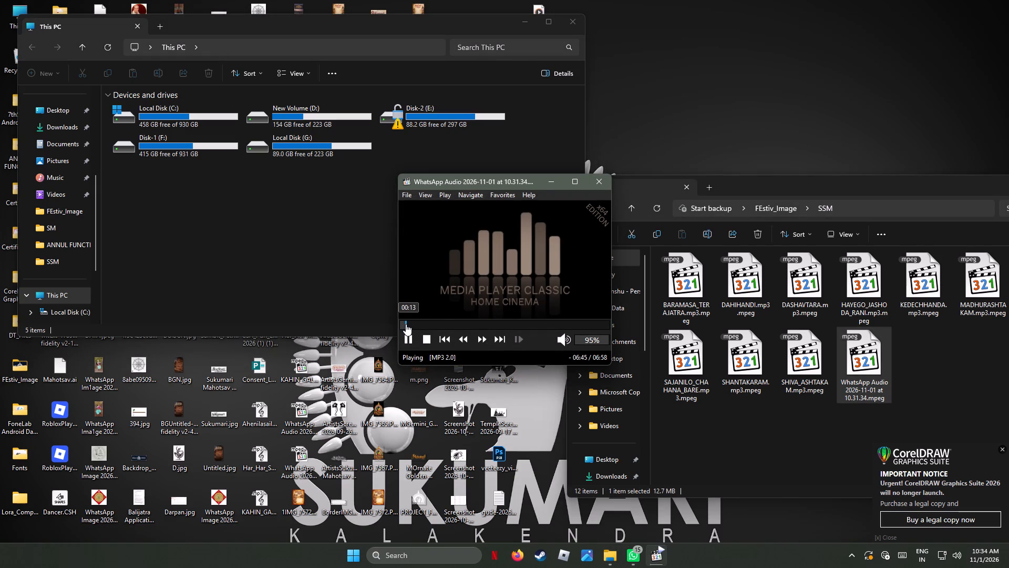
pyautogui.click(415, 326)
pyautogui.click(595, 184)
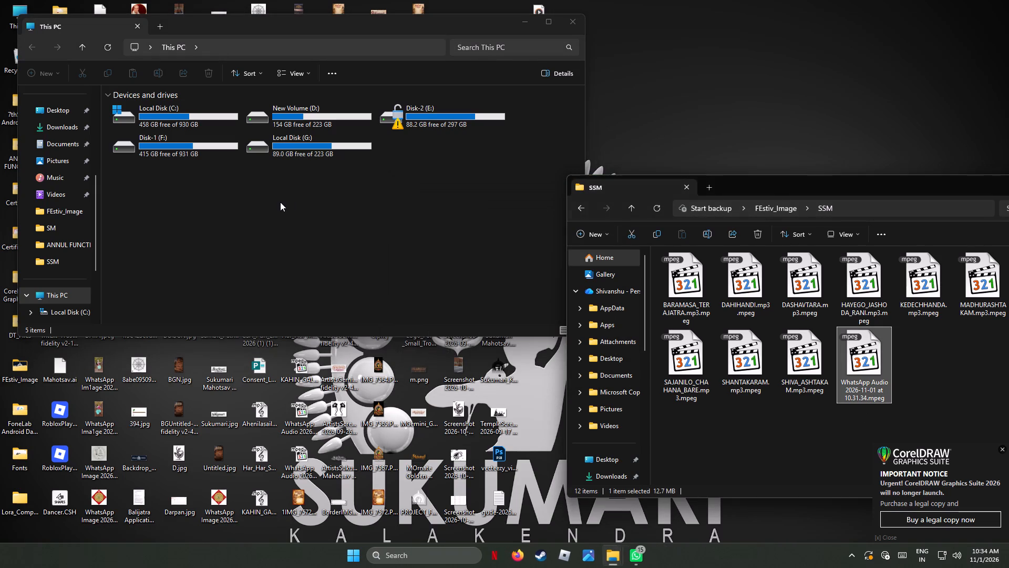
# Open the Disk-1 (F:) drive and look through its lower folders and files.
pyautogui.doubleClick(192, 146)
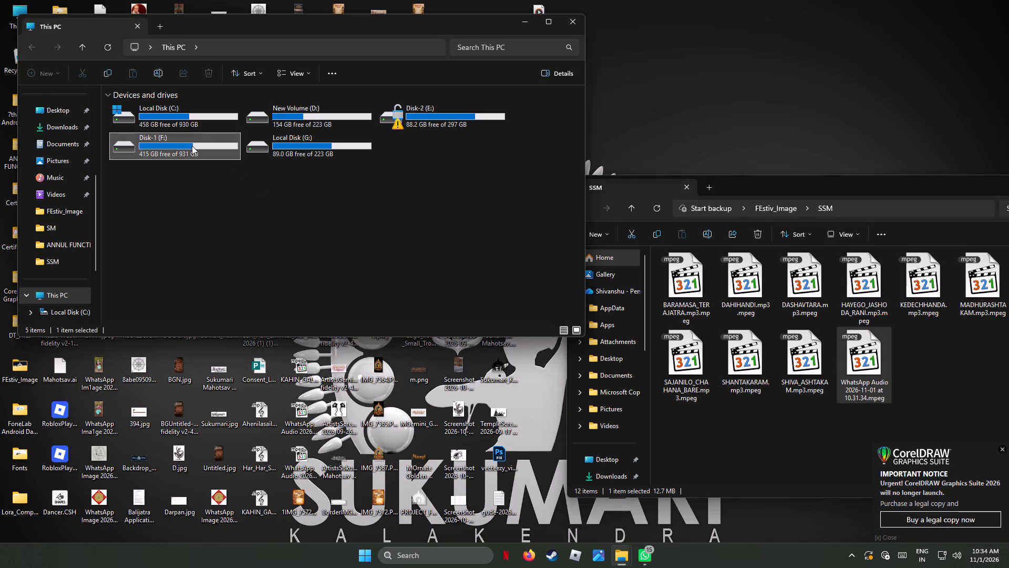
pyautogui.scroll(-8, 357, 251)
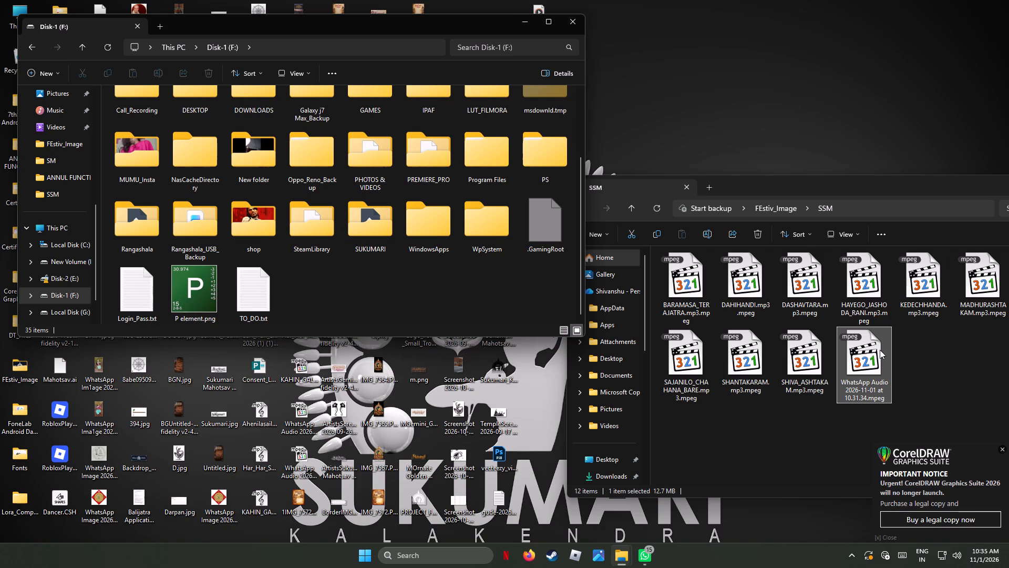
# Open the WhatsApp Audio 2026-11-01 file from the SSM folder in Adobe Audition 2025.
pyautogui.rightClick(869, 356)
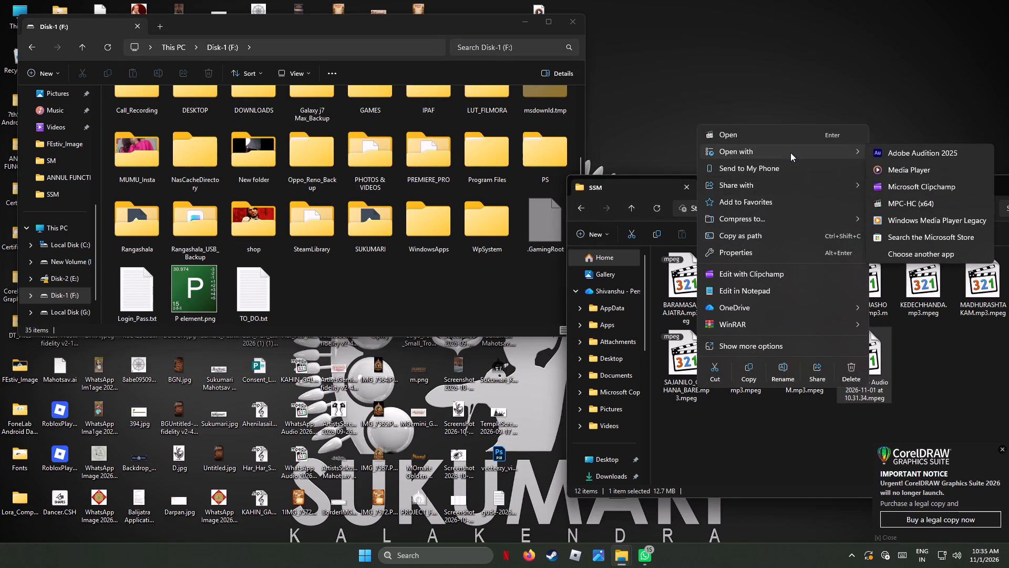
pyautogui.click(907, 155)
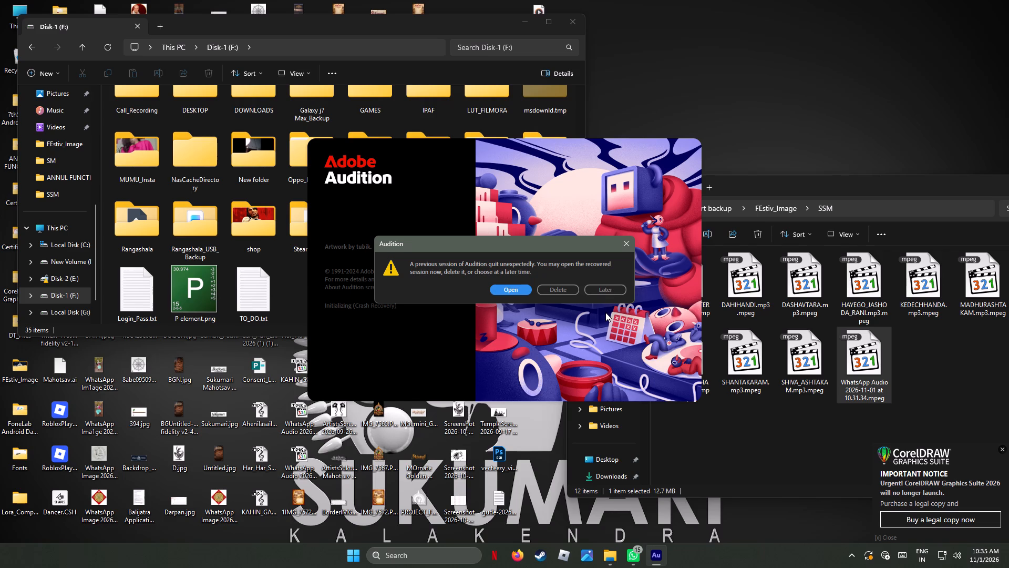
# Postpone recovery of the previous session while opening the SSM folder's WhatsApp Audio file in Adobe Audition.
pyautogui.click(611, 288)
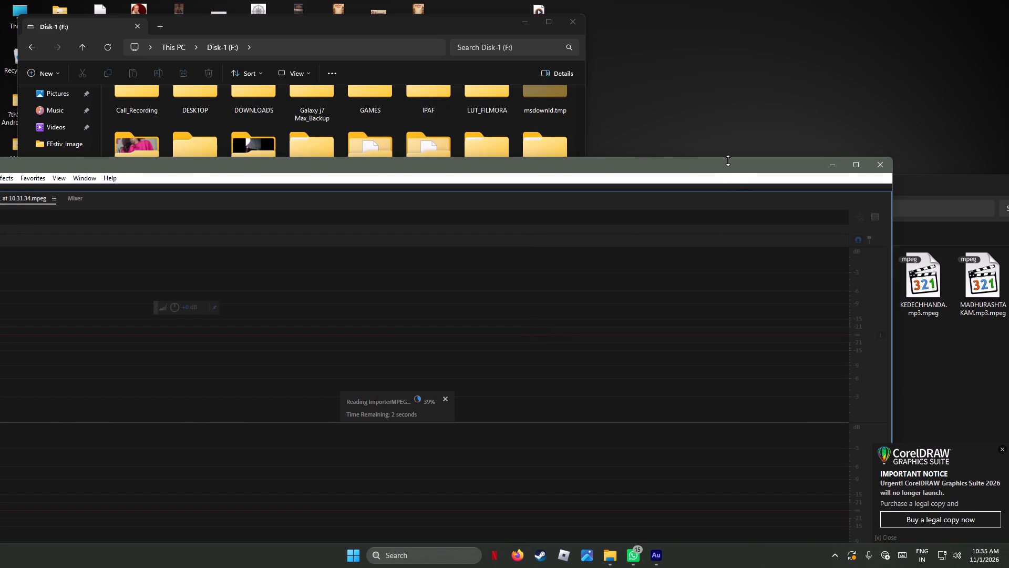
# Maximize the Audition window so the waveform of the WhatsApp audio fills the screen.
pyautogui.doubleClick(733, 165)
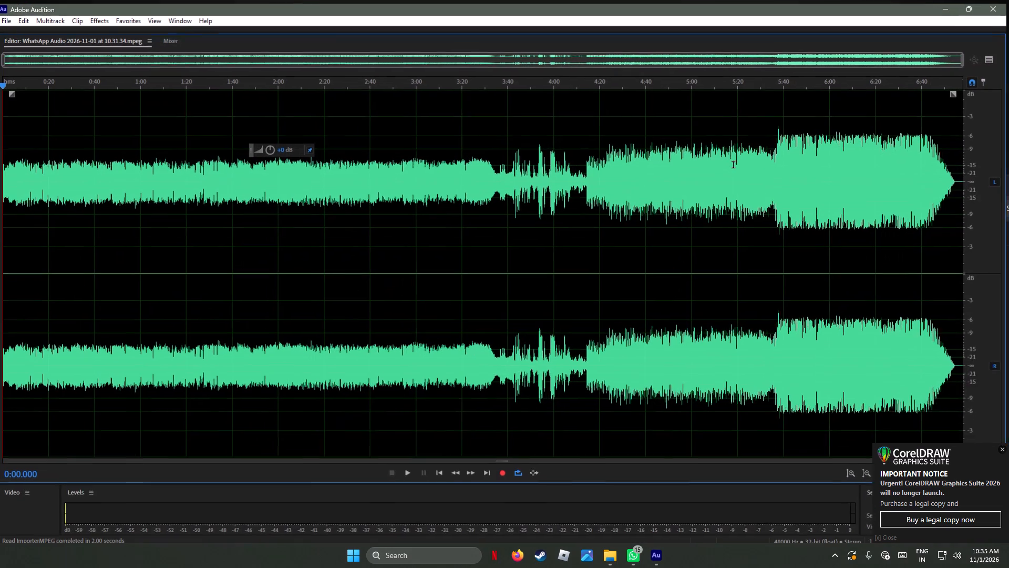
# Play the WhatsApp audio from the start, skip ahead to about 4:16 and about 5:31, and stop playback just before 5:40.
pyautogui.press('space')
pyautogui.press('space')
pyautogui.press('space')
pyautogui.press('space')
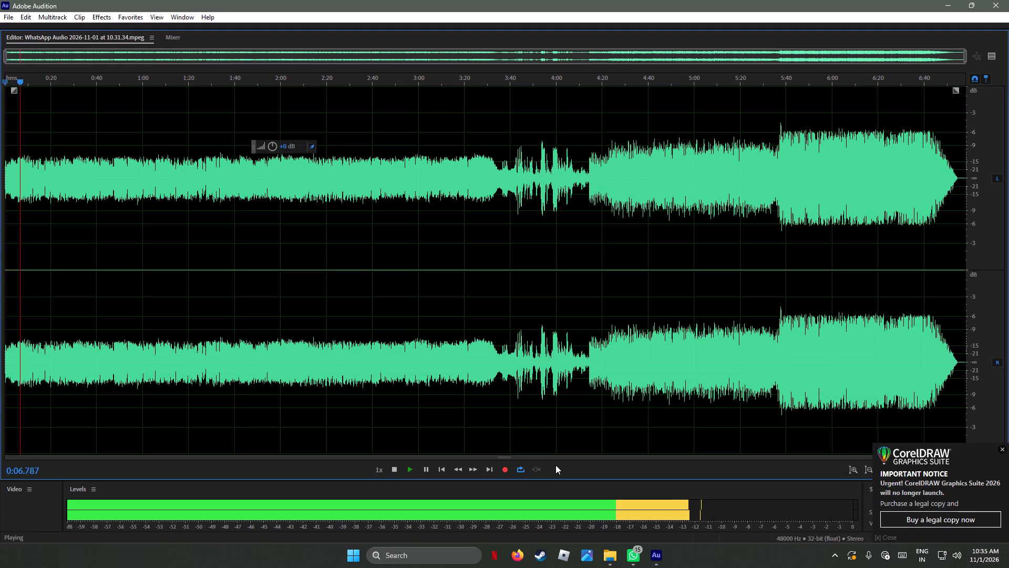
pyautogui.click(593, 70)
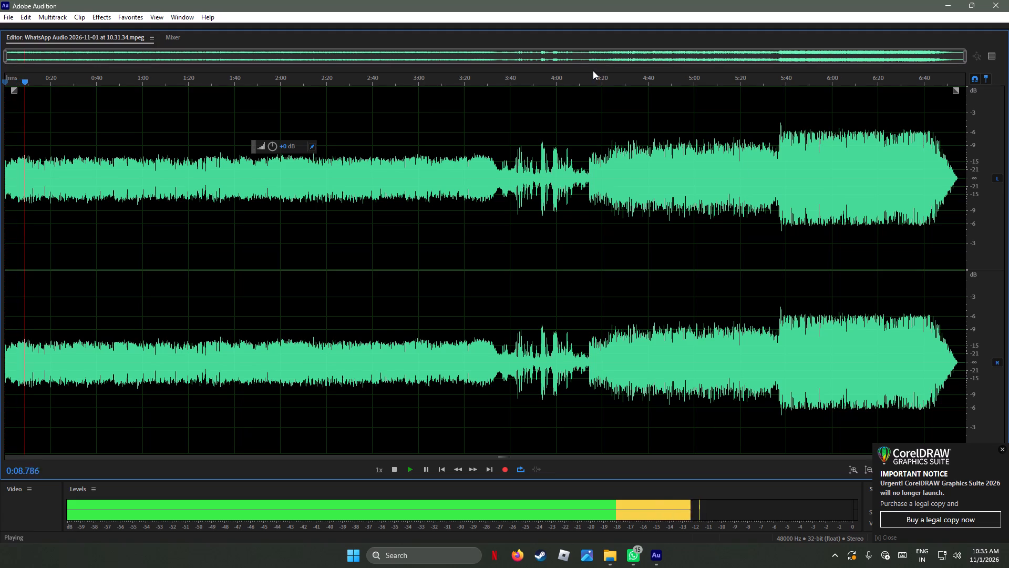
pyautogui.click(594, 79)
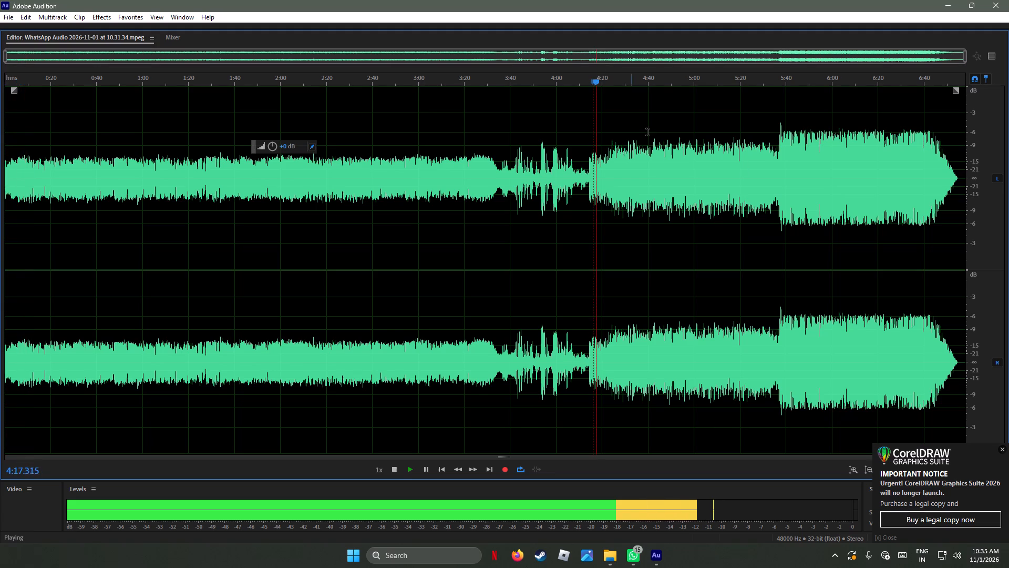
pyautogui.click(766, 81)
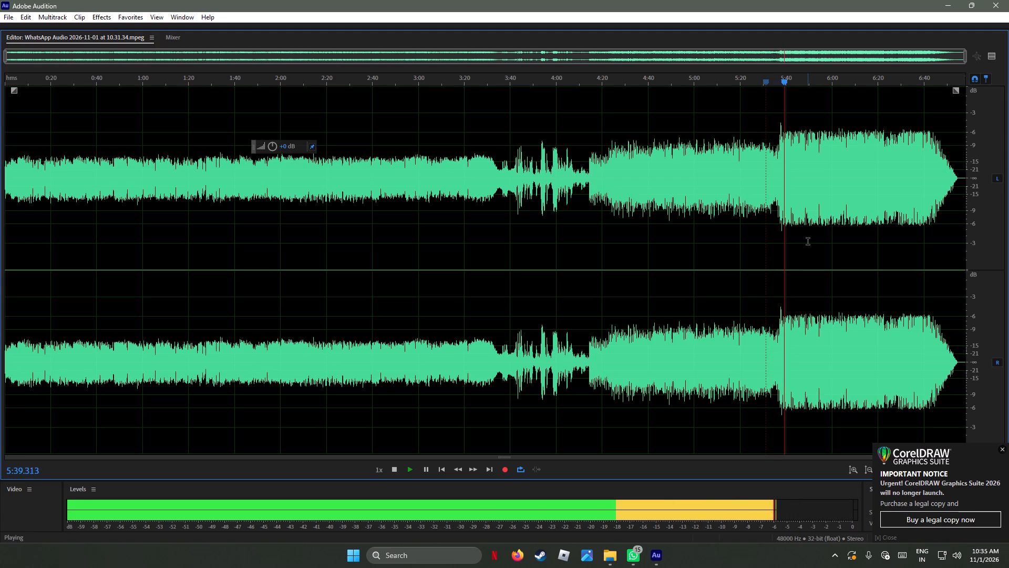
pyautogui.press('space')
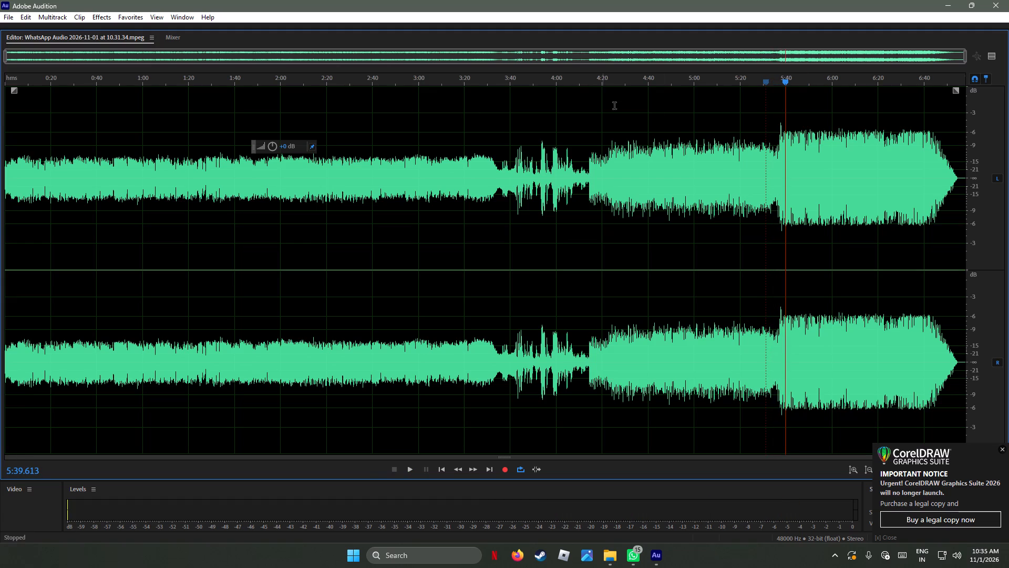
# Listen to the WhatsApp audio from 3:20 to about 4:15, where the louder music comes in.
pyautogui.click(465, 80)
pyautogui.press('space')
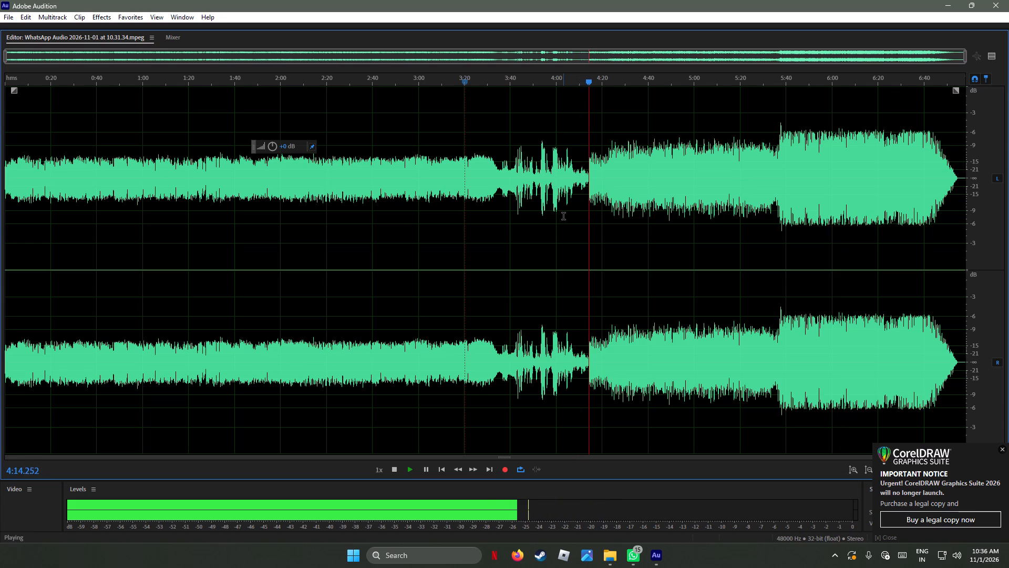
pyautogui.press('space')
# Select the quieter first part of the audio, from 0:00 to the onset of the louder music at about 4:14.3.
pyautogui.scroll(3, 596, 162)
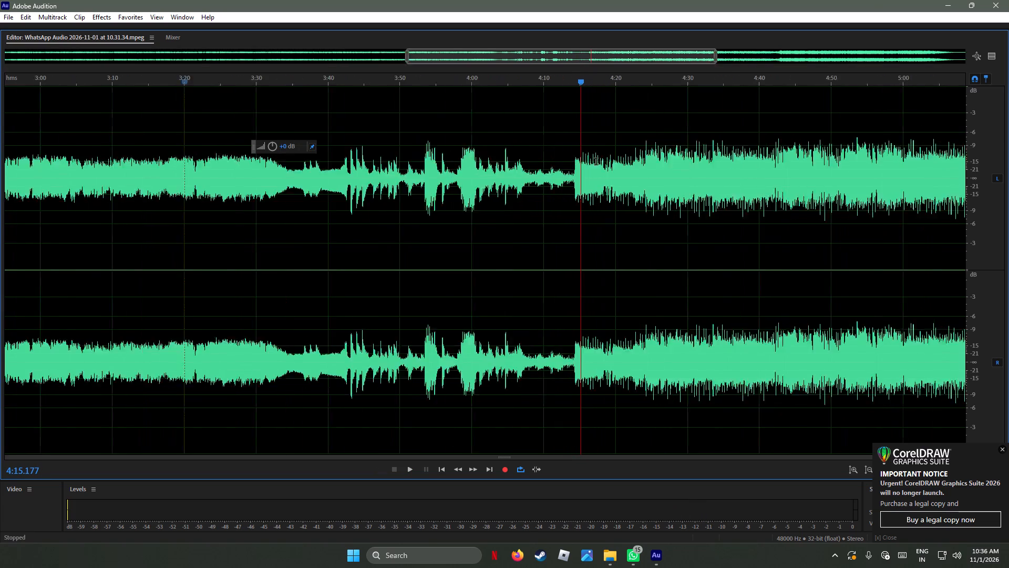
pyautogui.scroll(8, 596, 162)
pyautogui.scroll(2, 534, 179)
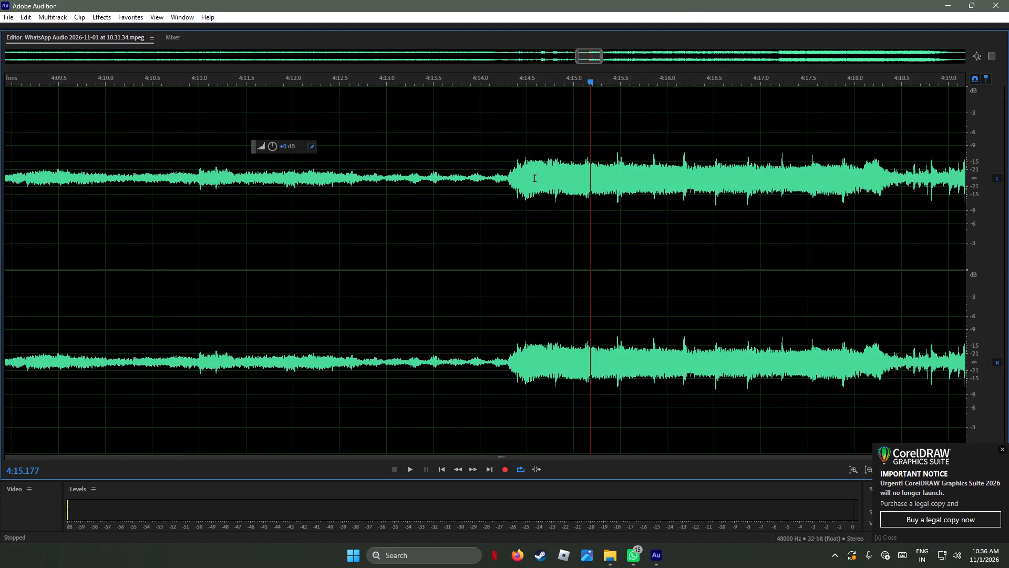
pyautogui.scroll(4, 534, 179)
pyautogui.scroll(1, 493, 169)
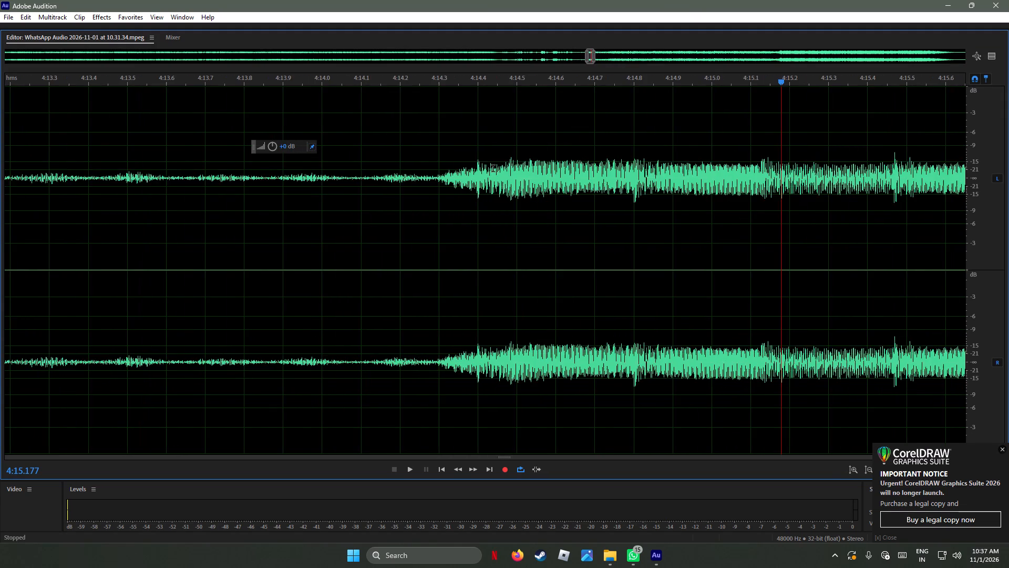
pyautogui.scroll(1, 493, 169)
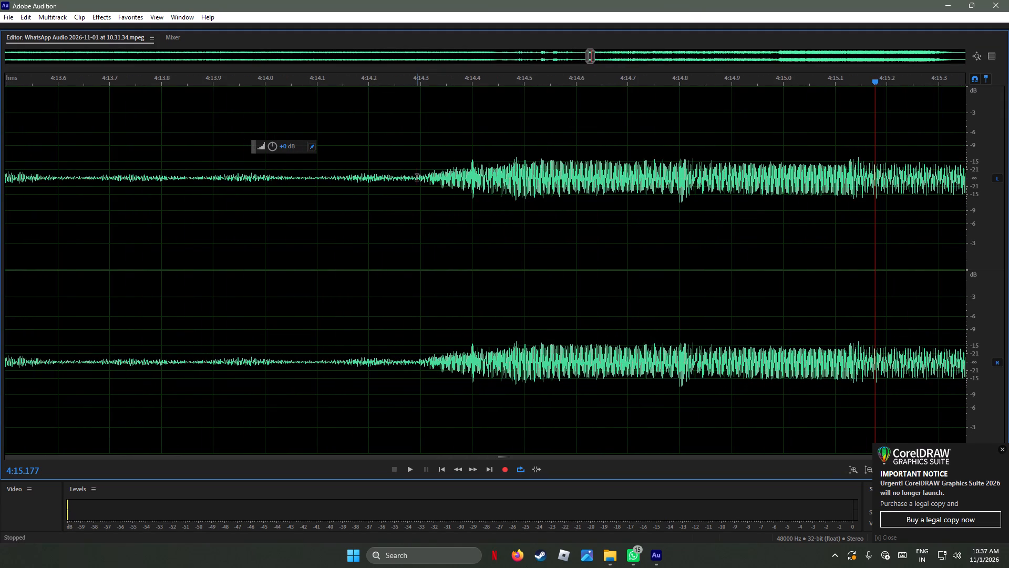
pyautogui.moveTo(417, 178); pyautogui.dragTo(111, 209)
pyautogui.scroll(-10, 163, 217)
pyautogui.scroll(2, 170, 220)
pyautogui.scroll(-8, 170, 220)
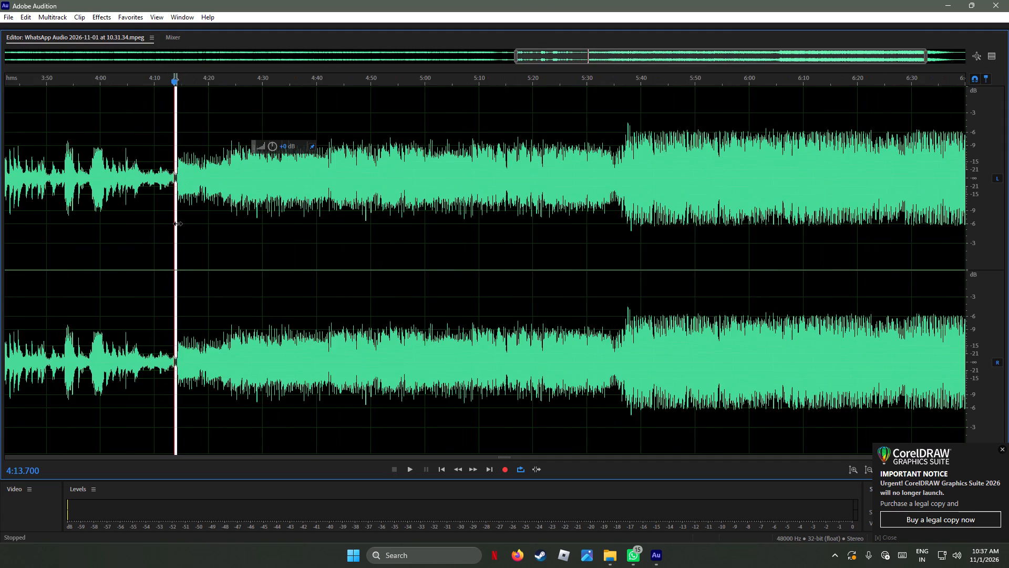
pyautogui.scroll(-2, 175, 199)
pyautogui.scroll(1, 175, 199)
pyautogui.scroll(-1, 175, 199)
pyautogui.scroll(3, 175, 199)
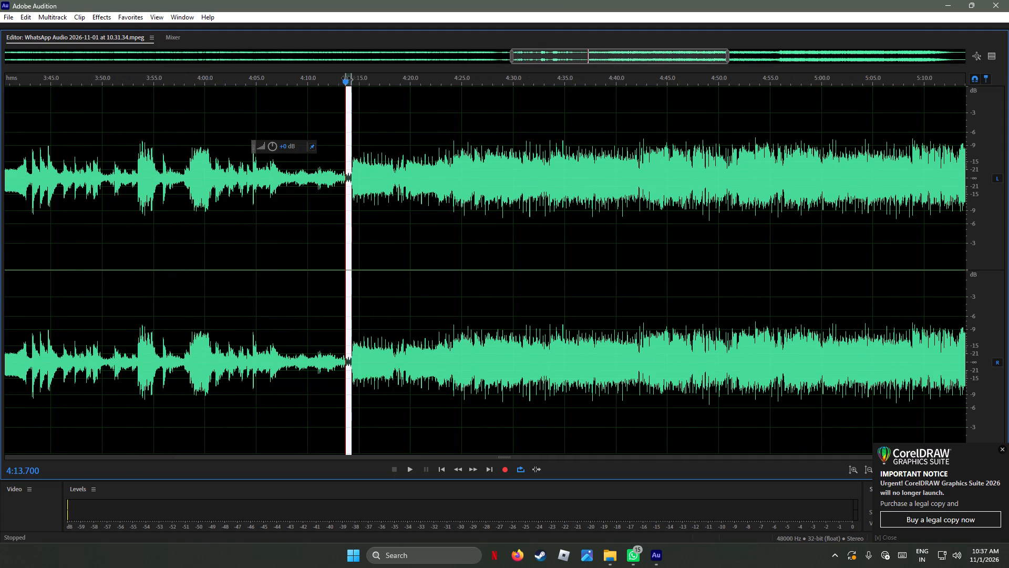
pyautogui.moveTo(346, 77); pyautogui.dragTo(4, 97)
pyautogui.scroll(-7, 184, 170)
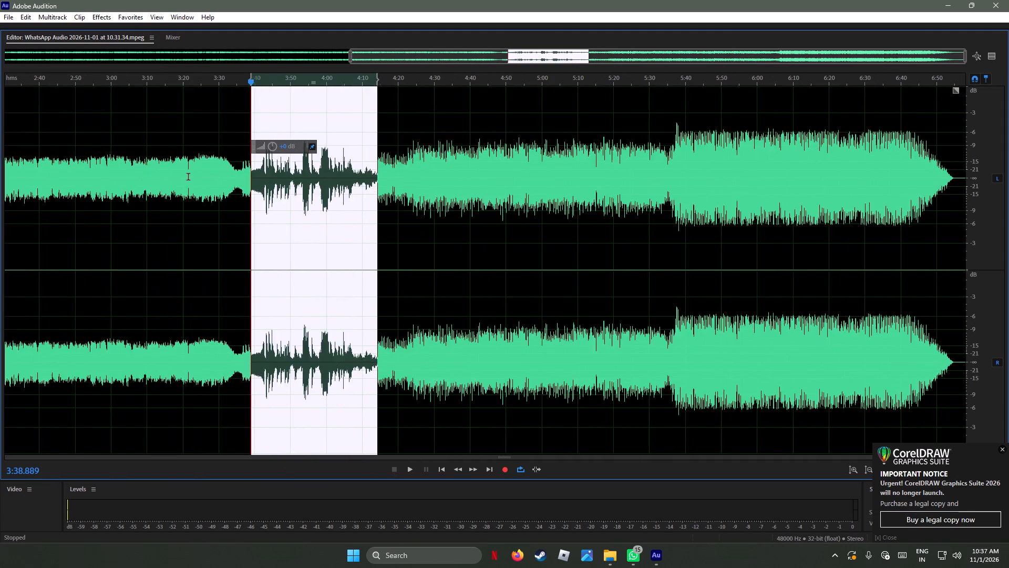
pyautogui.scroll(-2, 188, 177)
pyautogui.scroll(-6, 235, 177)
pyautogui.scroll(5, 334, 201)
pyautogui.scroll(-3, 340, 201)
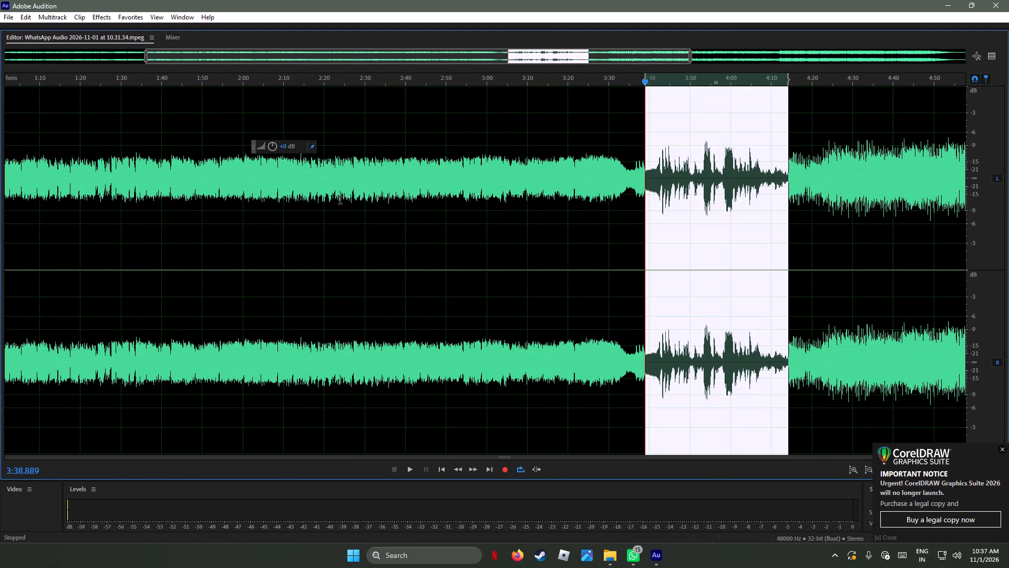
pyautogui.moveTo(645, 78); pyautogui.dragTo(497, 101)
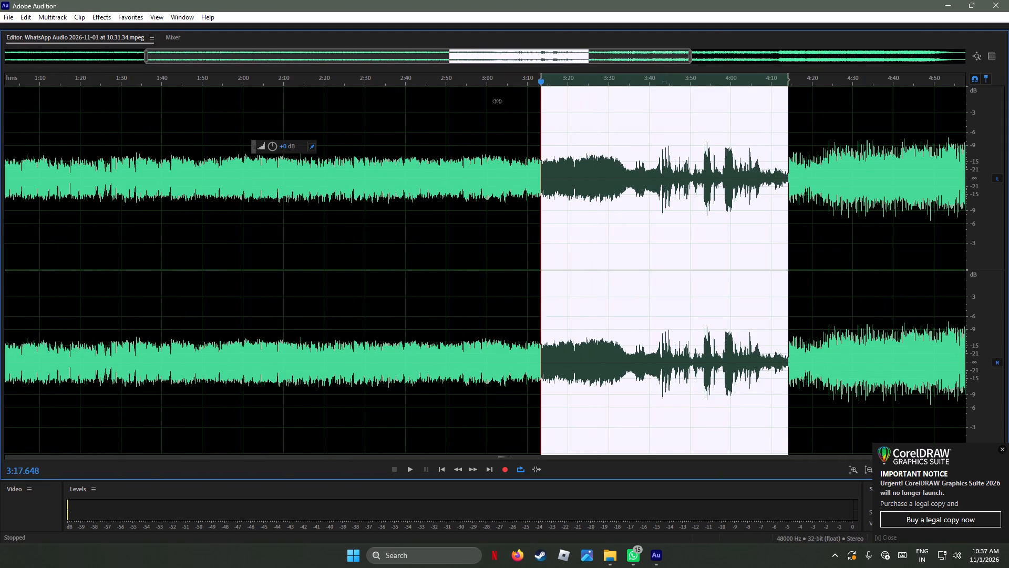
pyautogui.moveTo(497, 101); pyautogui.dragTo(10, 125)
pyautogui.scroll(2, 251, 170)
pyautogui.scroll(-13, 253, 171)
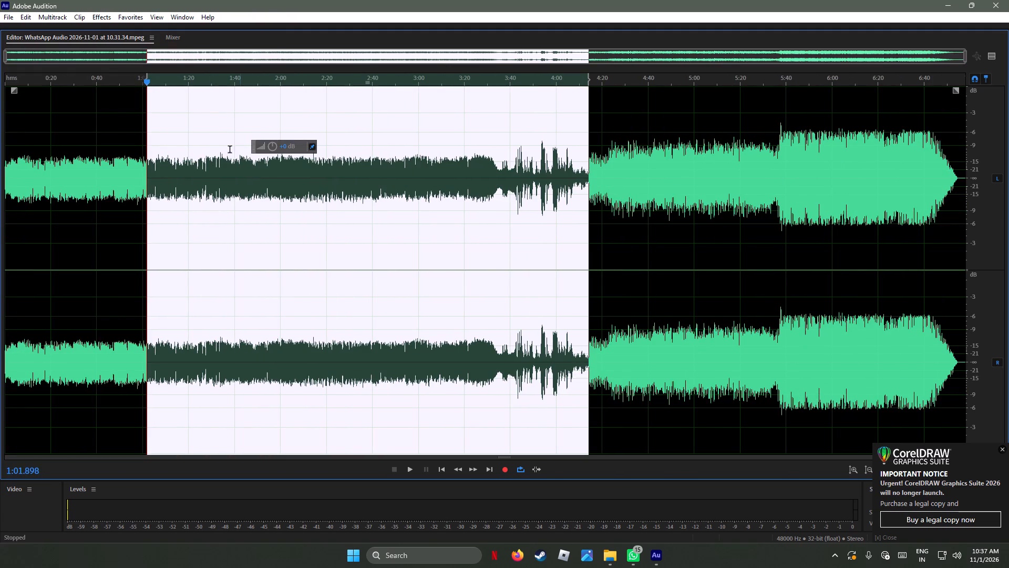
pyautogui.moveTo(146, 74); pyautogui.dragTo(0, 100)
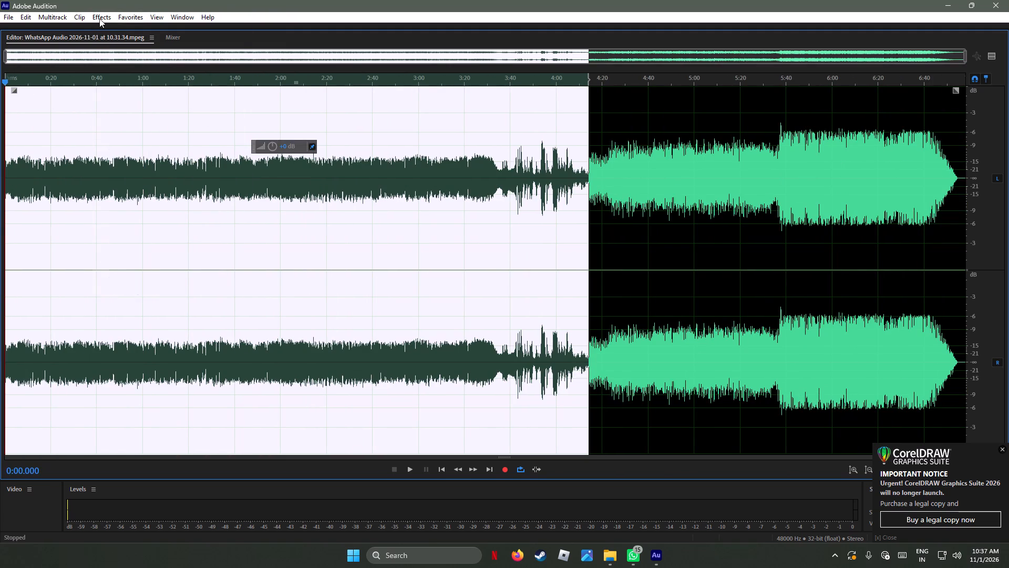
# Open the Amplify effect for the selected first part of the audio.
pyautogui.click(99, 18)
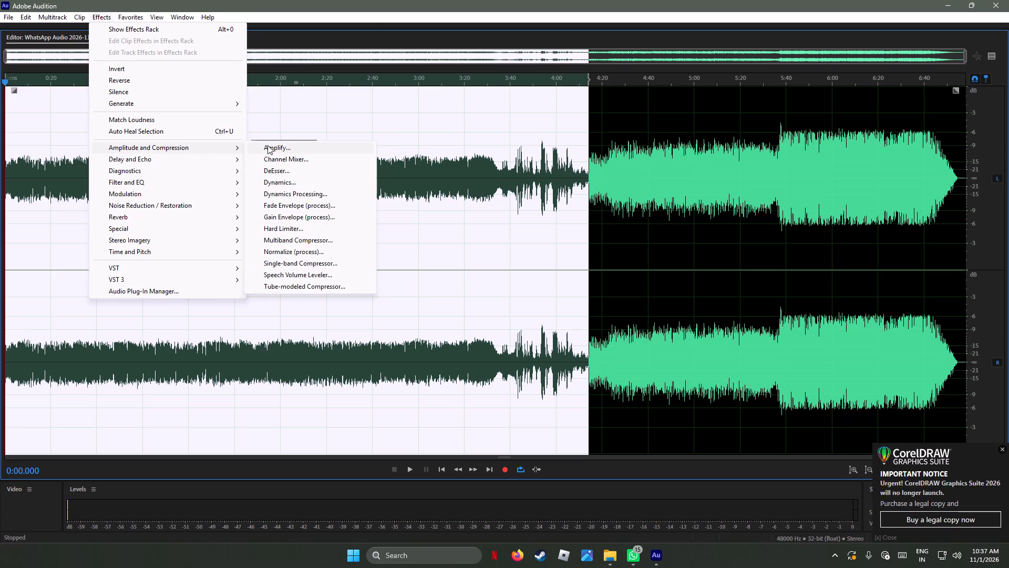
pyautogui.click(269, 146)
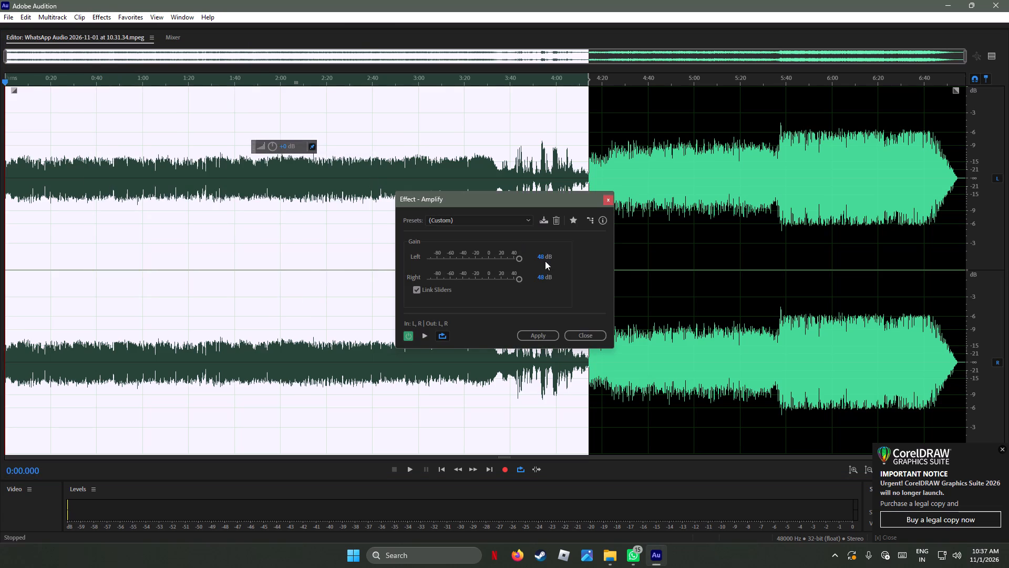
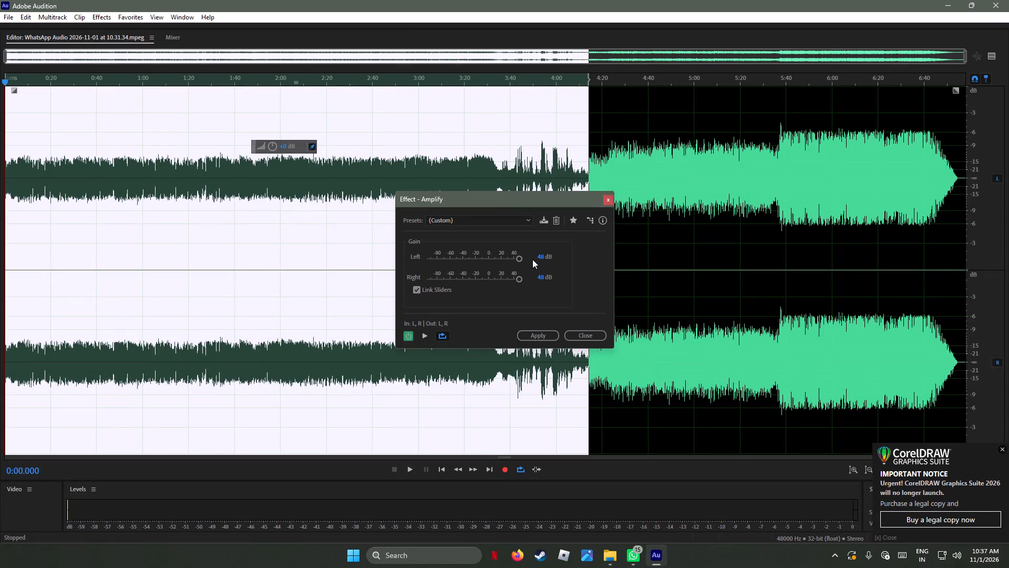
# Amplify the selected first part of the audio by 3 dB on both the left and right channels.
pyautogui.click(532, 257)
pyautogui.click(543, 252)
pyautogui.press('3')
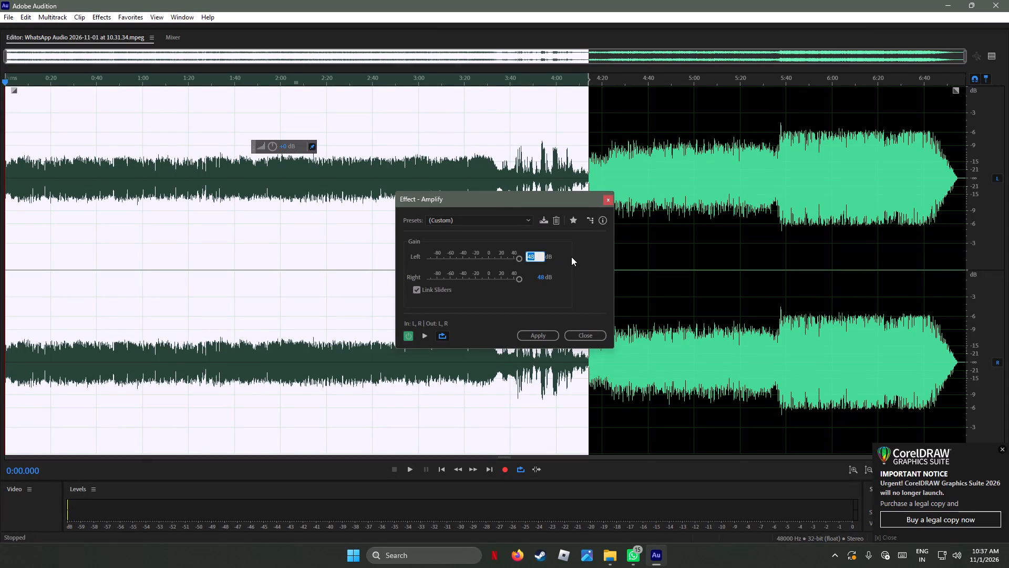
pyautogui.click(581, 276)
pyautogui.click(541, 336)
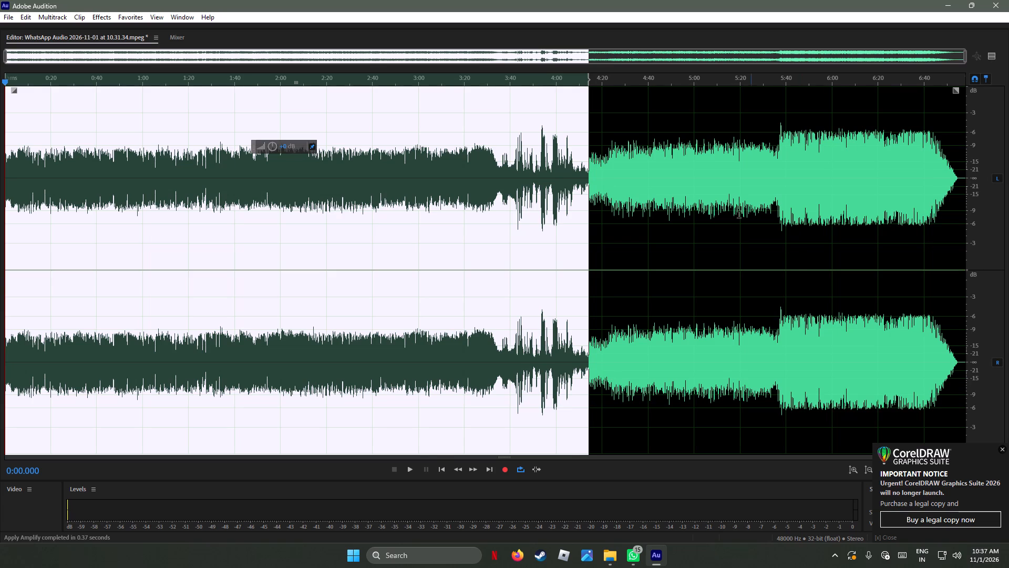
# Clear the selection and listen to the audio from about 3:53 past the transition at 4:14 to check the amplified level.
pyautogui.click(684, 246)
pyautogui.click(540, 81)
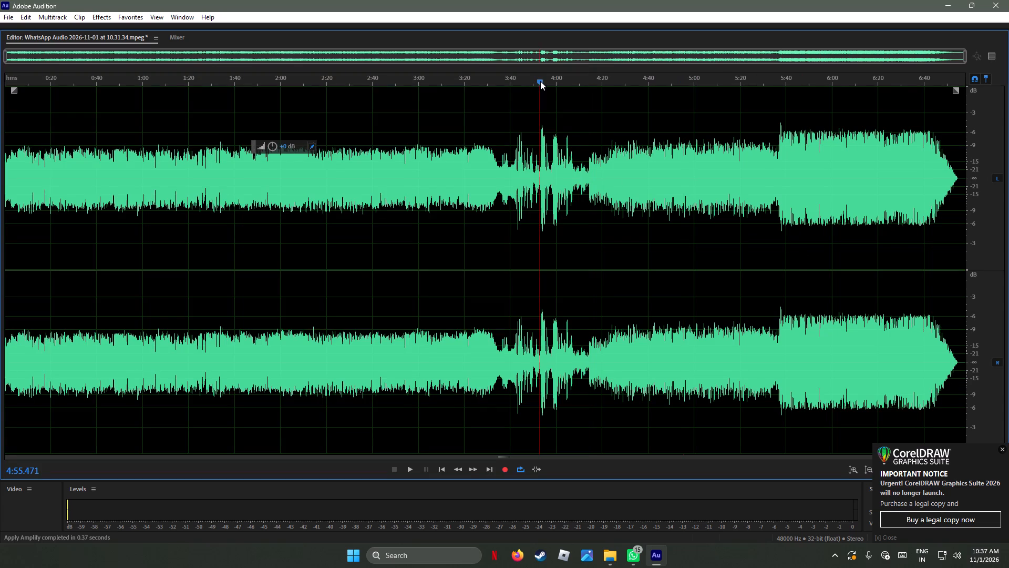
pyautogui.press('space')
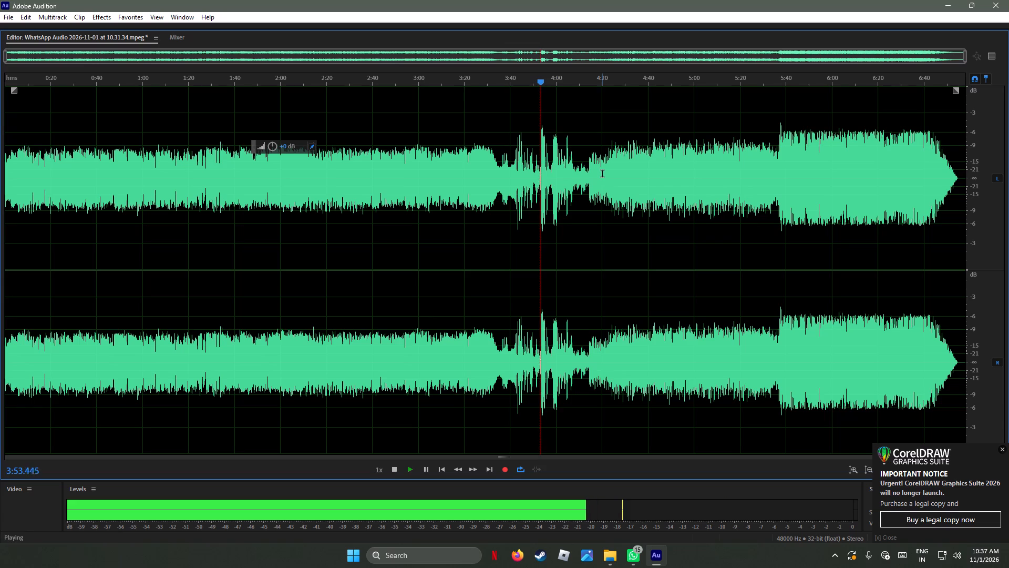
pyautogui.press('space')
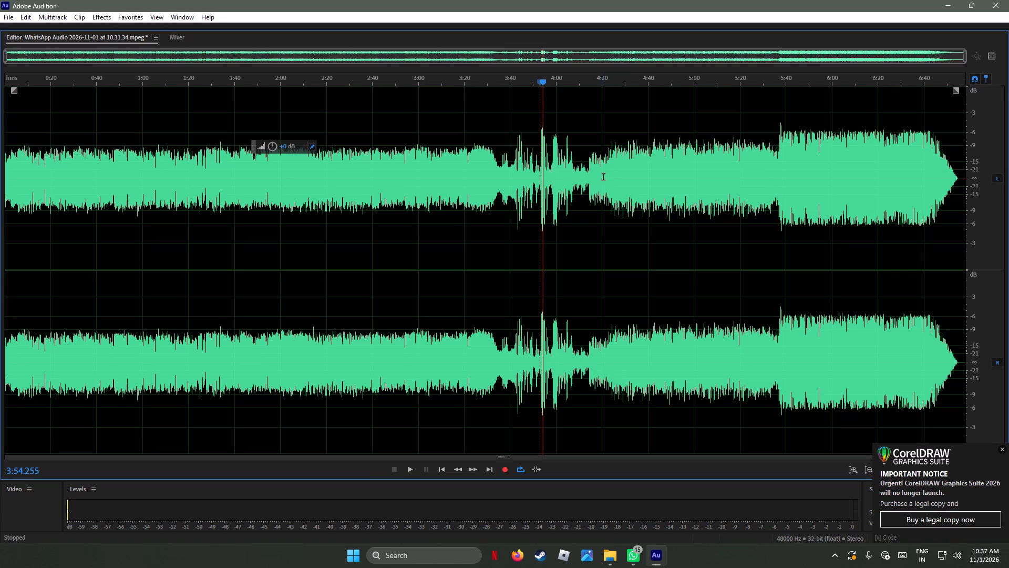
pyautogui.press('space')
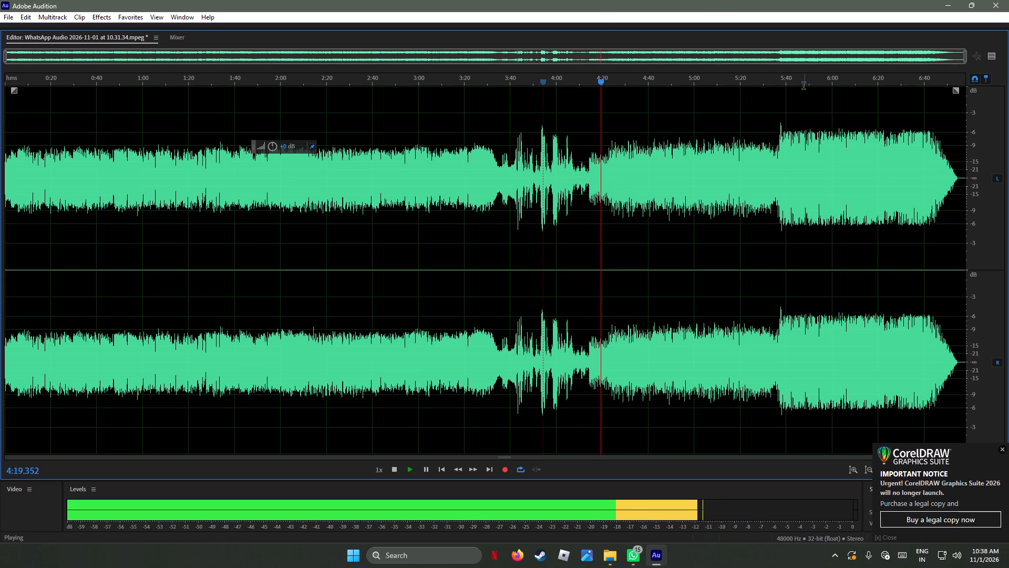
# Listen to the transition into the louder last section, playing from about 5:42, 5:35 and 5:33.
pyautogui.click(790, 78)
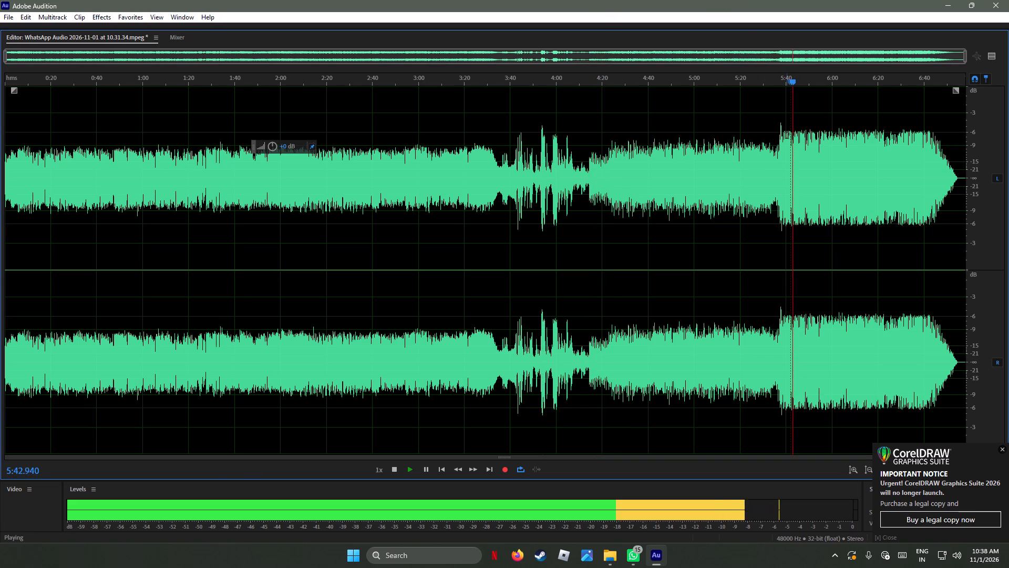
pyautogui.press('space')
pyautogui.scroll(8, 781, 158)
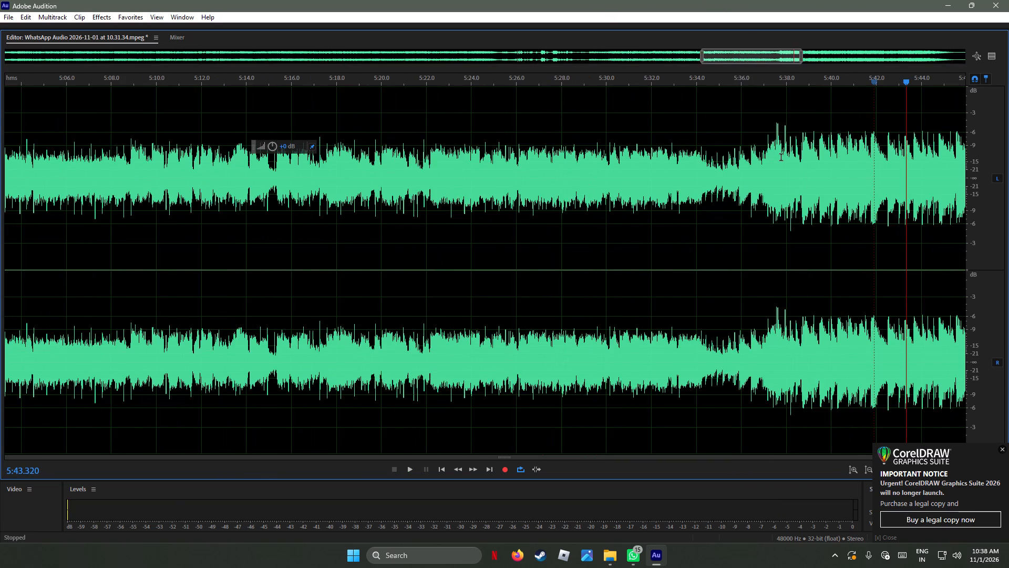
pyautogui.scroll(4, 781, 158)
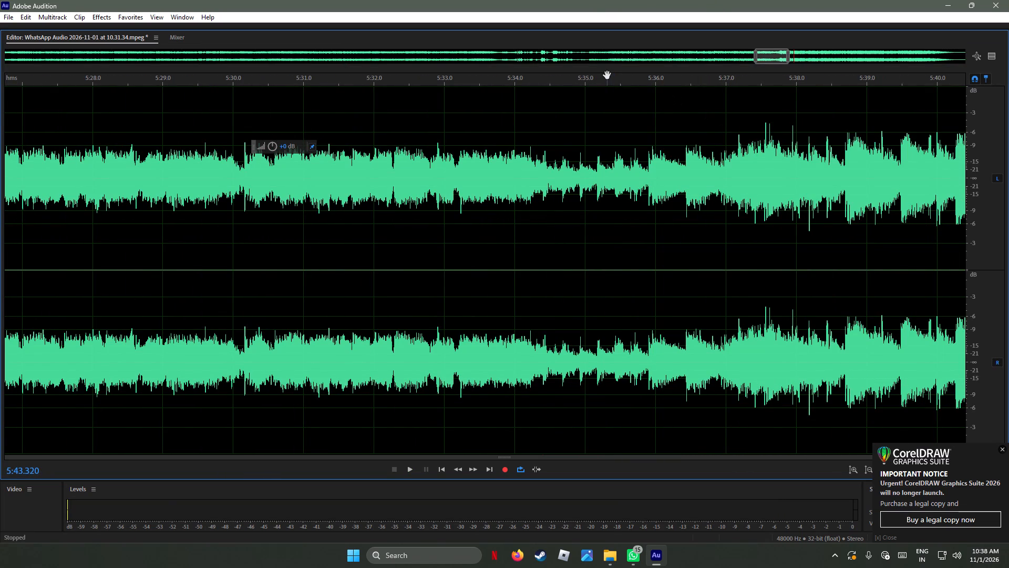
pyautogui.click(607, 75)
pyautogui.click(609, 79)
pyautogui.press('space')
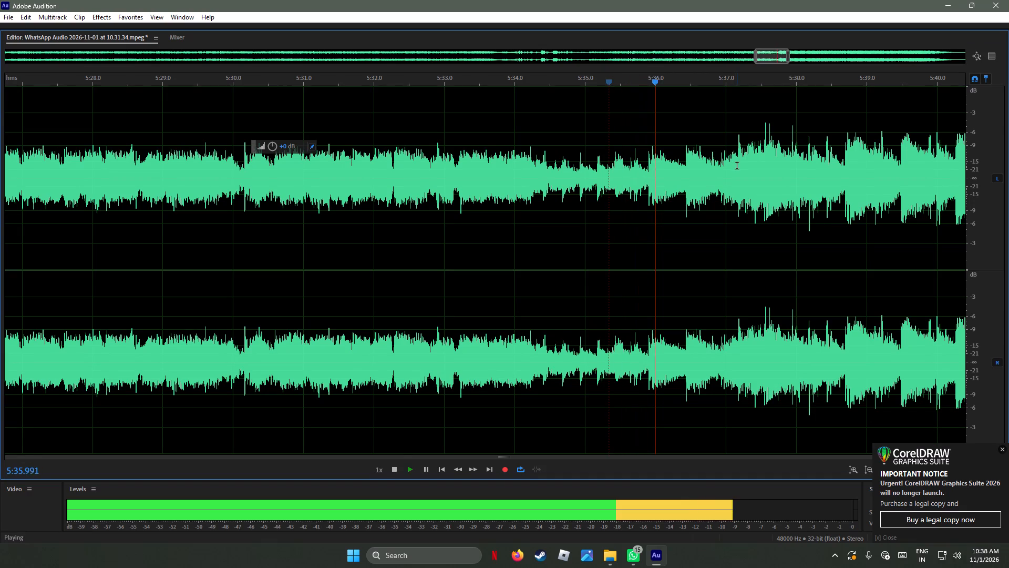
pyautogui.press('space')
pyautogui.click(475, 82)
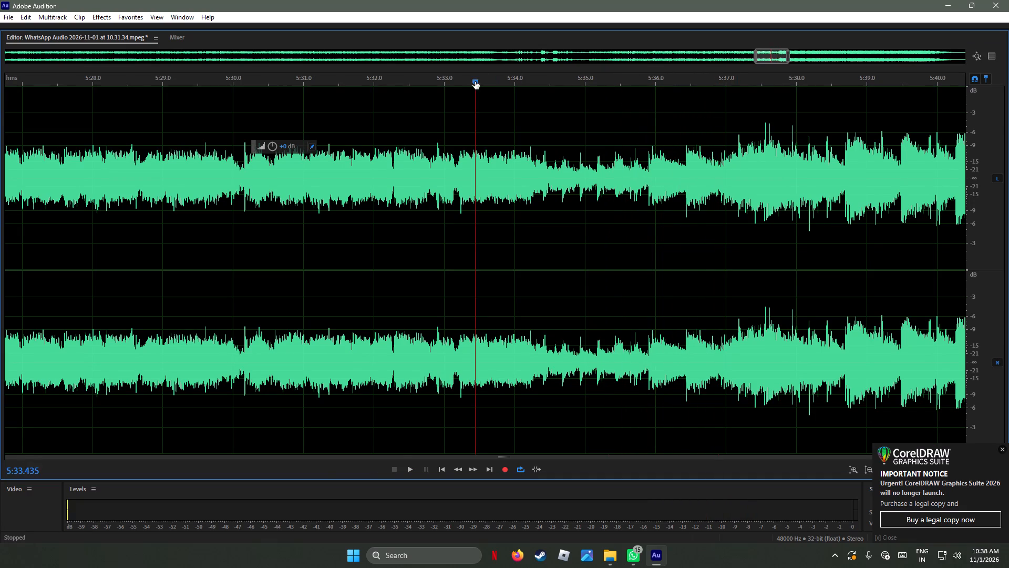
pyautogui.press('space')
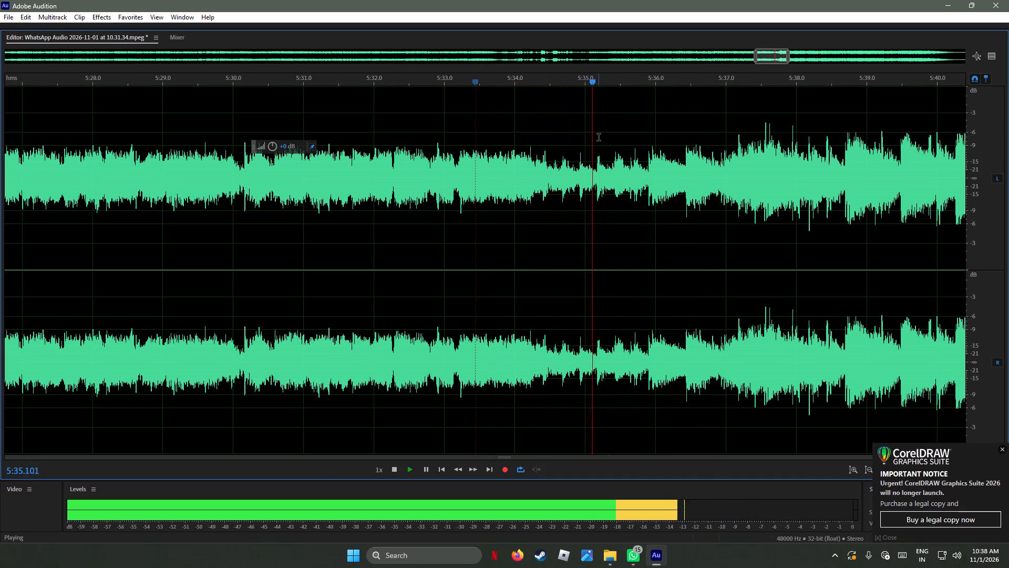
pyautogui.press('space')
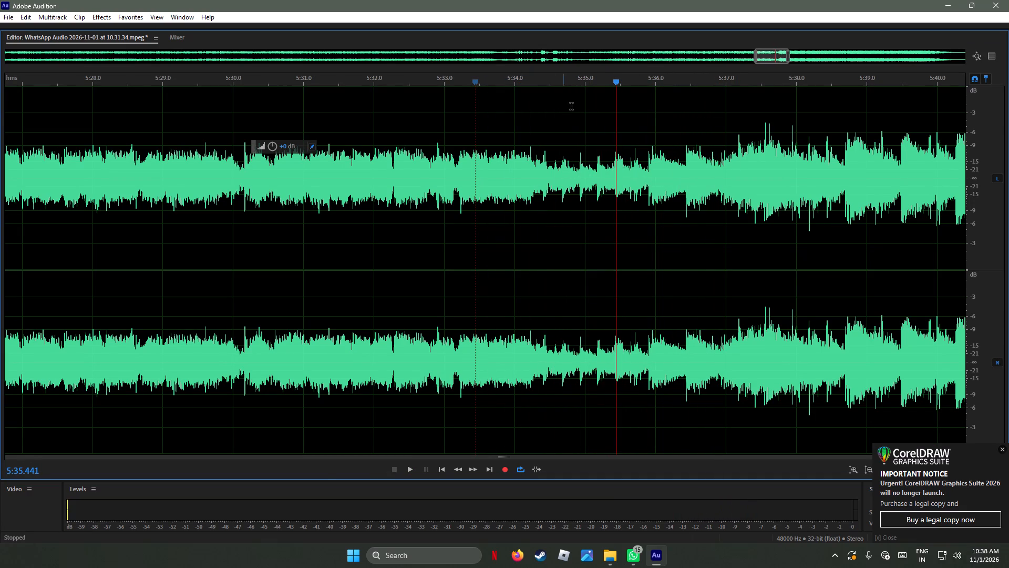
# Clear the selection and amplify the entire audio file by 3 dB on both channels.
pyautogui.scroll(-11, 599, 128)
pyautogui.scroll(2, 600, 128)
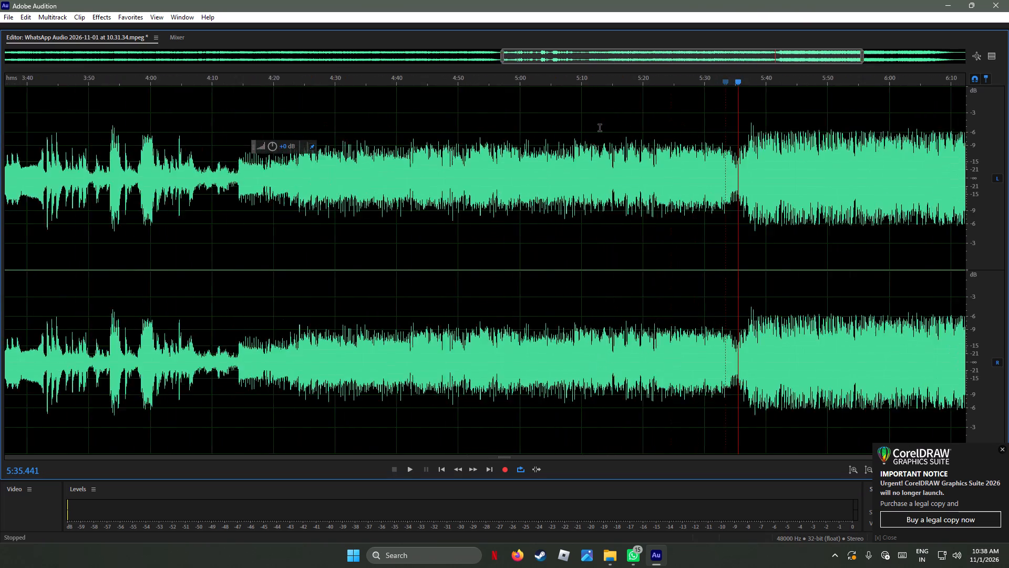
pyautogui.scroll(-4, 600, 128)
pyautogui.scroll(1, 600, 128)
pyautogui.scroll(-6, 600, 128)
pyautogui.click(592, 253)
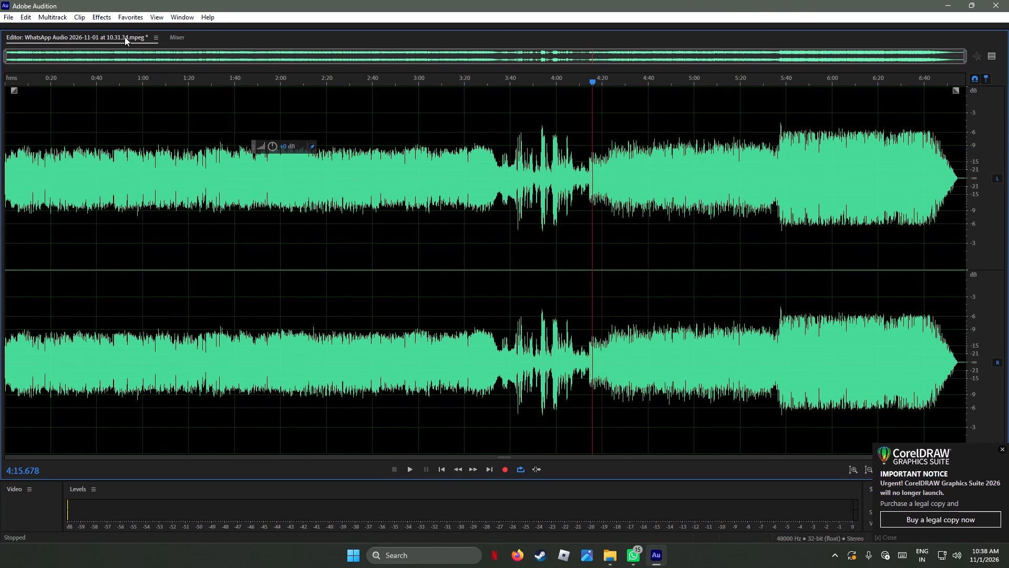
pyautogui.click(105, 18)
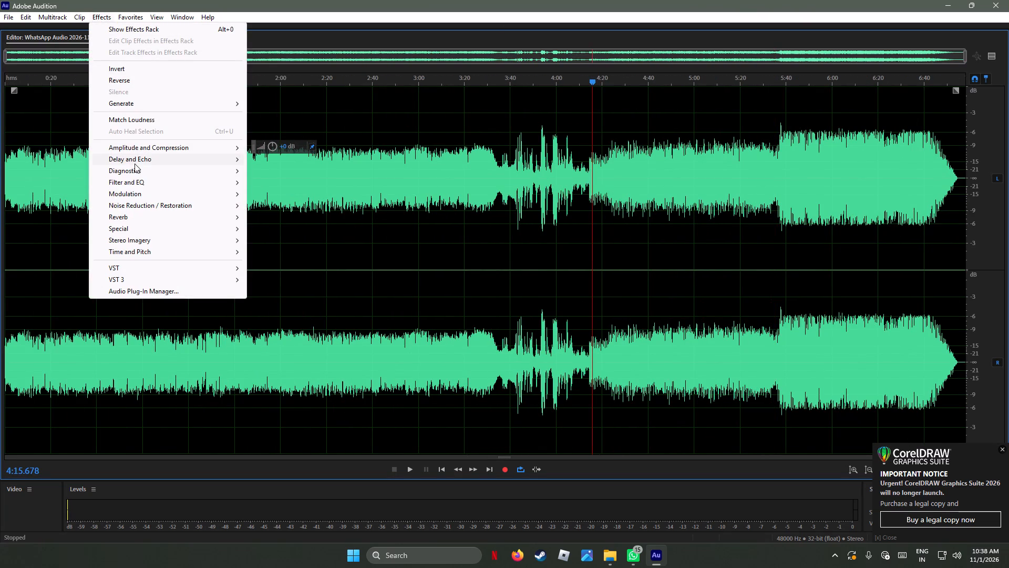
pyautogui.click(254, 146)
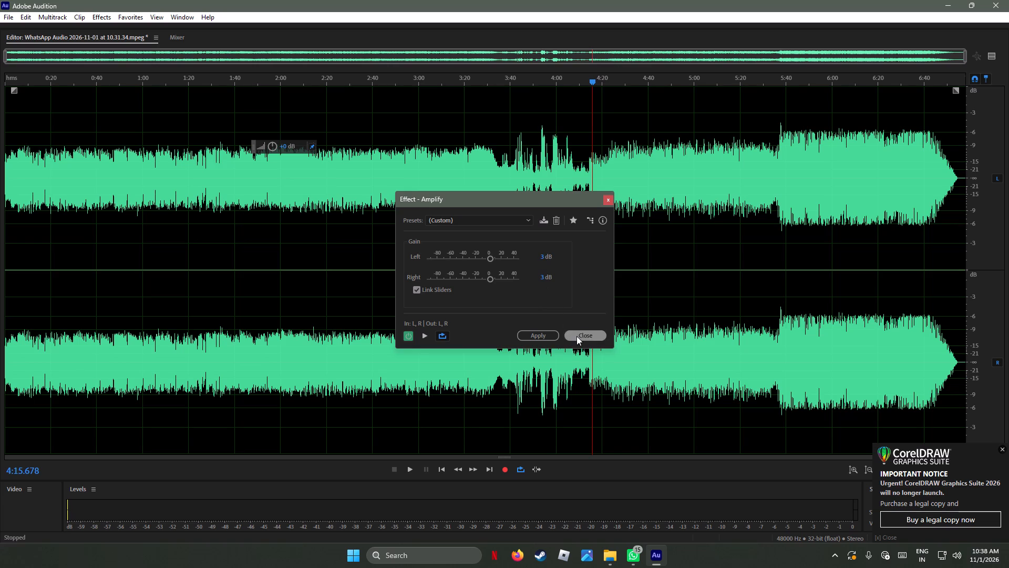
pyautogui.click(545, 336)
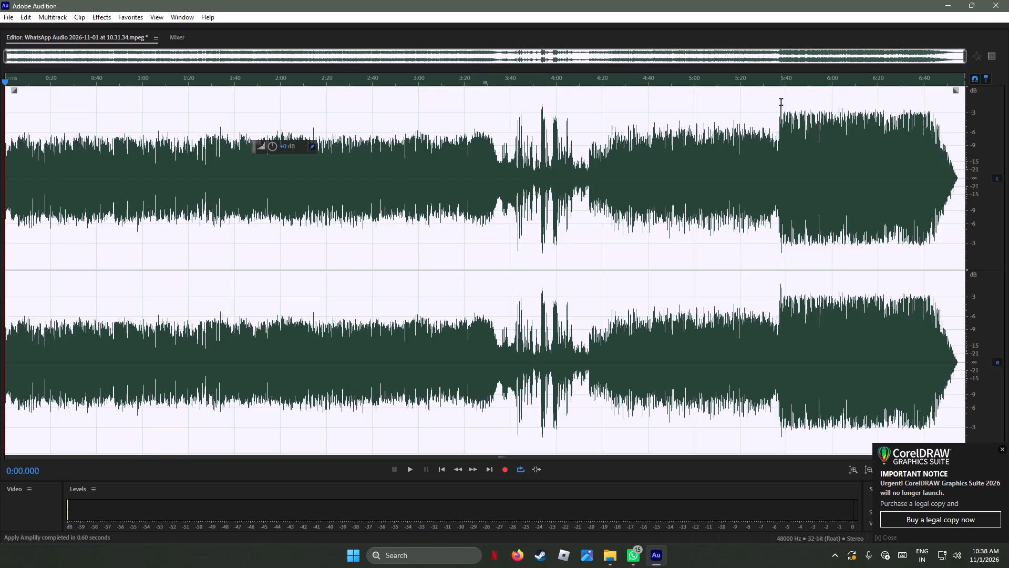
# Spot-check the amplified audio by listening briefly from about 5:48 and from the very start at 0:00.
pyautogui.click(804, 78)
pyautogui.press('space')
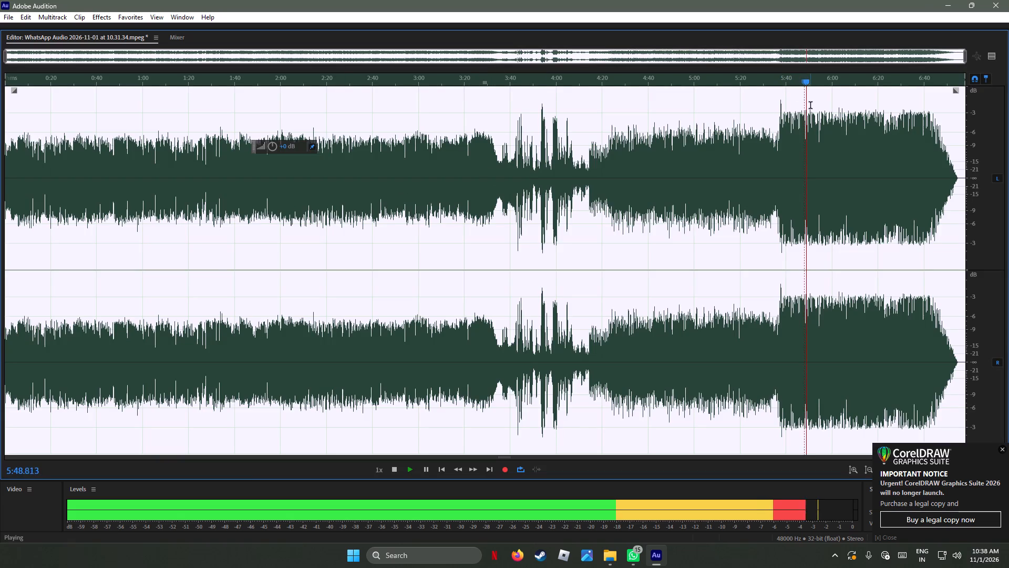
pyautogui.press('space')
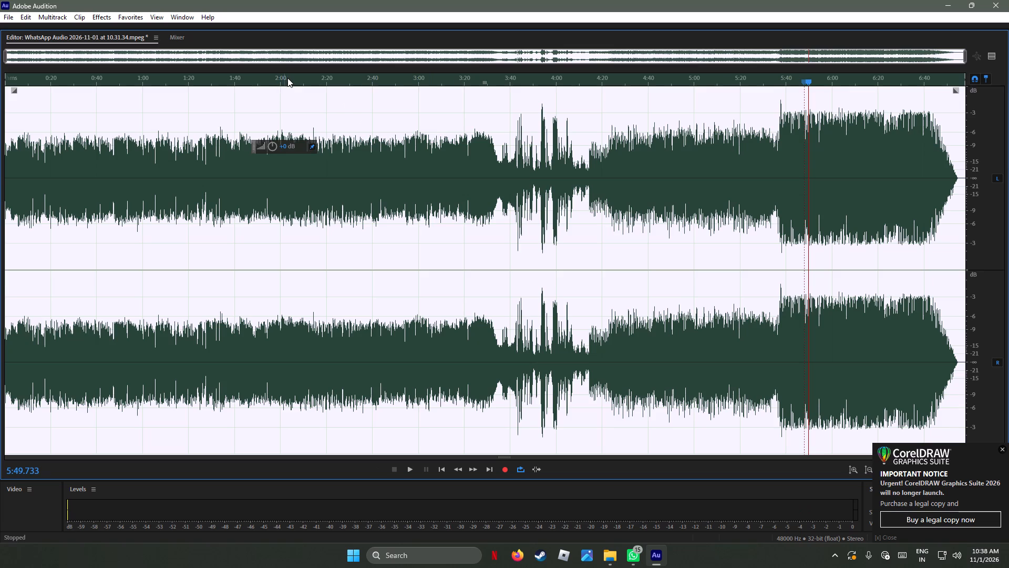
pyautogui.click(287, 77)
pyautogui.moveTo(290, 80); pyautogui.dragTo(0, 110)
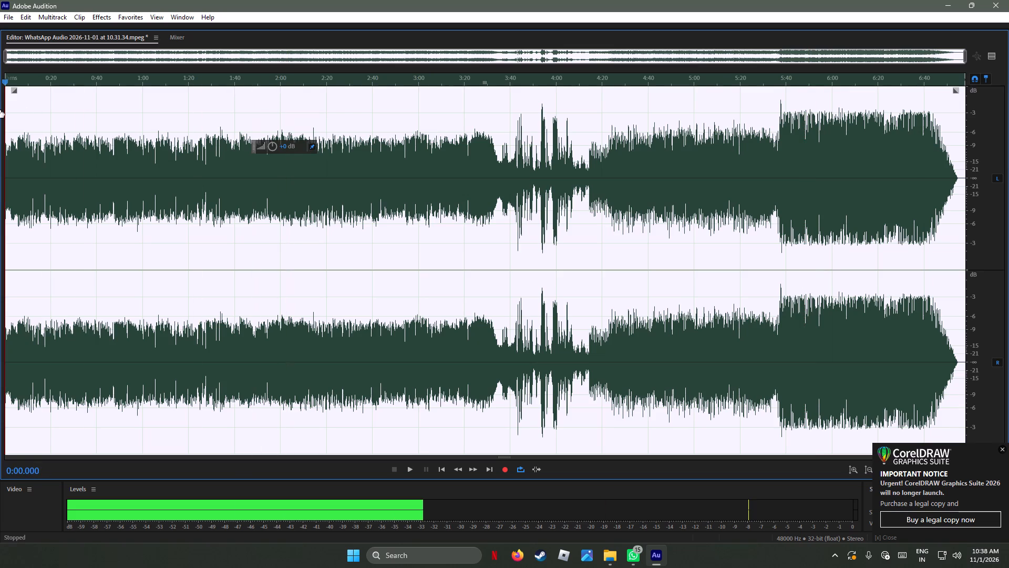
pyautogui.moveTo(0, 110); pyautogui.dragTo(0, 107)
pyautogui.press('space')
pyautogui.press('space')
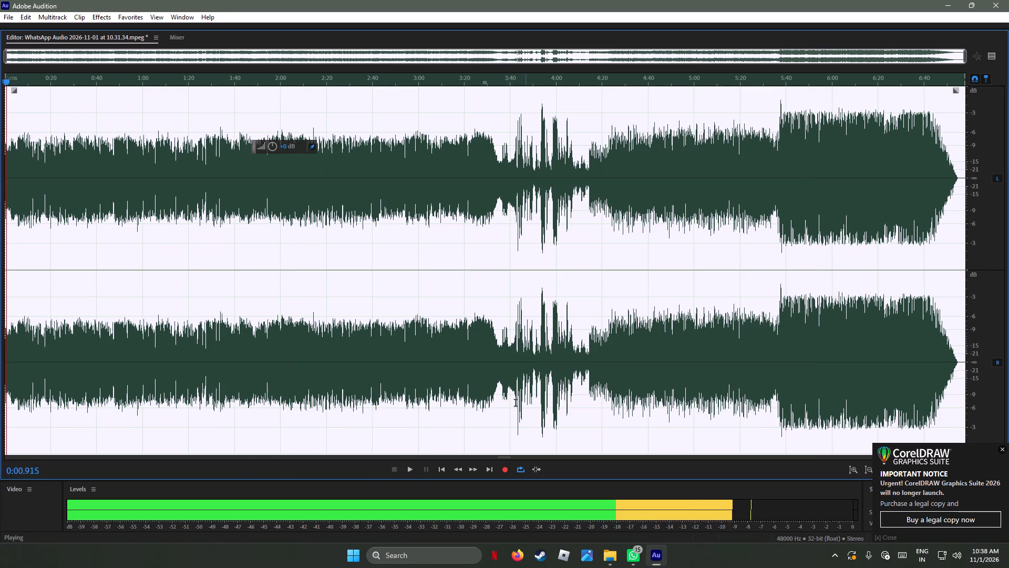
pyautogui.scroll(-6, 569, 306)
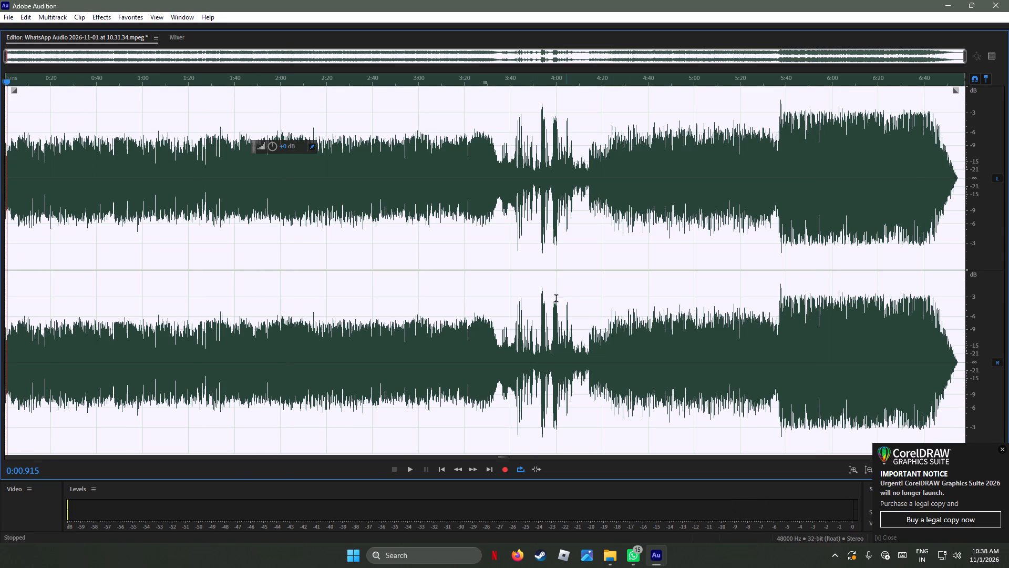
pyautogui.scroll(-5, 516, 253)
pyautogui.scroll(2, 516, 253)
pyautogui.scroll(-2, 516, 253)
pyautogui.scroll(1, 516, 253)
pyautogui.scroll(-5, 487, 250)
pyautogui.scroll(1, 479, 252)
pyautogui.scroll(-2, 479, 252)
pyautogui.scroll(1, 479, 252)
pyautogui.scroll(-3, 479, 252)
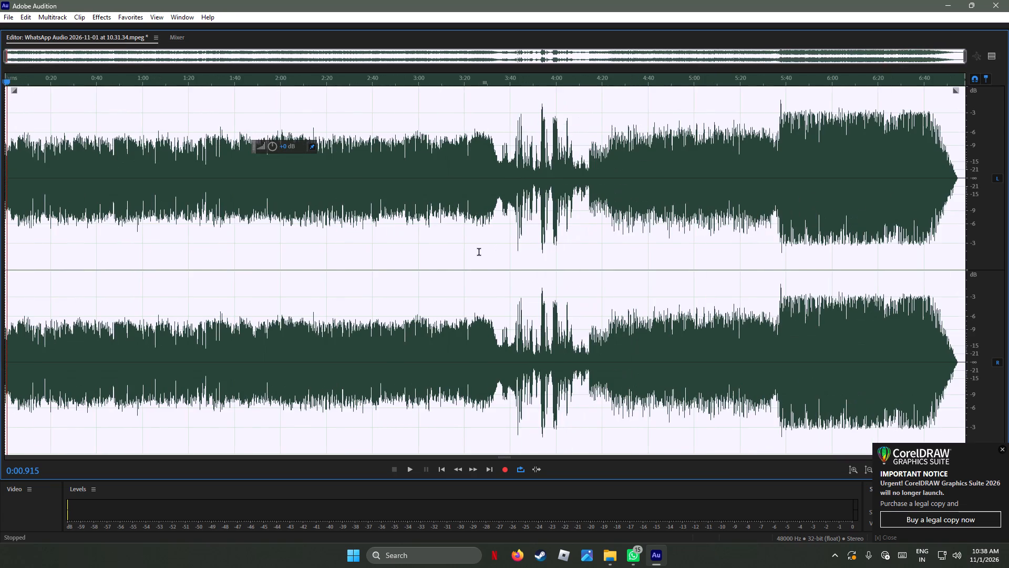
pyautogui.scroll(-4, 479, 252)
# Replay the opening few seconds of the amplified audio from 0:00.
pyautogui.moveTo(5, 82); pyautogui.dragTo(0, 82)
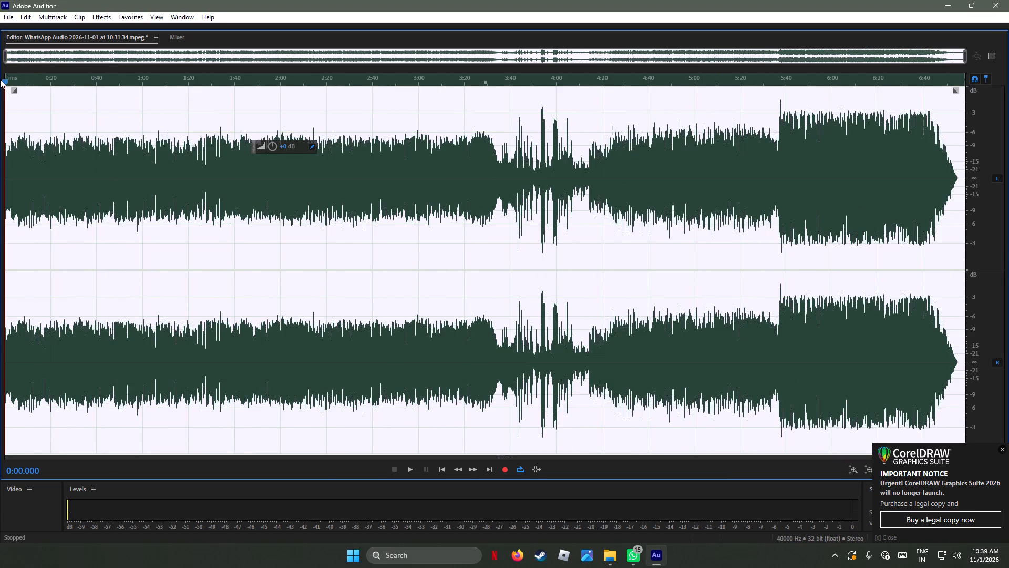
pyautogui.press('space')
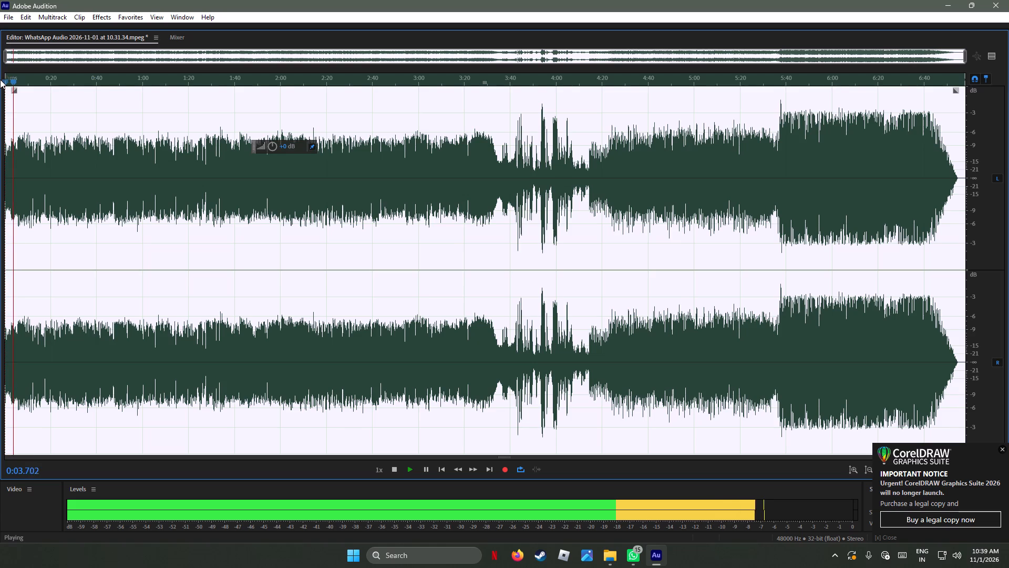
pyautogui.press('space')
pyautogui.scroll(4, 53, 214)
pyautogui.scroll(-2, 53, 214)
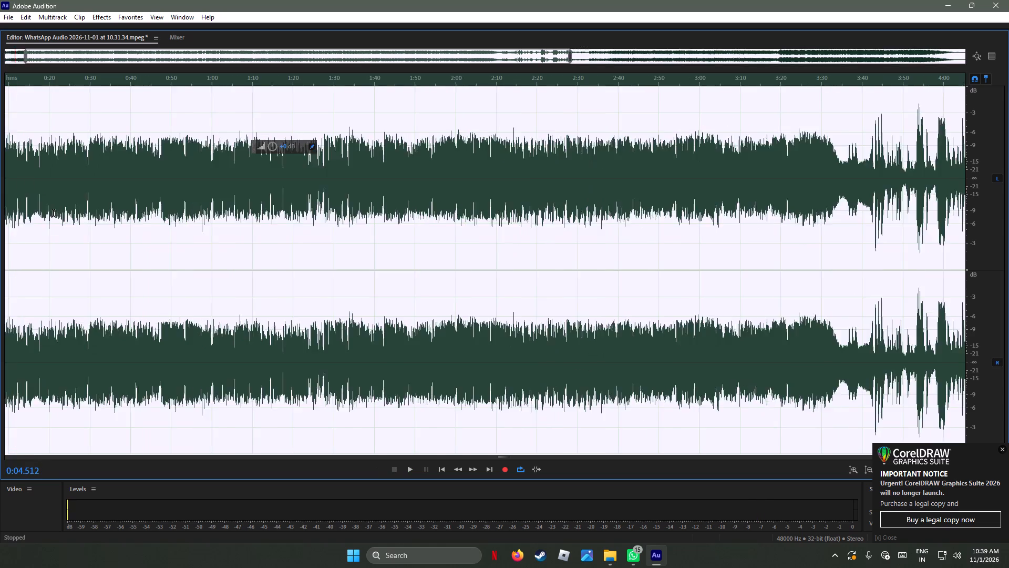
pyautogui.scroll(1, 53, 214)
pyautogui.scroll(-3, 53, 214)
pyautogui.scroll(3, 56, 214)
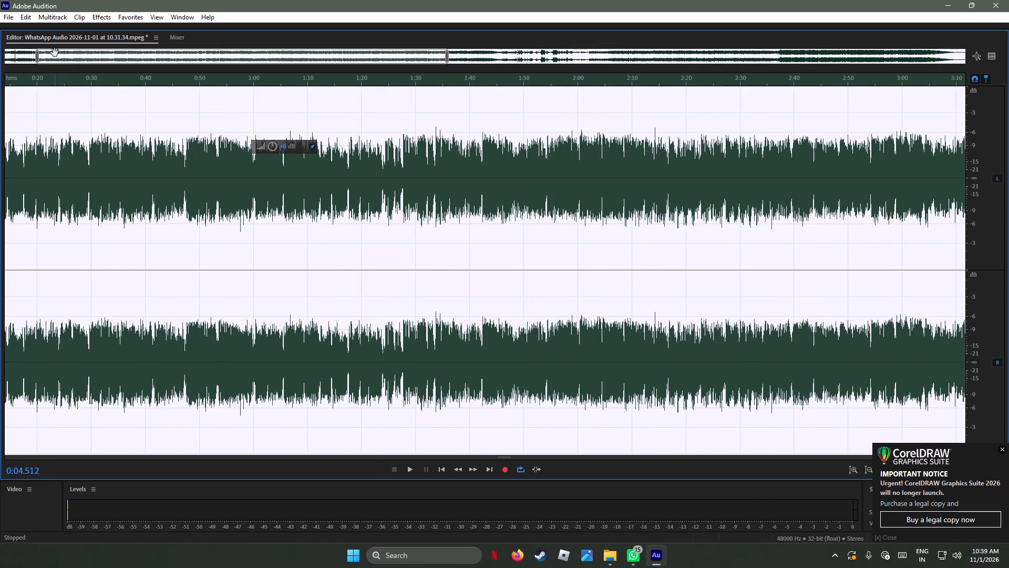
pyautogui.moveTo(55, 53); pyautogui.dragTo(0, 47)
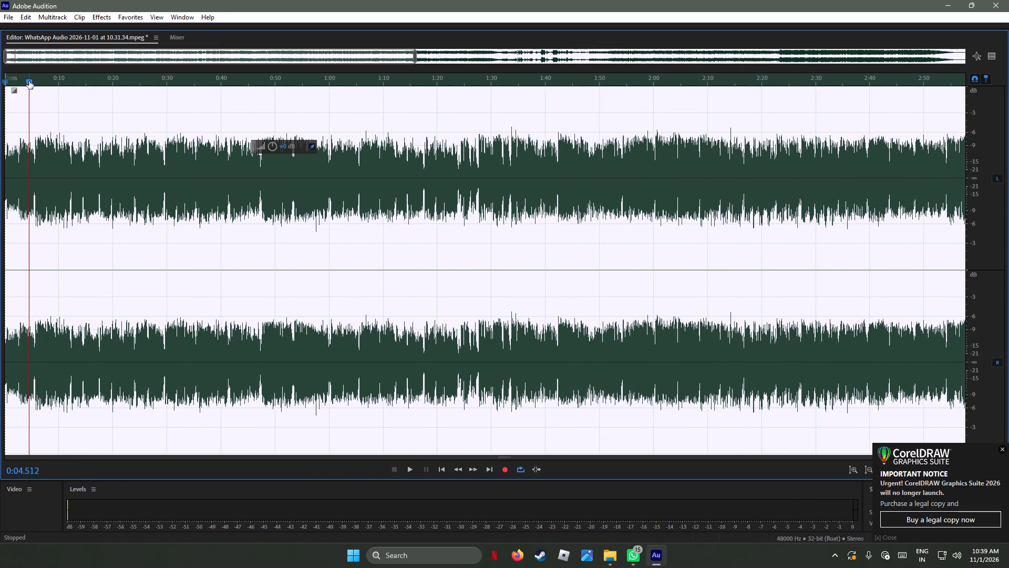
pyautogui.moveTo(29, 81); pyautogui.dragTo(0, 81)
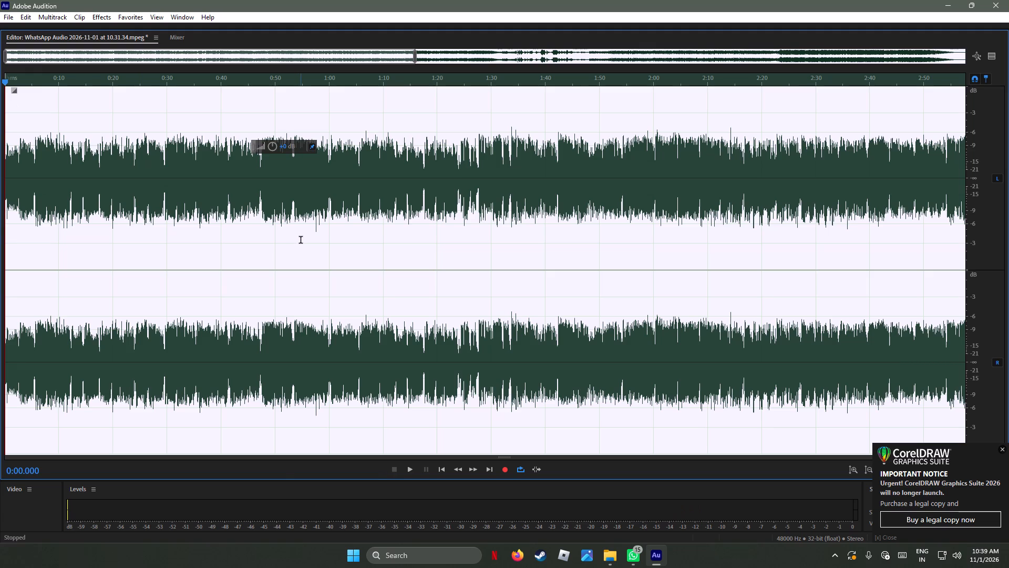
pyautogui.press('space')
pyautogui.press('space')
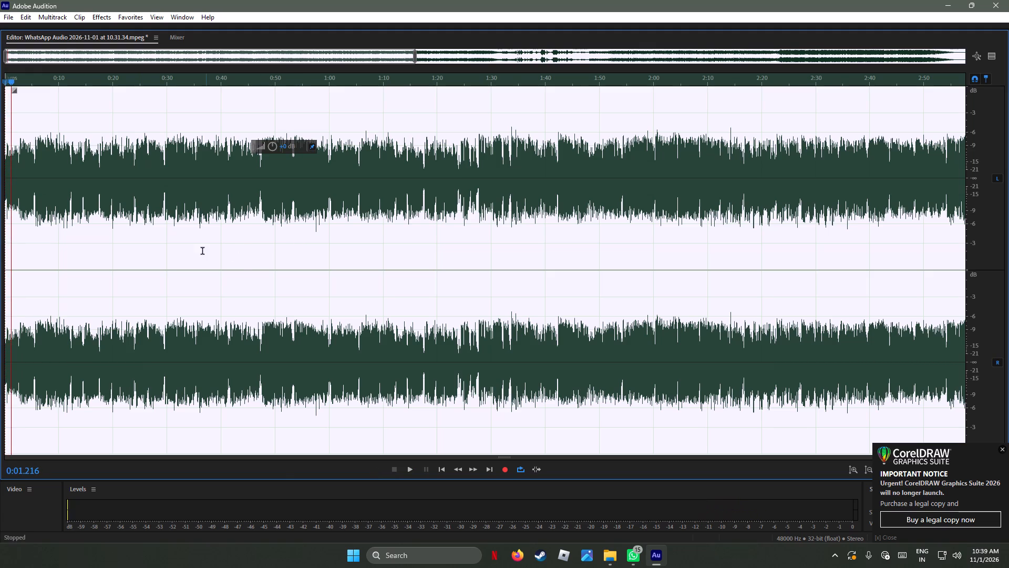
# Examine the opening waveform closely and listen to the first two seconds from 0:00.
pyautogui.scroll(6, 221, 262)
pyautogui.scroll(-1, 221, 262)
pyautogui.scroll(4, 221, 262)
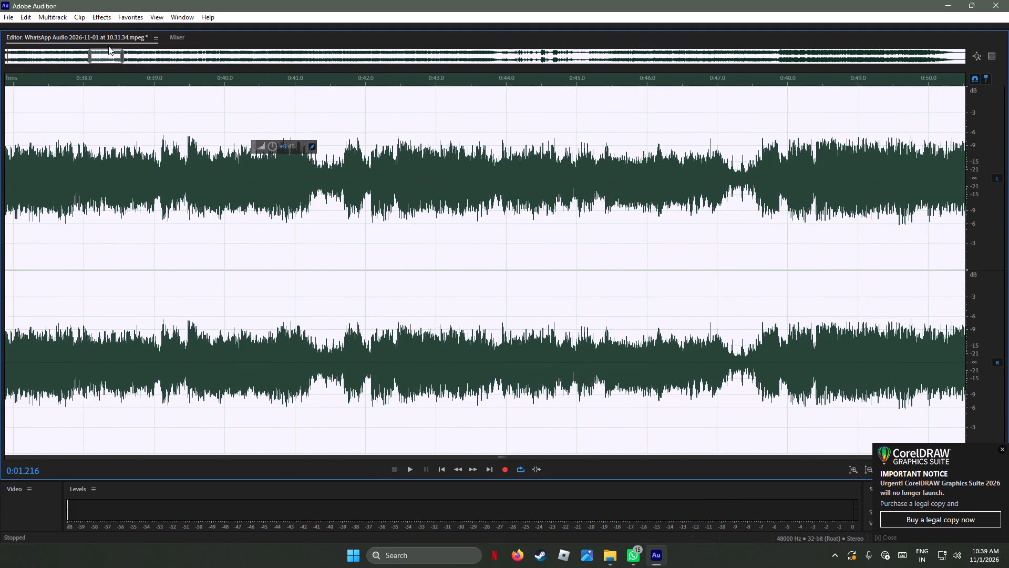
pyautogui.moveTo(103, 56); pyautogui.dragTo(0, 53)
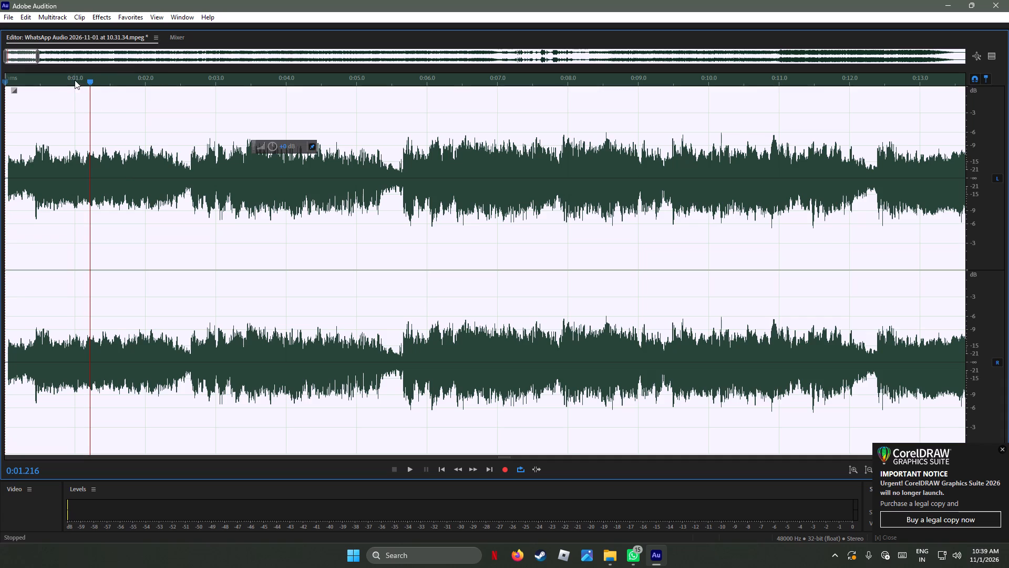
pyautogui.moveTo(89, 82); pyautogui.dragTo(0, 76)
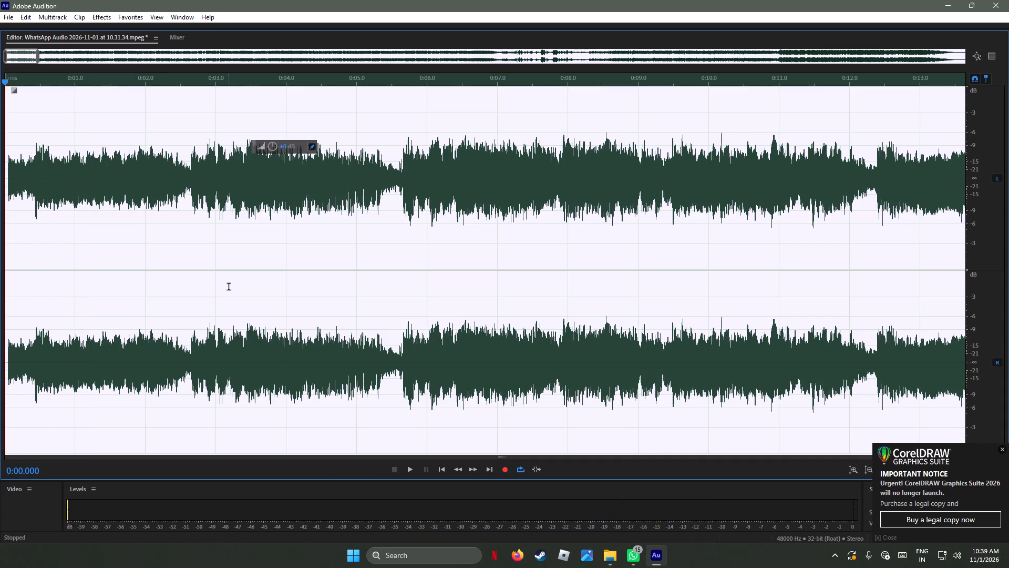
pyautogui.press('space')
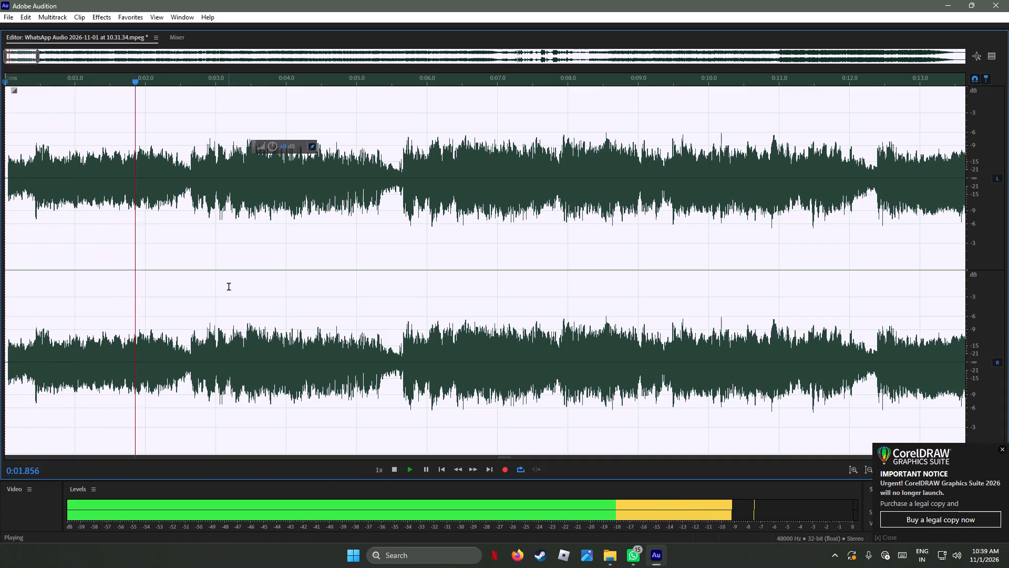
pyautogui.press('space')
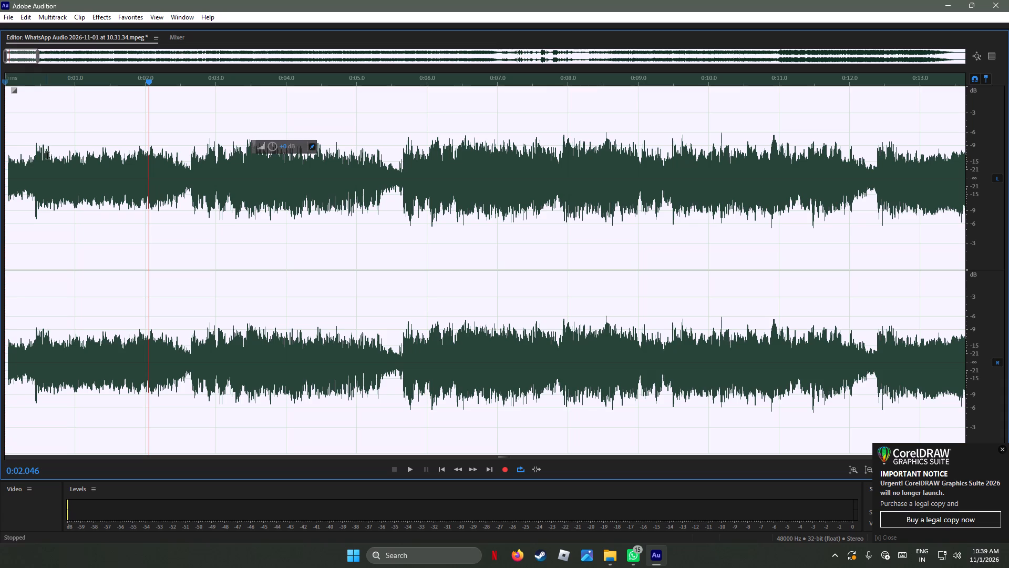
# Examine the start of the waveform up close to find where the sound begins, placing the playhead at about 0:00.047.
pyautogui.moveTo(54, 154); pyautogui.dragTo(0, 146)
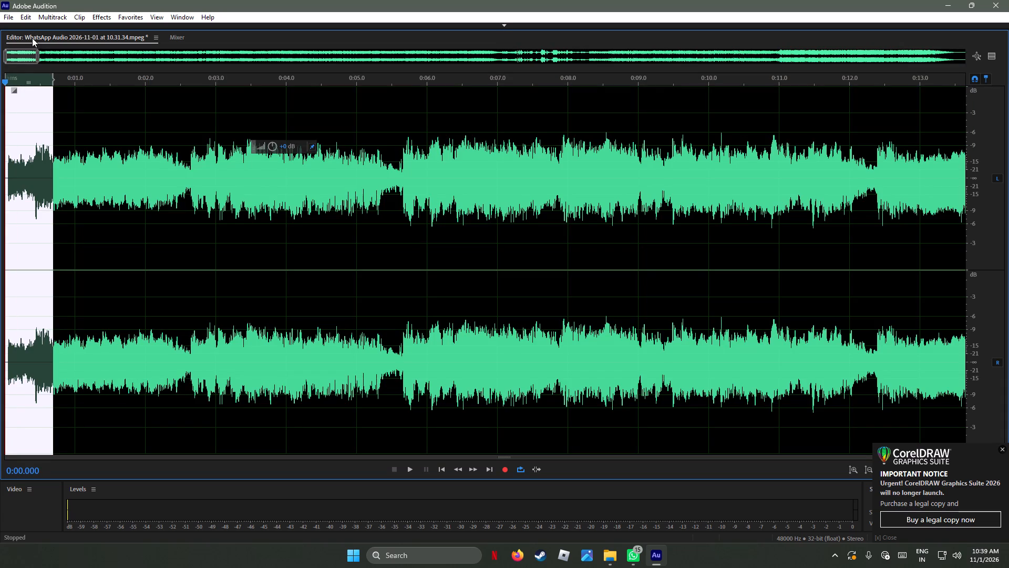
pyautogui.scroll(9, 24, 173)
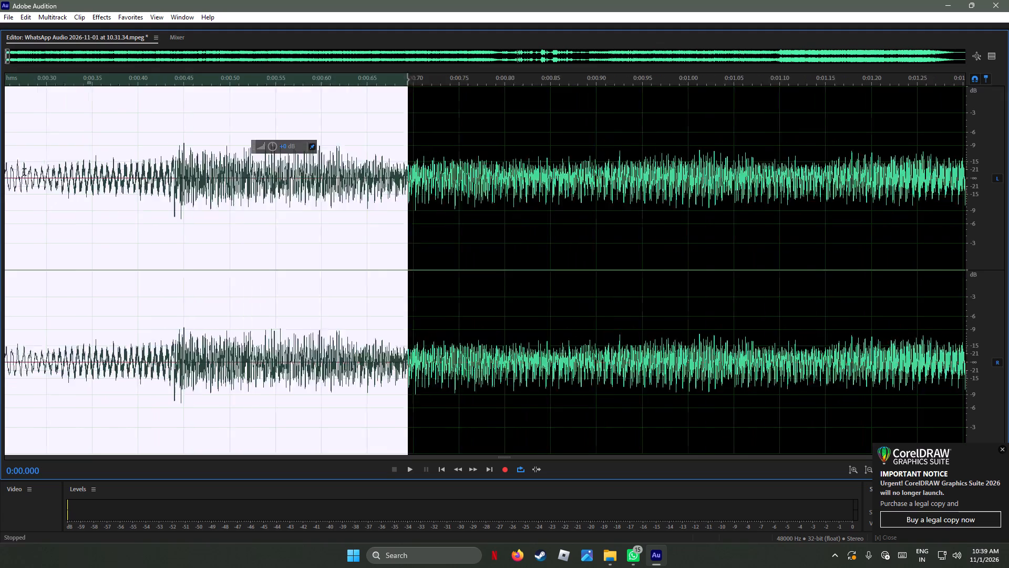
pyautogui.scroll(2, 24, 173)
pyautogui.moveTo(6, 55); pyautogui.dragTo(0, 56)
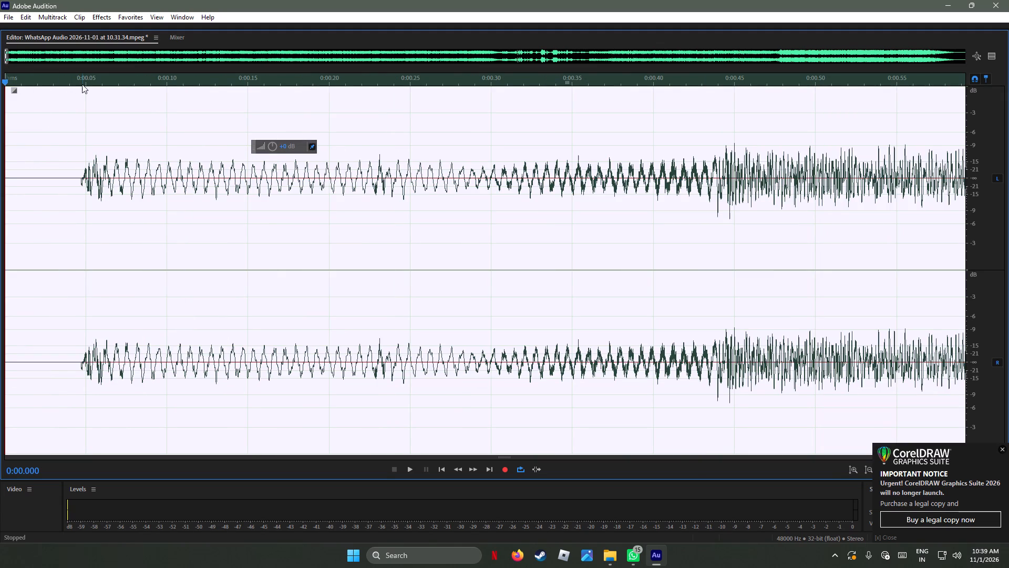
pyautogui.click(82, 83)
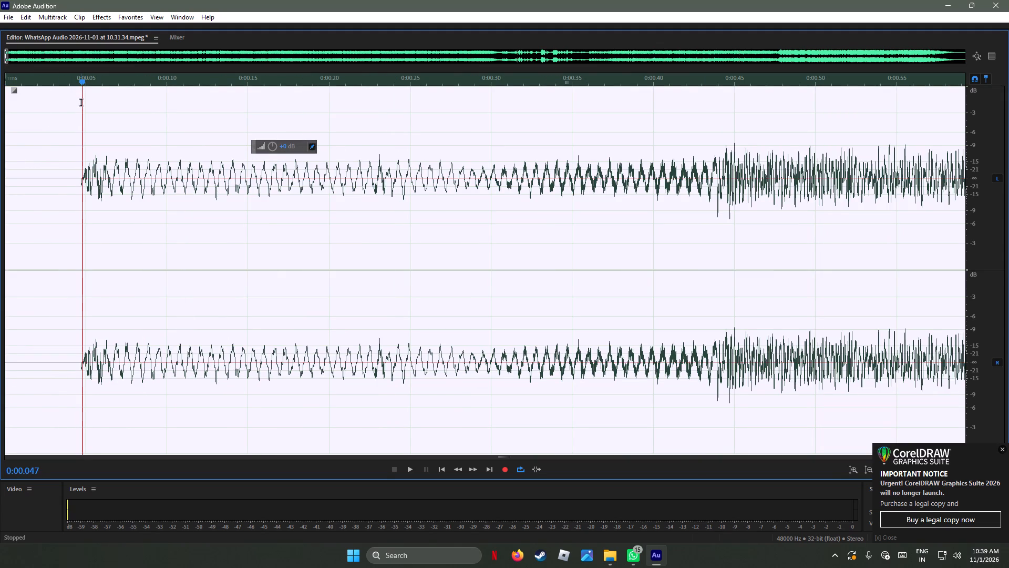
pyautogui.scroll(2, 77, 135)
pyautogui.scroll(-2, 76, 135)
pyautogui.scroll(2, 76, 135)
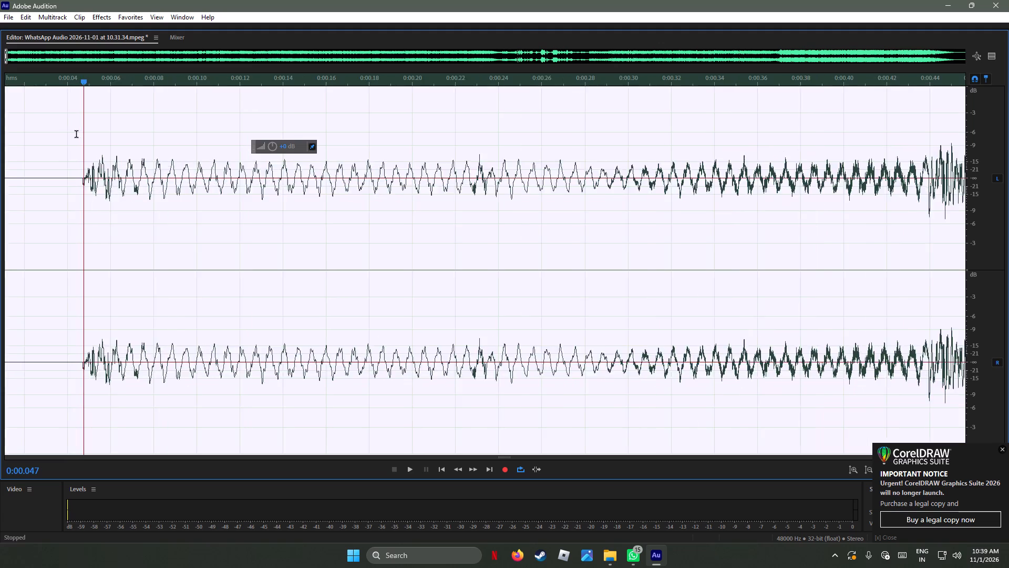
pyautogui.scroll(7, 76, 135)
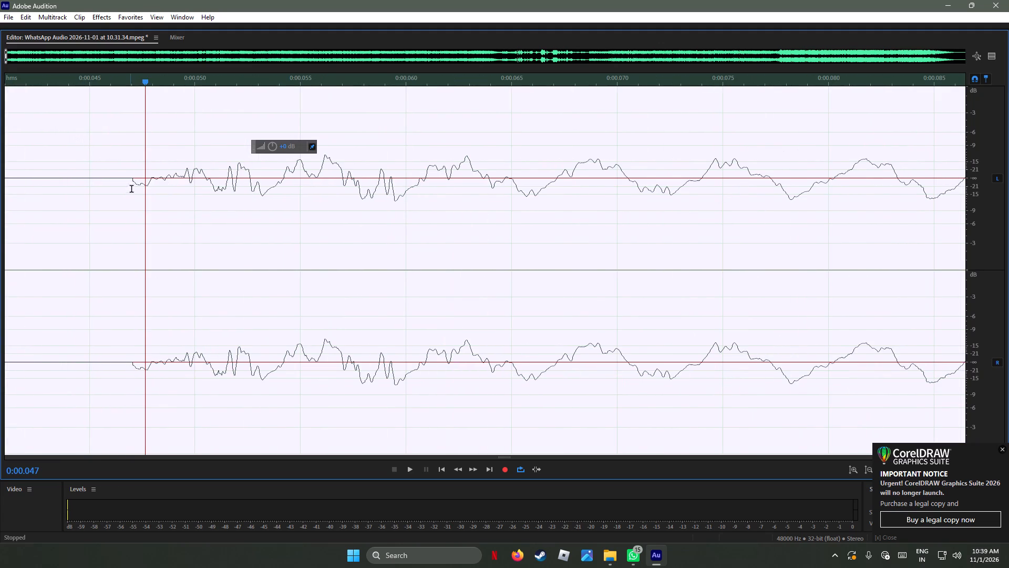
# Apply a Linear Fade In with the Fade Envelope effect to the opening, from 0:00.046 to about 0:00.7.
pyautogui.moveTo(128, 177); pyautogui.dragTo(1008, 411)
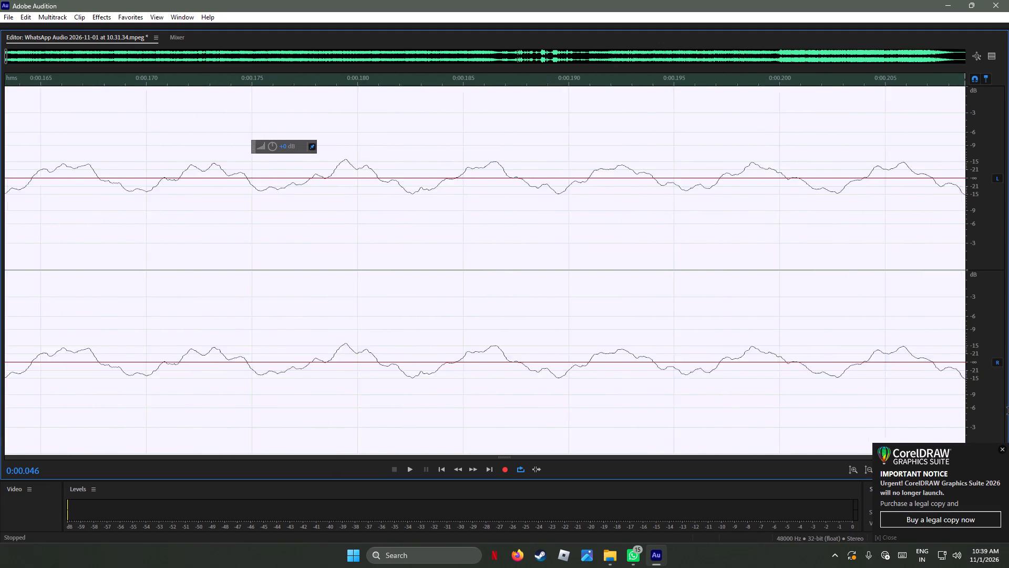
pyautogui.moveTo(1008, 411); pyautogui.dragTo(735, 412)
pyautogui.scroll(-7, 734, 412)
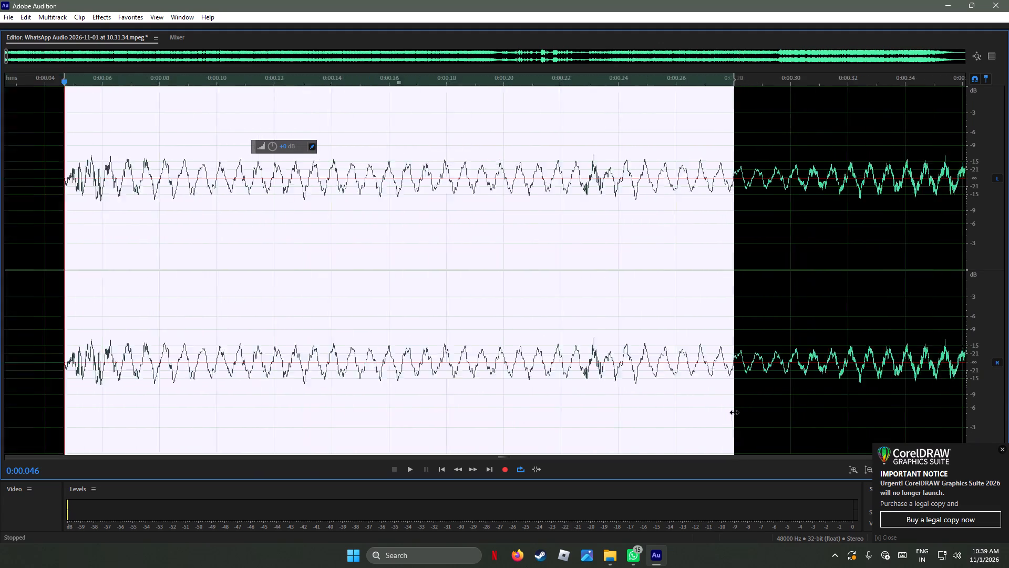
pyautogui.scroll(-2, 734, 412)
pyautogui.scroll(2, 734, 412)
pyautogui.scroll(-4, 734, 412)
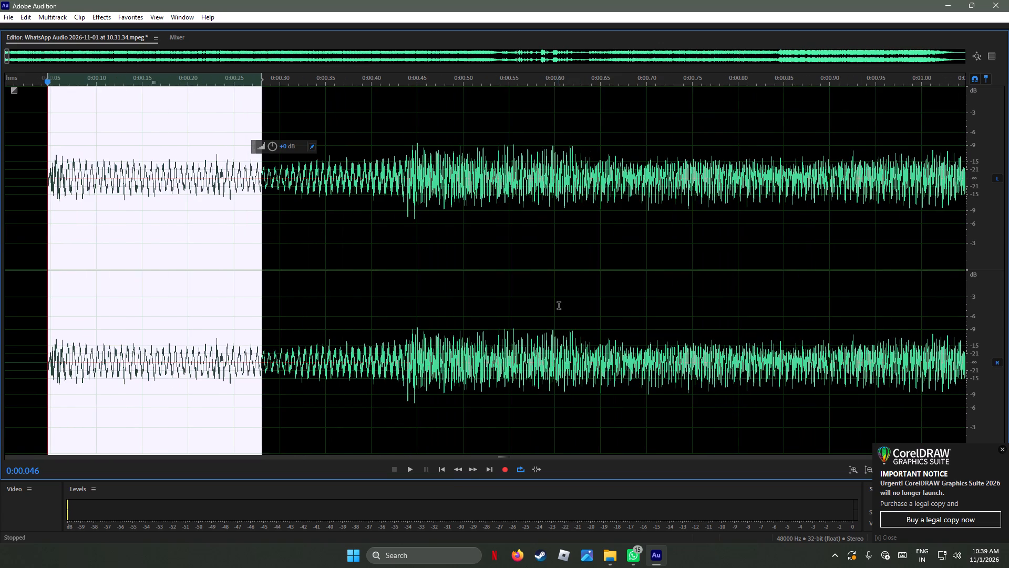
pyautogui.scroll(-4, 384, 229)
pyautogui.scroll(4, 384, 229)
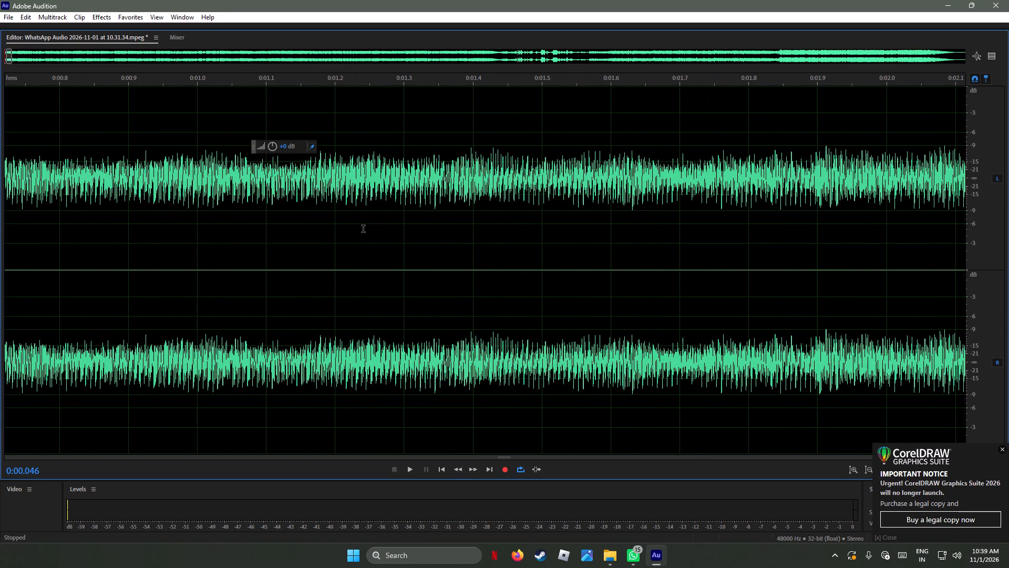
pyautogui.scroll(-5, 363, 229)
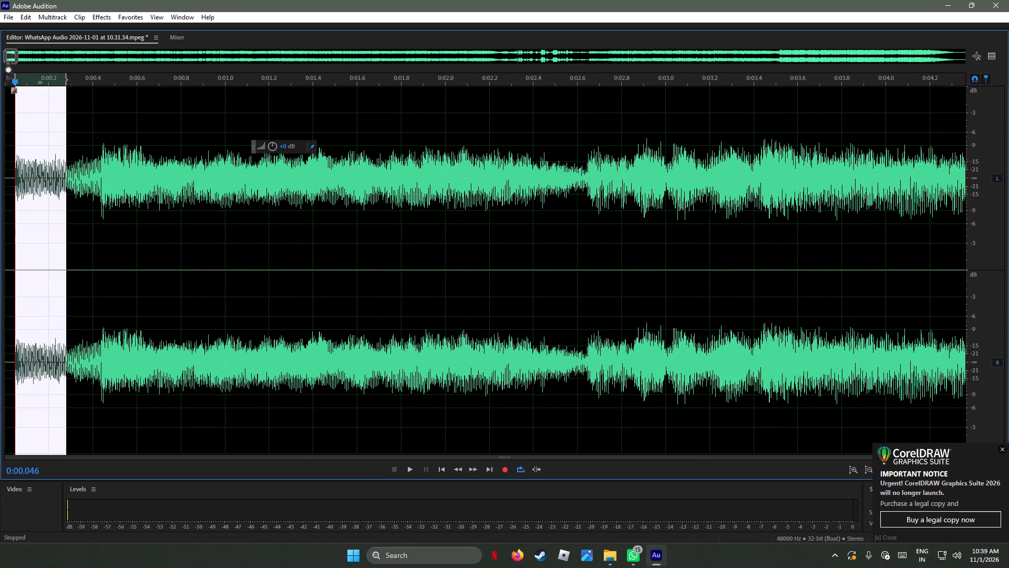
pyautogui.moveTo(9, 57); pyautogui.dragTo(0, 57)
pyautogui.moveTo(65, 74); pyautogui.dragTo(143, 95)
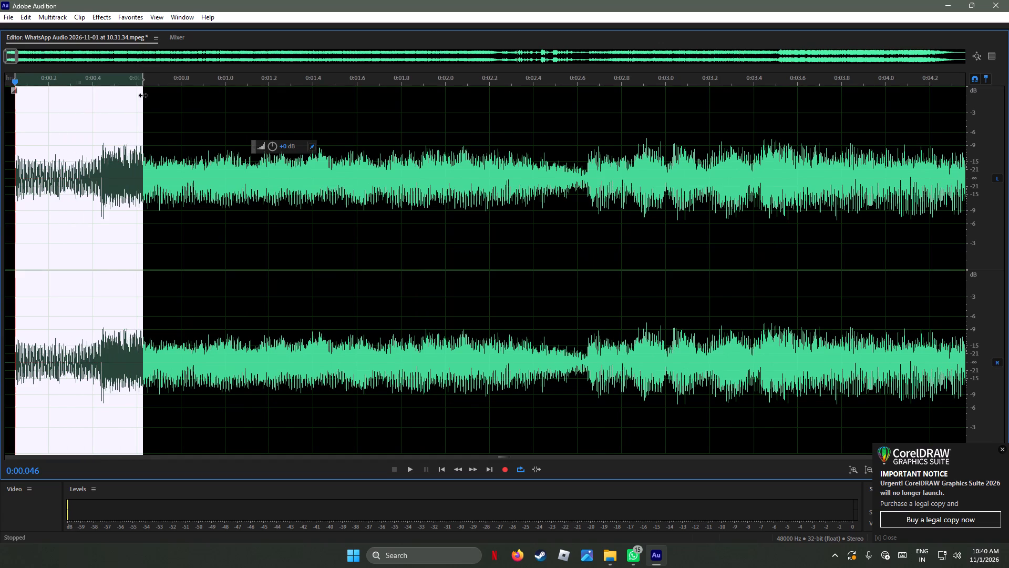
pyautogui.moveTo(143, 95); pyautogui.dragTo(156, 97)
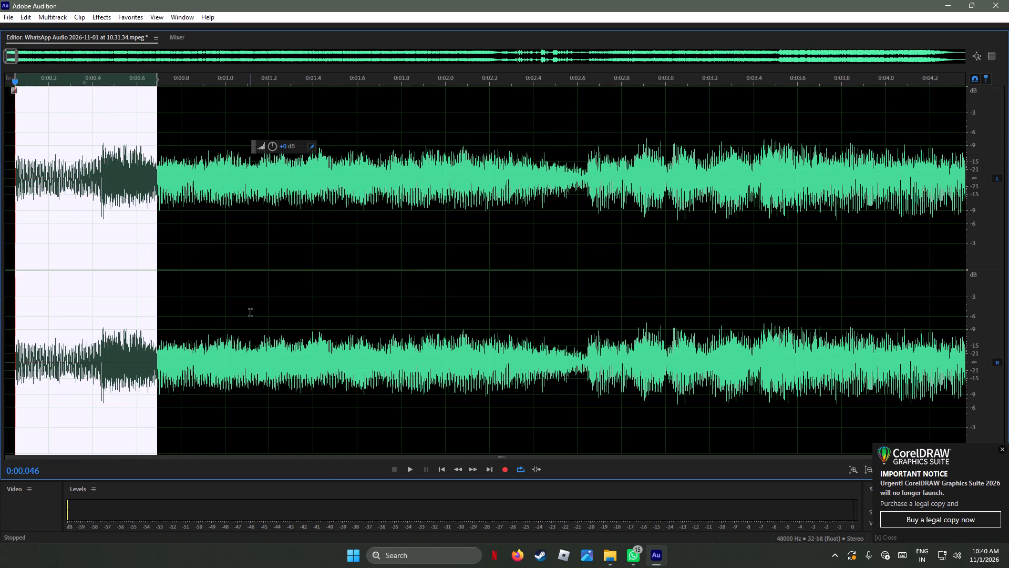
pyautogui.press('space')
pyautogui.press('space')
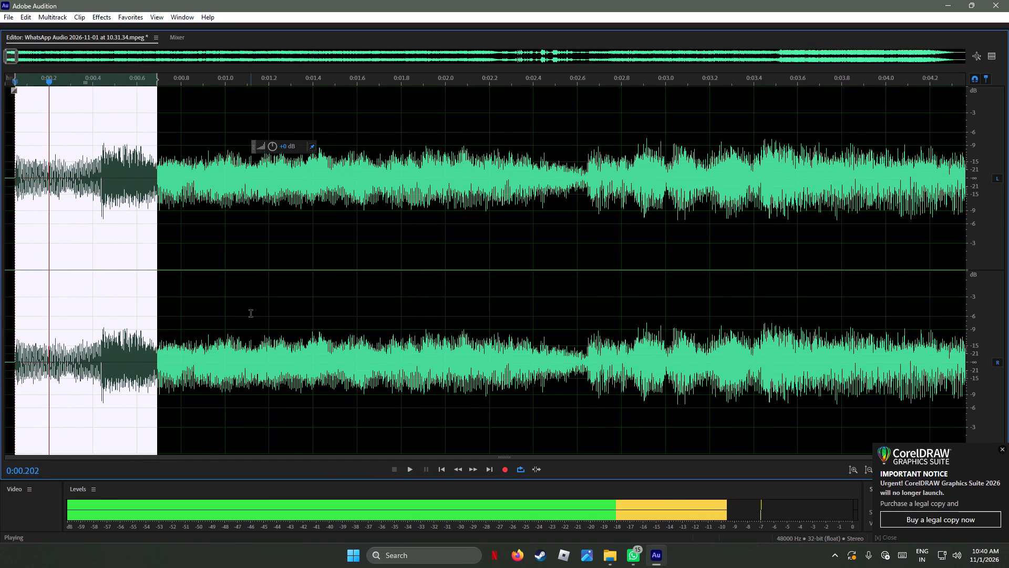
pyautogui.click(105, 14)
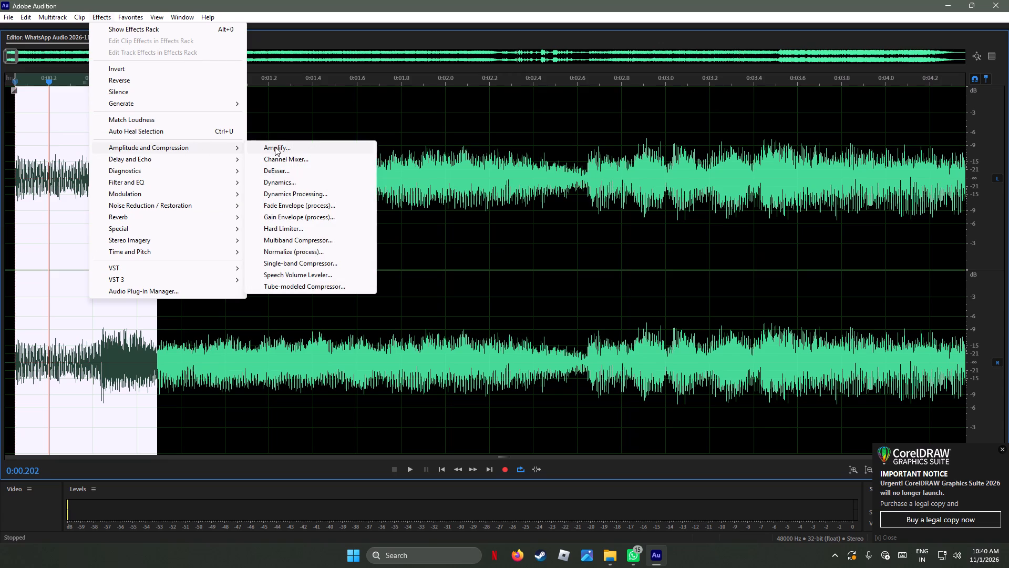
pyautogui.click(298, 204)
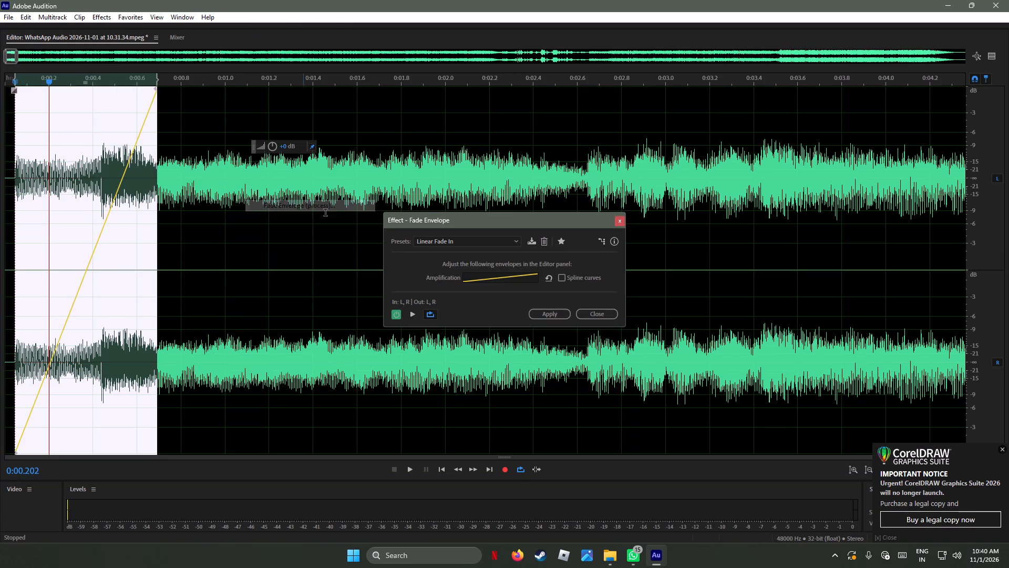
pyautogui.click(545, 313)
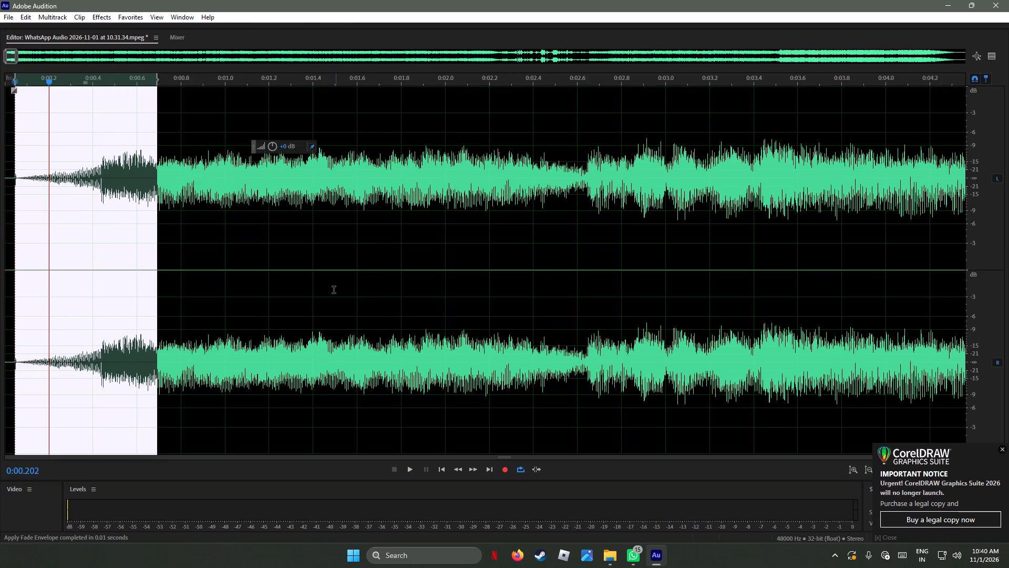
# Listen repeatedly to the faded-in opening to check how it starts.
pyautogui.press('space')
pyautogui.press('space')
pyautogui.press('space')
pyautogui.press('space')
pyautogui.press('space')
pyautogui.press('space')
pyautogui.press('space')
pyautogui.press('space')
pyautogui.press('space')
pyautogui.press('space')
pyautogui.press('space')
pyautogui.press('space')
pyautogui.press('space')
pyautogui.press('space')
pyautogui.press('space')
pyautogui.press('space')
pyautogui.press('space')
pyautogui.press('space')
pyautogui.press('space')
pyautogui.press('space')
pyautogui.scroll(-7, 333, 290)
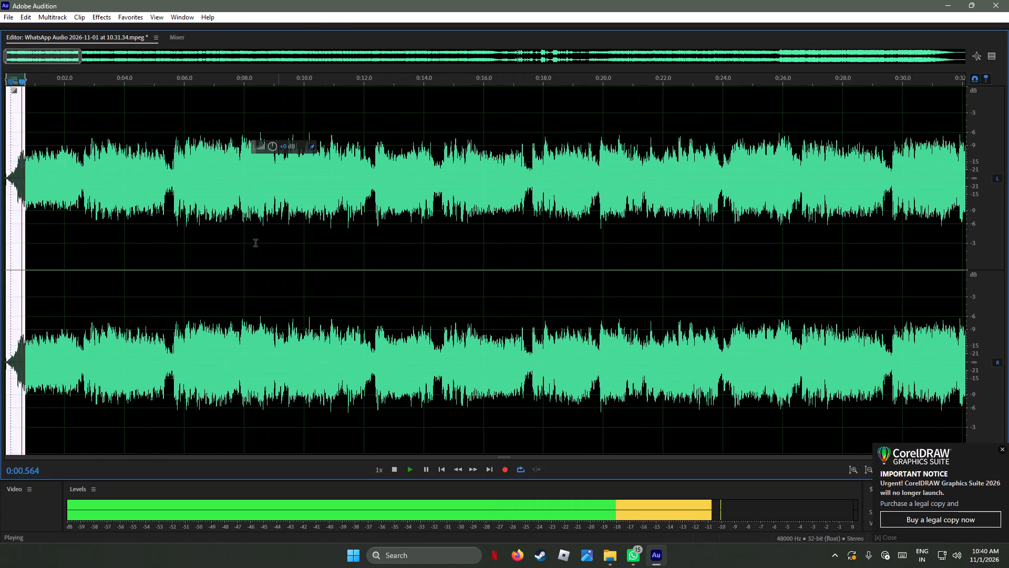
pyautogui.press('space')
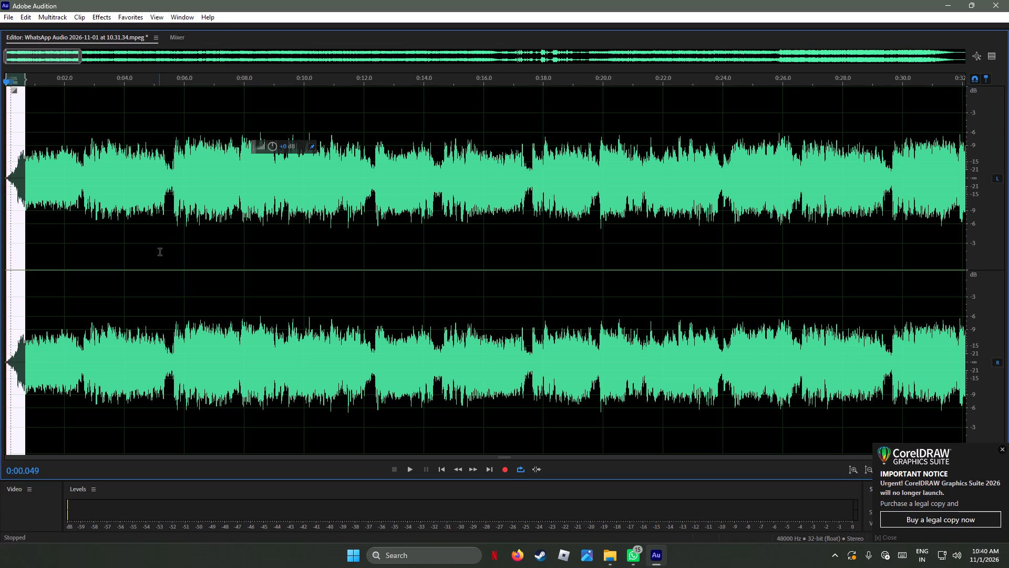
# Select the entire audio and listen to the first four seconds from 0:00.
pyautogui.hotkey('ctrl', 'a')
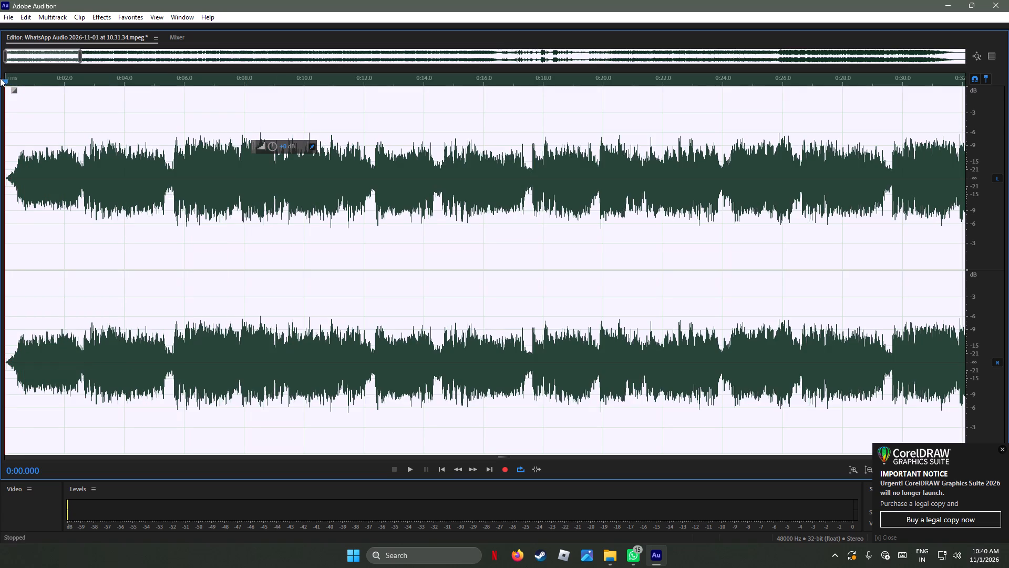
pyautogui.moveTo(5, 82); pyautogui.dragTo(0, 74)
pyautogui.press('space')
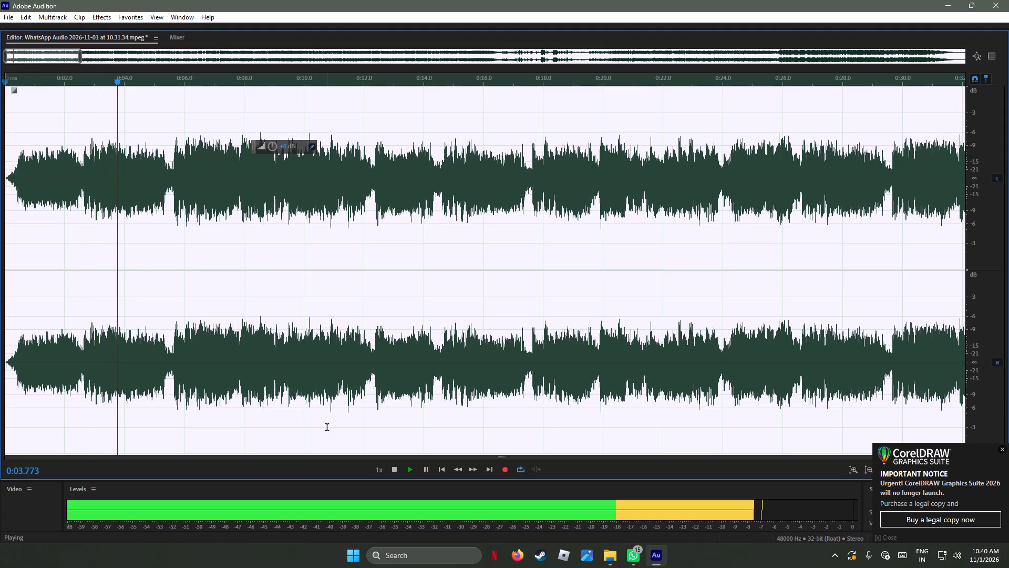
pyautogui.press('space')
# View the full waveform and listen to the closing fade for a few seconds from about 6:42.
pyautogui.scroll(-6, 462, 371)
pyautogui.scroll(-2, 569, 312)
pyautogui.scroll(2, 569, 312)
pyautogui.scroll(-5, 569, 312)
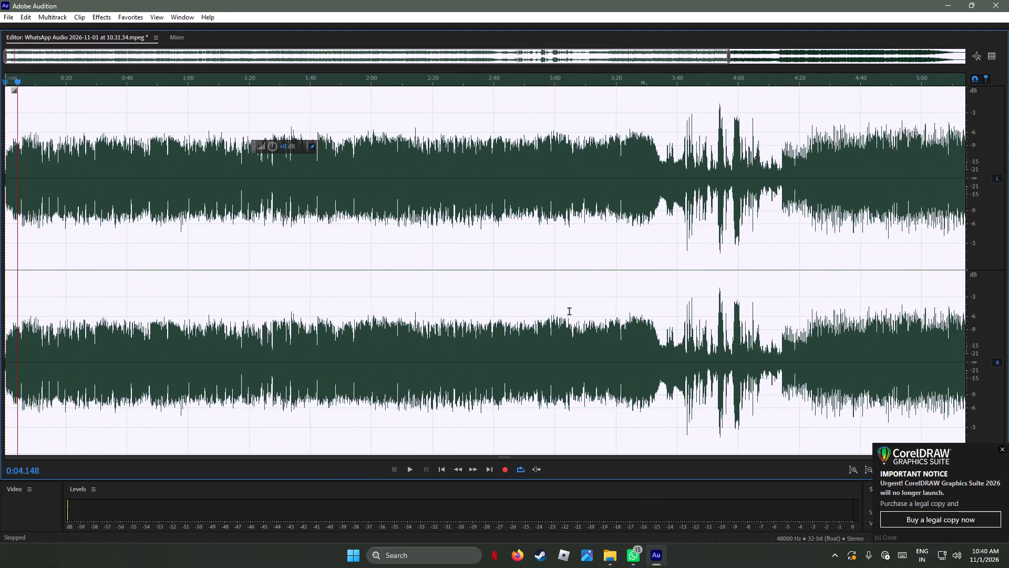
pyautogui.scroll(-2, 572, 306)
pyautogui.click(929, 80)
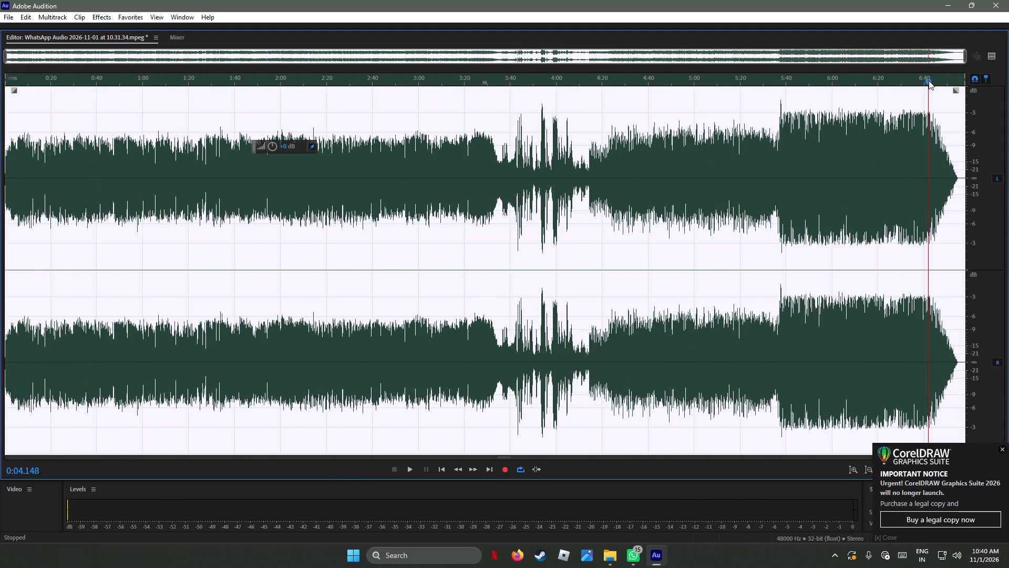
pyautogui.press('space')
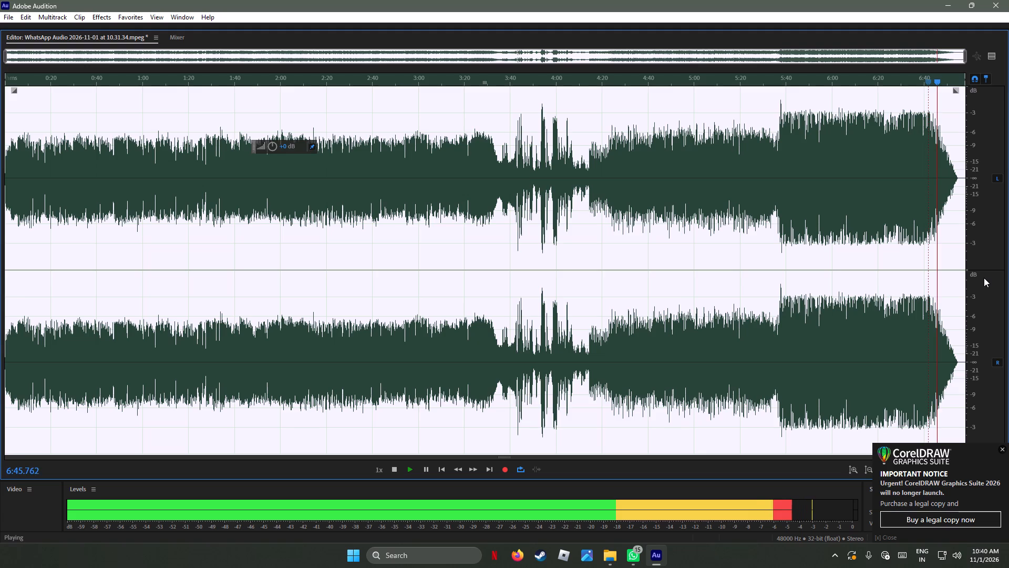
pyautogui.press('space')
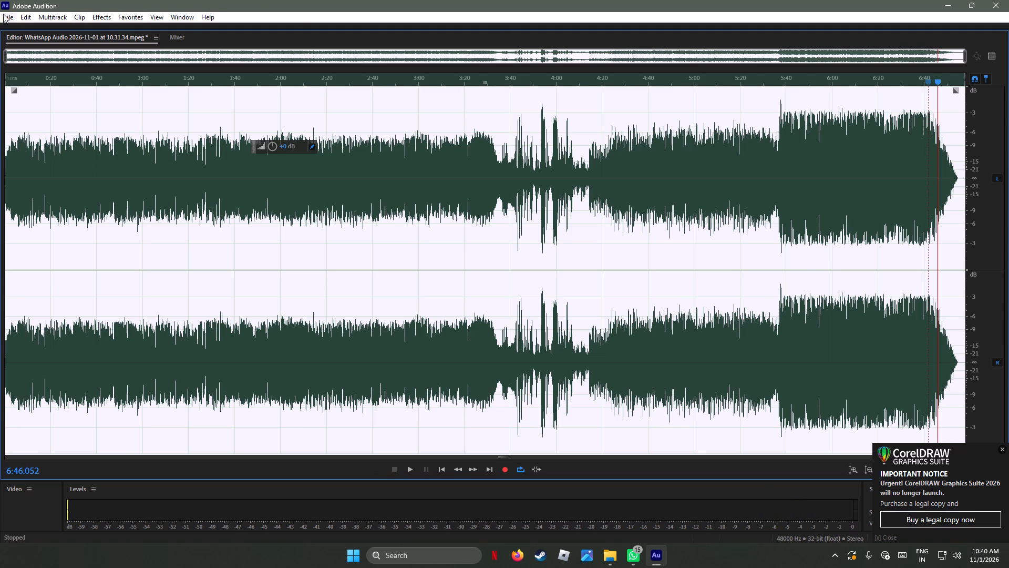
# Start saving the edited audio as a new file and name it 01_Swagatam.
pyautogui.click(3, 15)
pyautogui.click(67, 157)
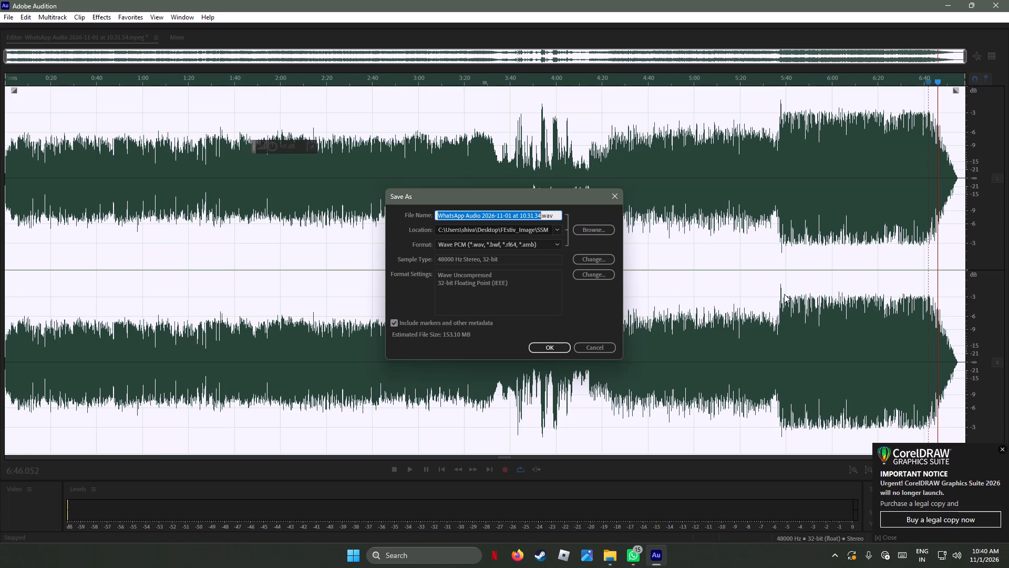
pyautogui.write('01')
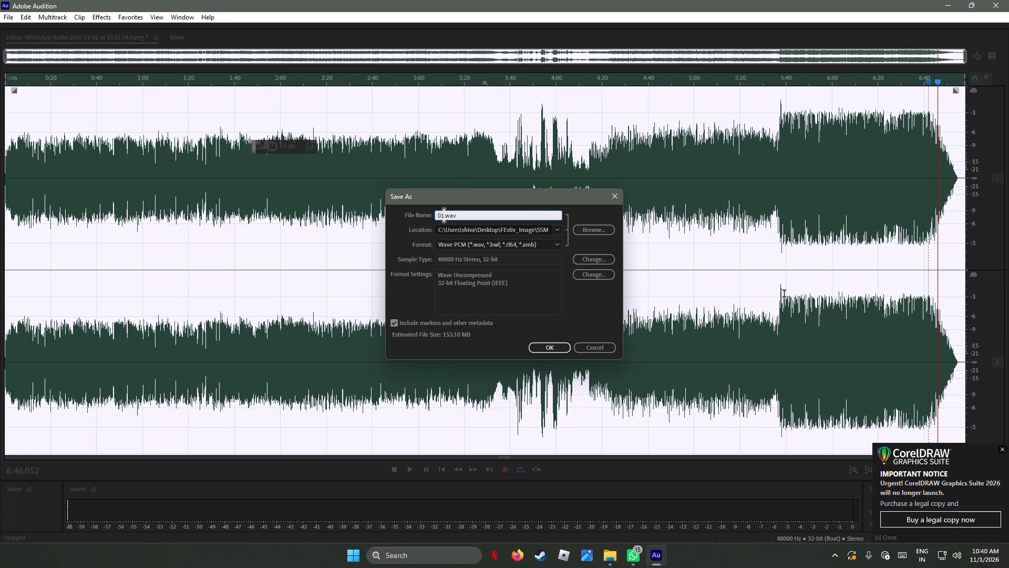
pyautogui.hotkey('shift', '_')
pyautogui.hotkey('shift', 'w')
pyautogui.press('BackSpace')
pyautogui.write('Swa')
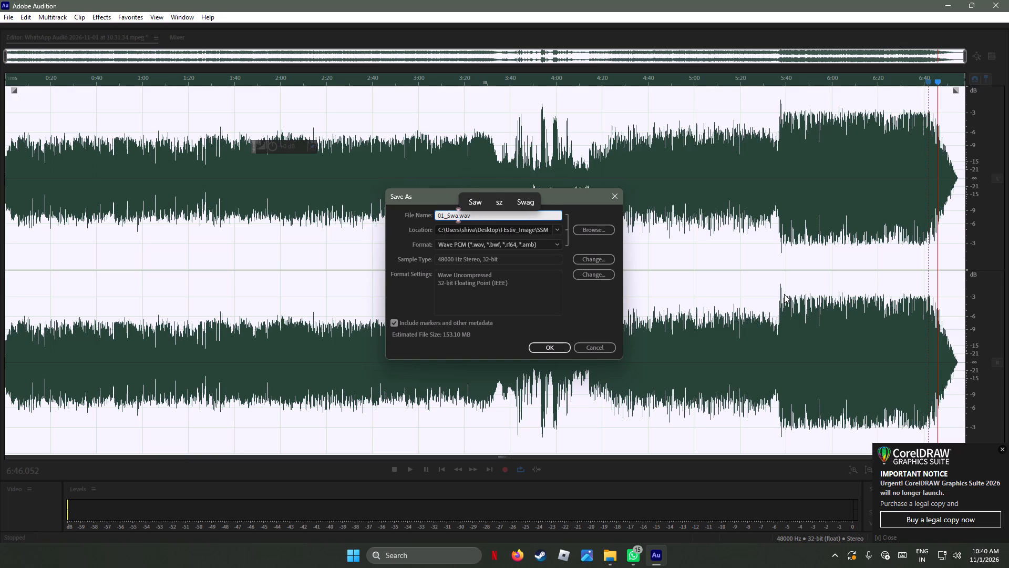
pyautogui.write('gatam')
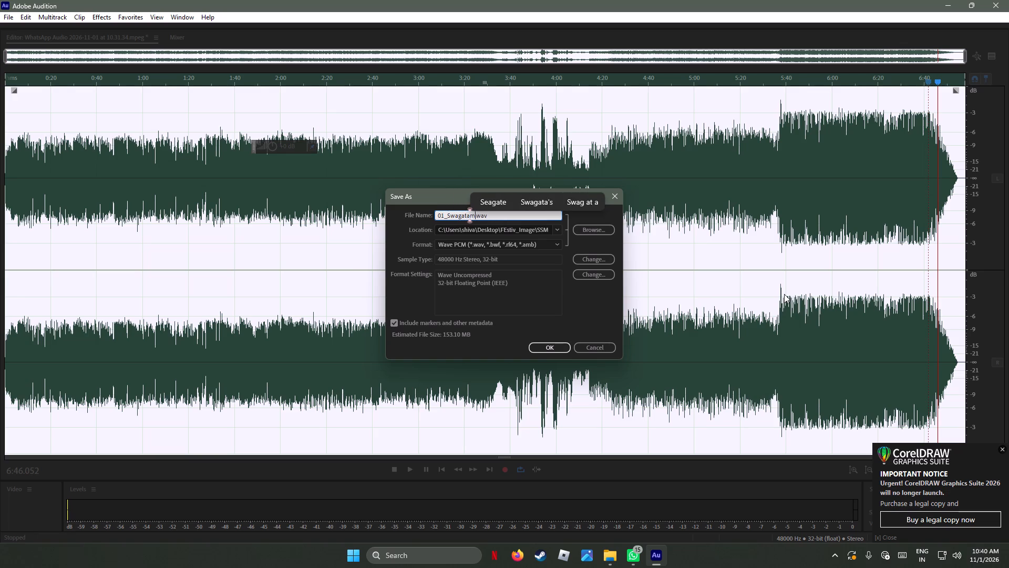
# Set the save format to MP3 Audio, drop the wav extension from the name, and save 01_Swagatam in the SSM folder.
pyautogui.click(602, 231)
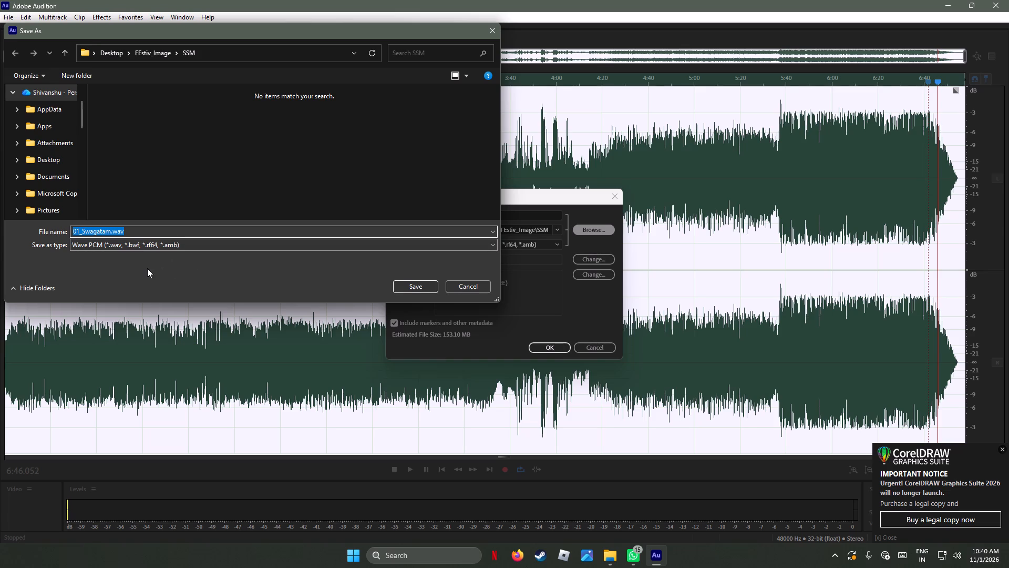
pyautogui.click(176, 244)
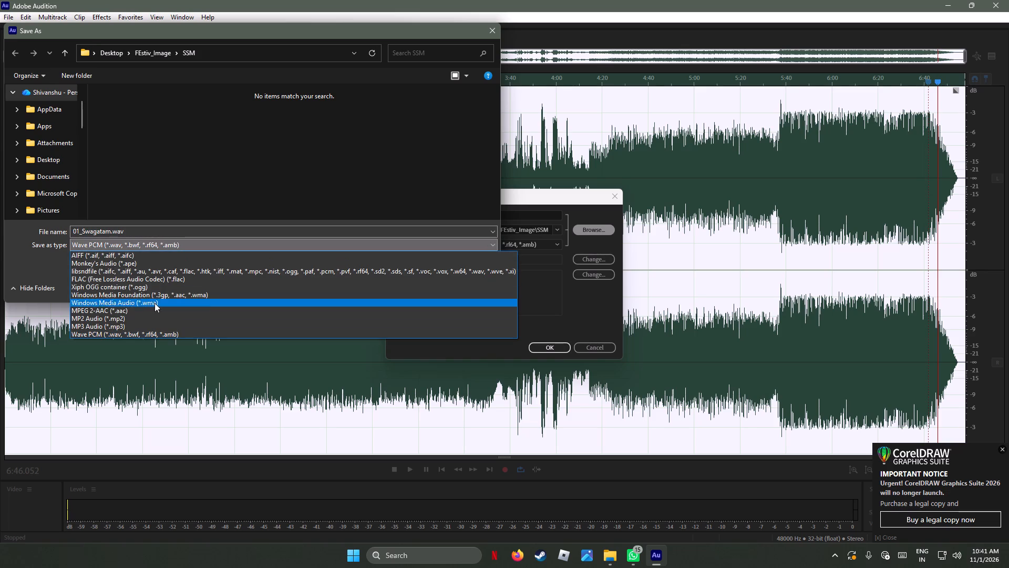
pyautogui.click(143, 324)
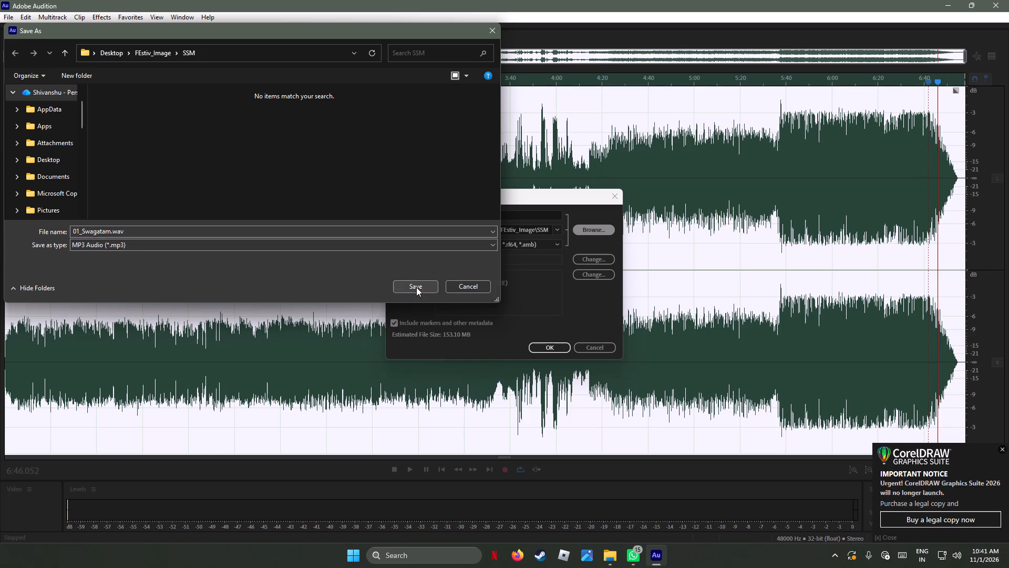
pyautogui.click(140, 231)
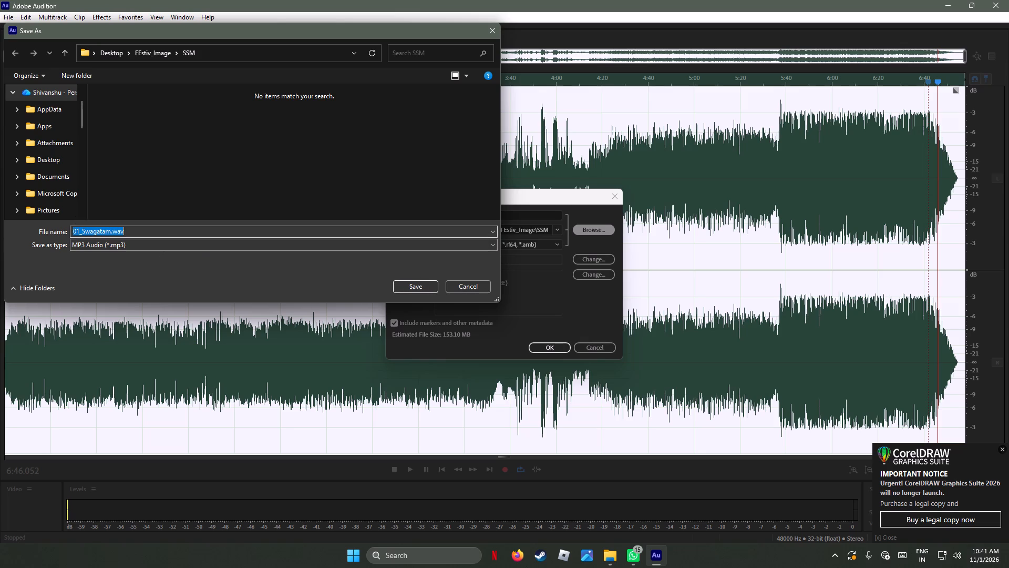
pyautogui.click(140, 231)
pyautogui.click(140, 229)
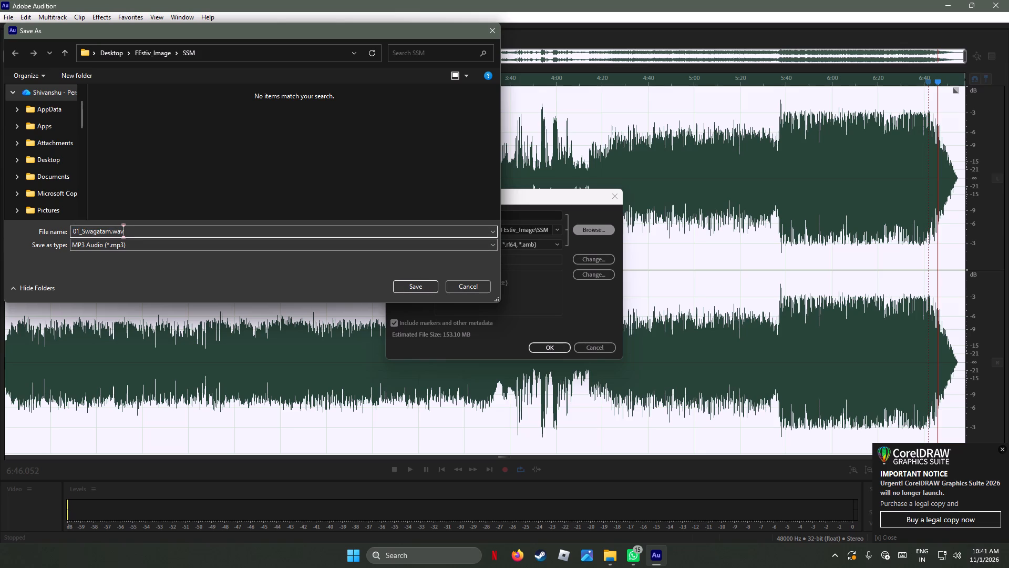
pyautogui.press('BackSpace')
pyautogui.press('BackSpace')
pyautogui.press('BackSpace')
pyautogui.press('BackSpace')
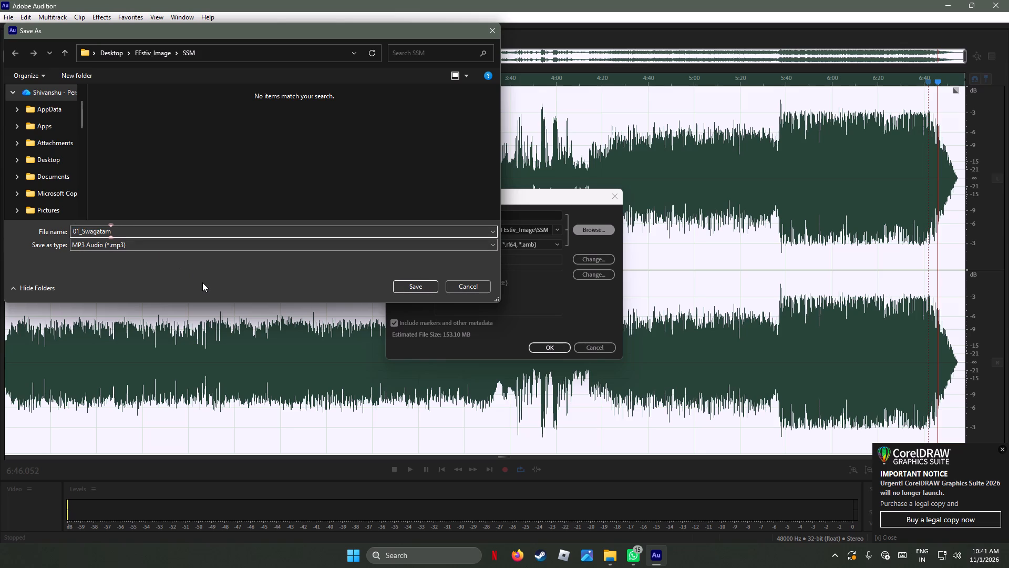
pyautogui.click(202, 282)
pyautogui.click(420, 287)
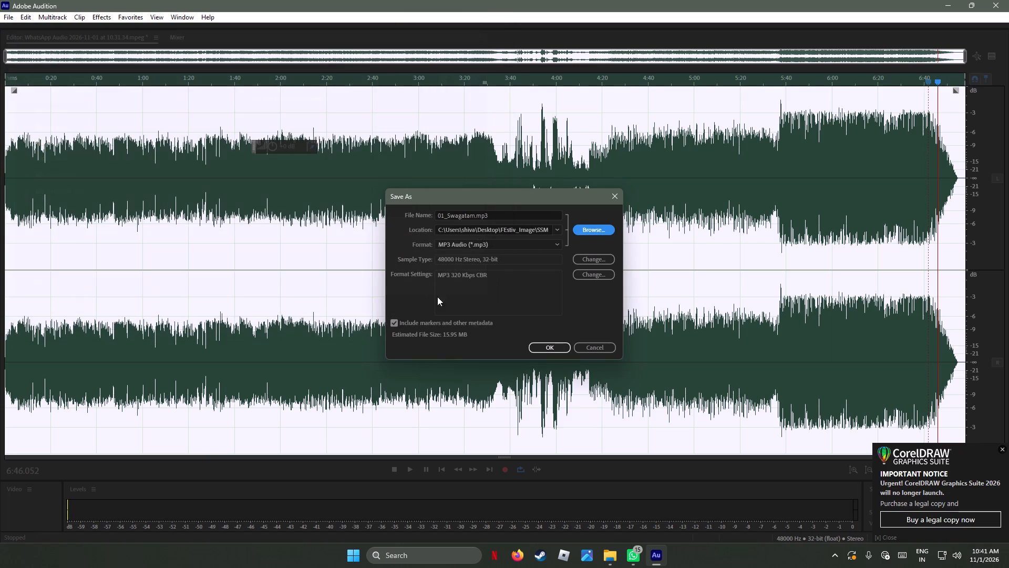
pyautogui.click(539, 347)
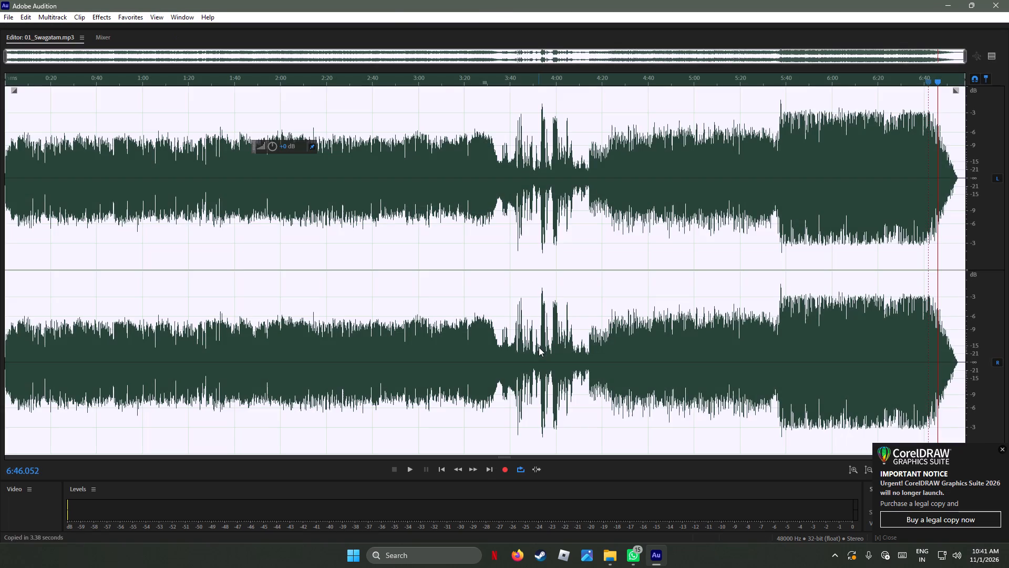
# Close the 01_Swagatam.mp3 file.
pyautogui.click(10, 18)
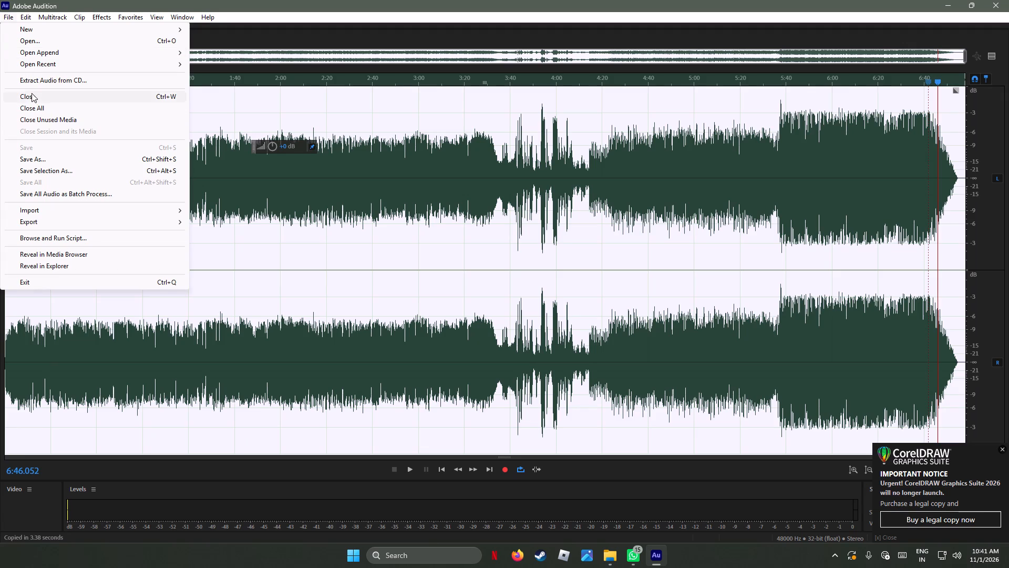
pyautogui.click(35, 94)
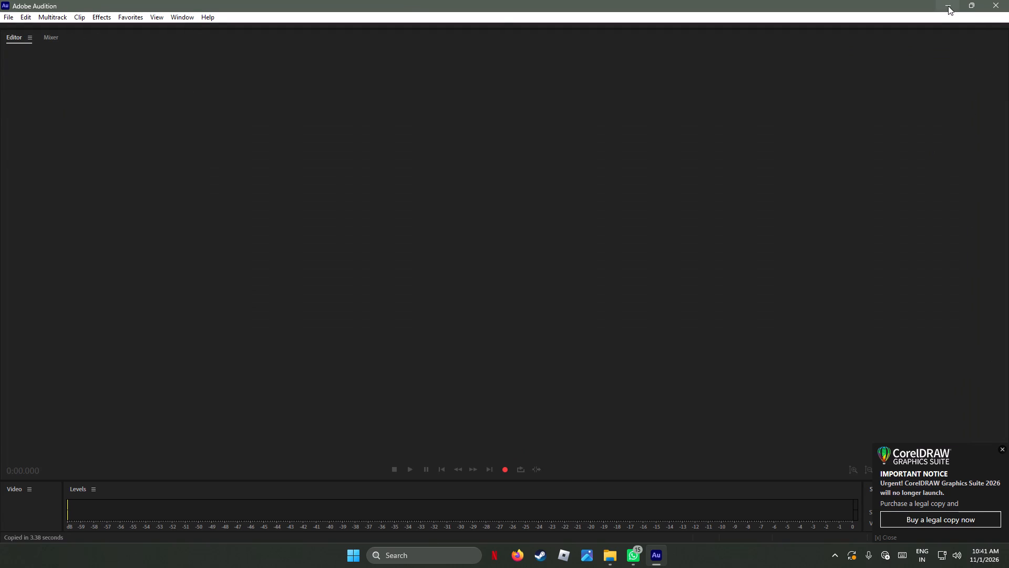
# Switch to File Explorer and copy Angikam.mp3 from Disk-1 (F:) > SUKUMARI > PHOTOS & VIDEOS > Alarnaath into the SSM folder.
pyautogui.click(948, 5)
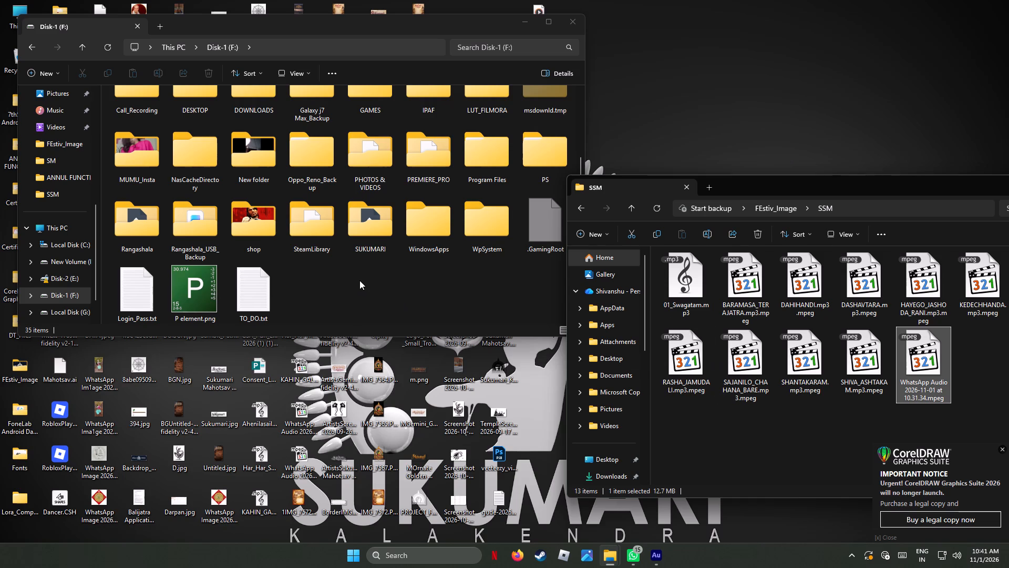
pyautogui.doubleClick(367, 225)
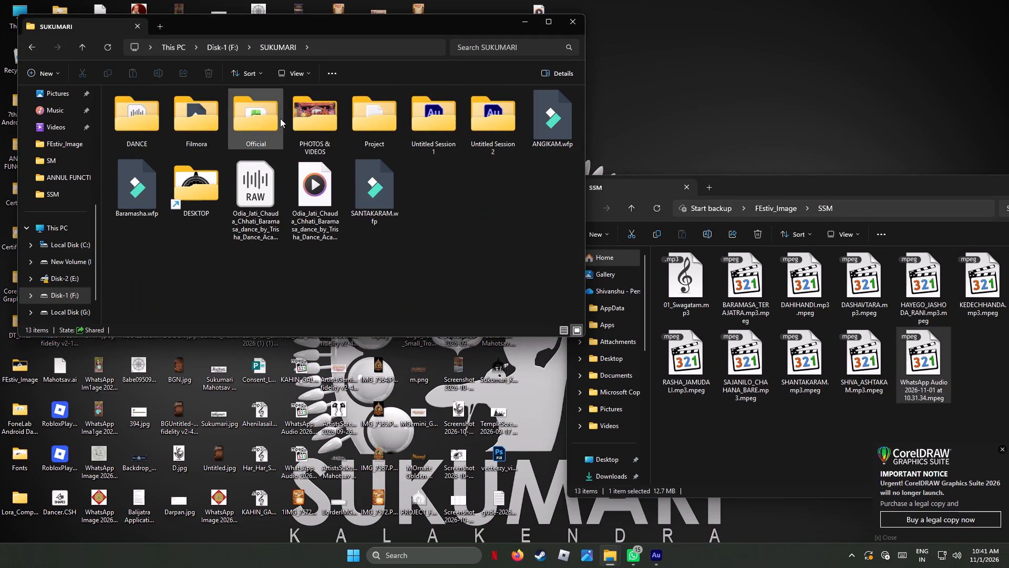
pyautogui.doubleClick(301, 121)
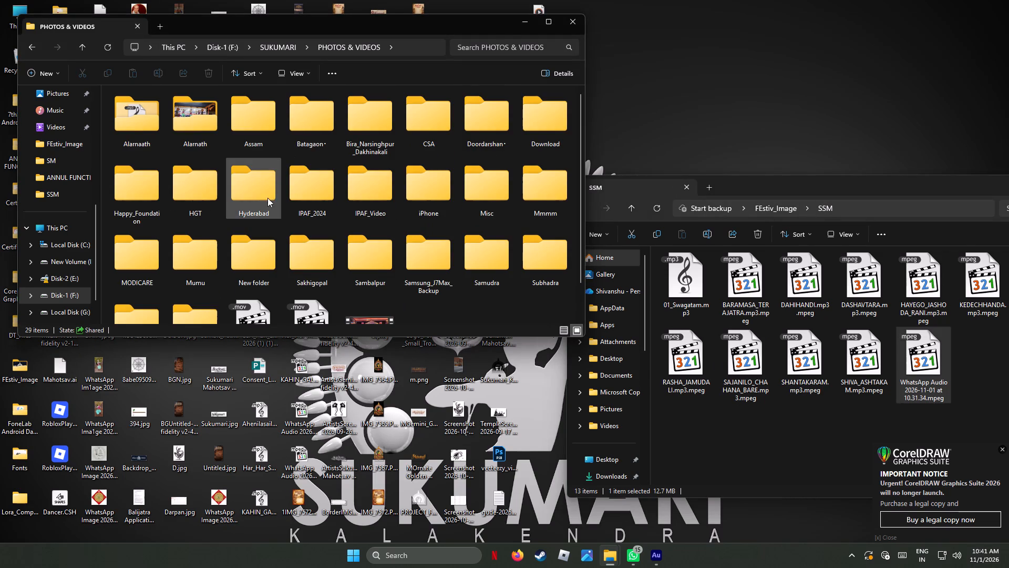
pyautogui.doubleClick(147, 116)
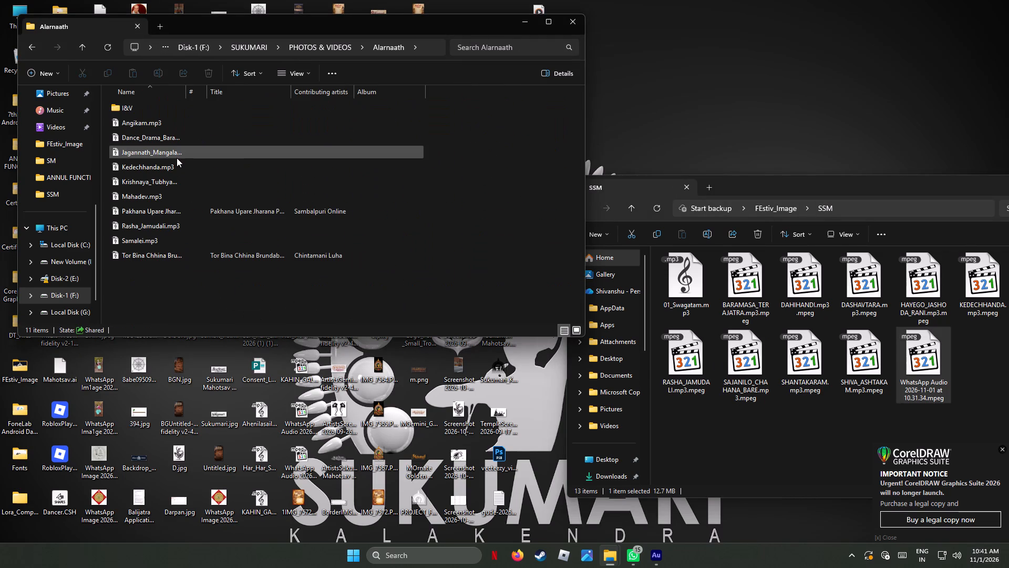
pyautogui.rightClick(155, 124)
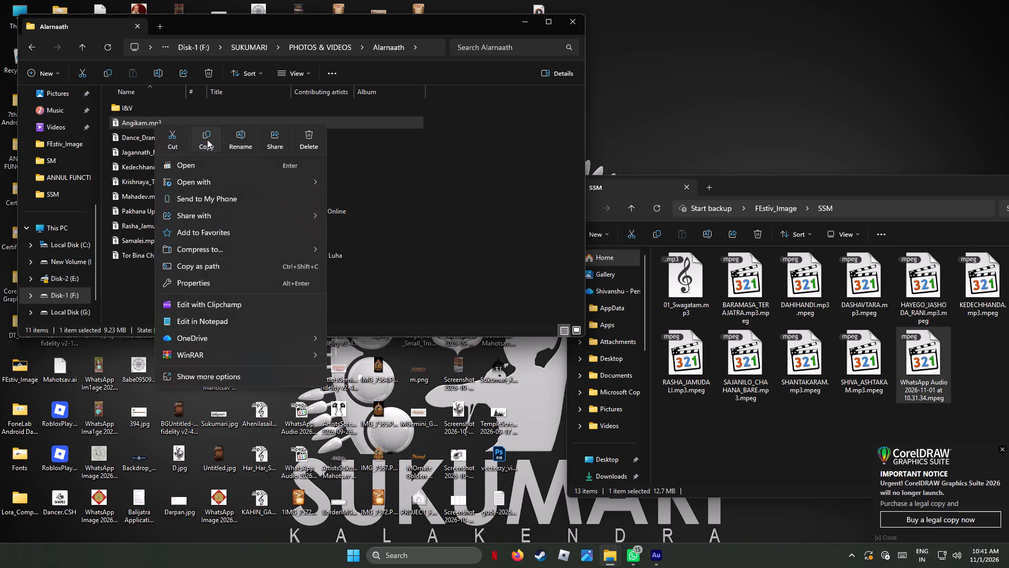
pyautogui.click(207, 139)
pyautogui.rightClick(966, 353)
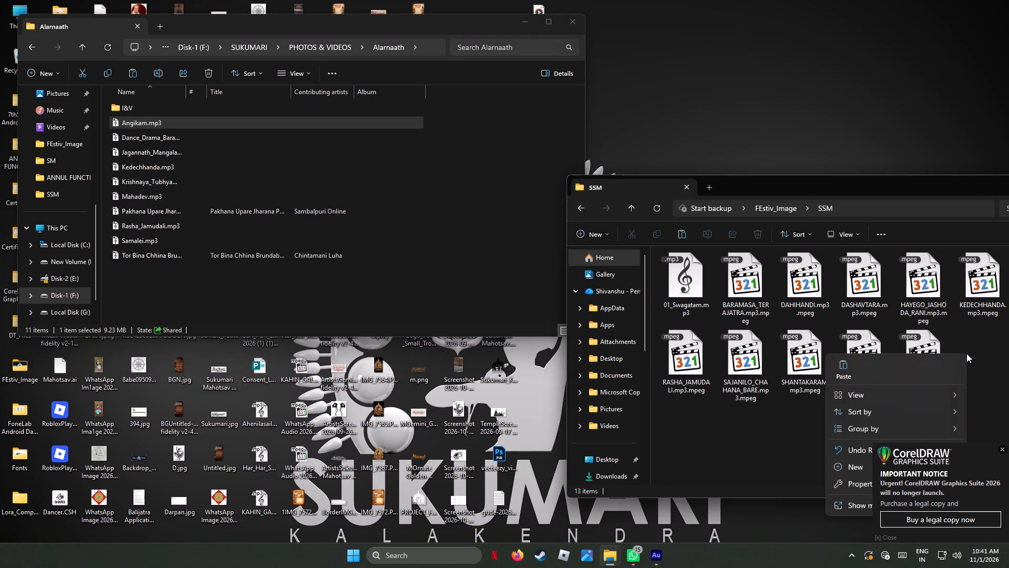
pyautogui.click(847, 370)
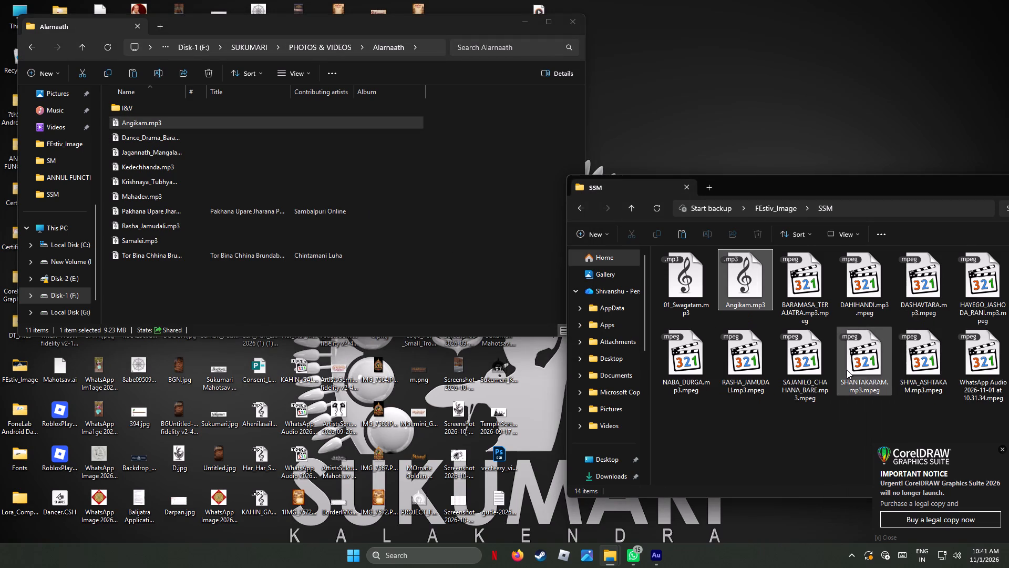
# Rename the copied Angikam.mp3 in the SSM folder as 02_Angikam.mp3.
pyautogui.rightClick(745, 286)
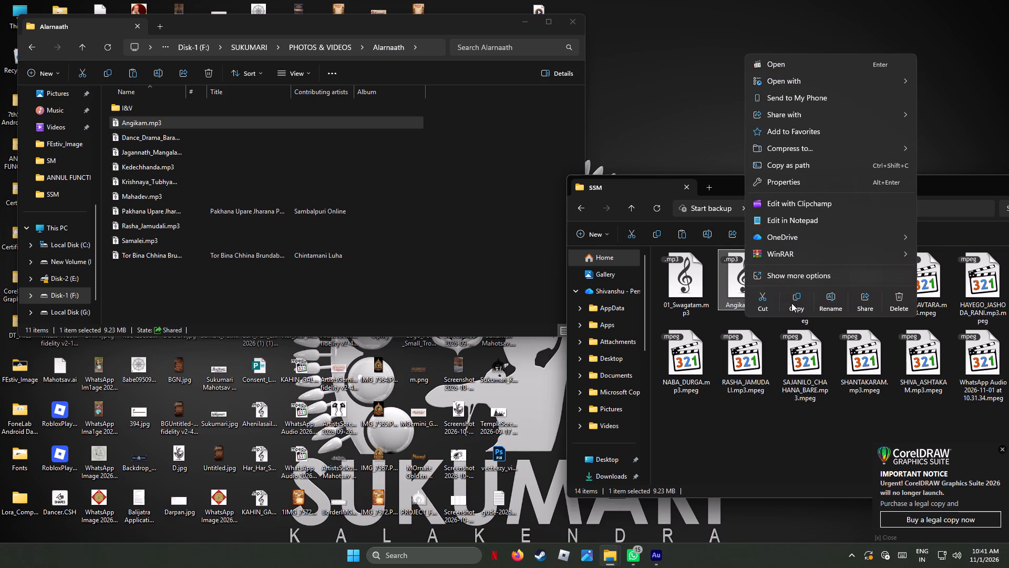
pyautogui.click(832, 299)
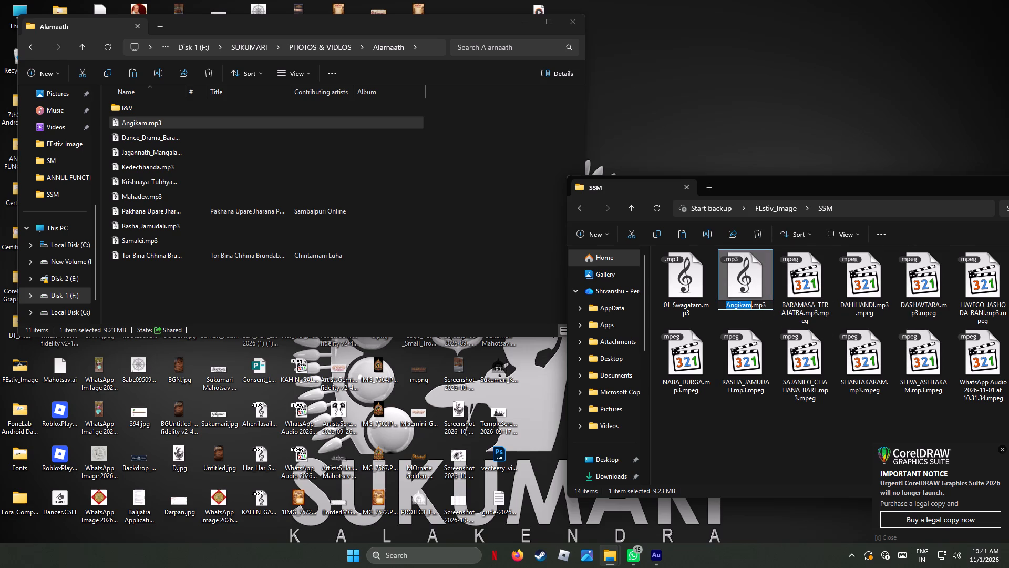
pyautogui.press('Right')
pyautogui.press('Left')
pyautogui.press('Left')
pyautogui.press('Left')
pyautogui.press('Left')
pyautogui.press('Left')
pyautogui.press('Left')
pyautogui.press('Left')
pyautogui.press('Left')
pyautogui.press('Left')
pyautogui.press('Left')
pyautogui.press('Left')
pyautogui.press('Left')
pyautogui.press('Left')
pyautogui.press('Left')
pyautogui.press('Left')
pyautogui.press('Left')
pyautogui.press('Left')
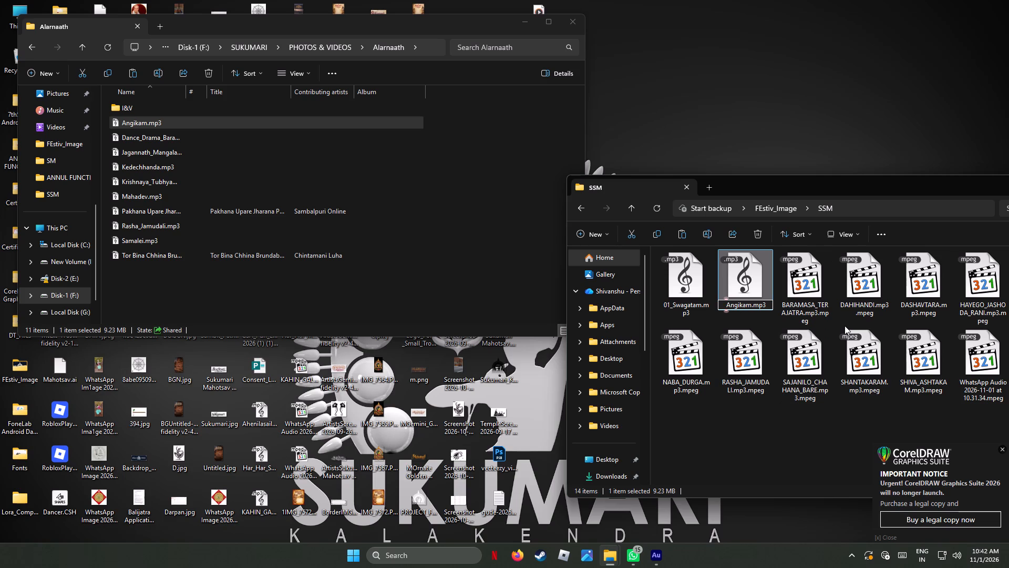
pyautogui.write('02')
pyautogui.hotkey('shift', '_')
pyautogui.press('Return')
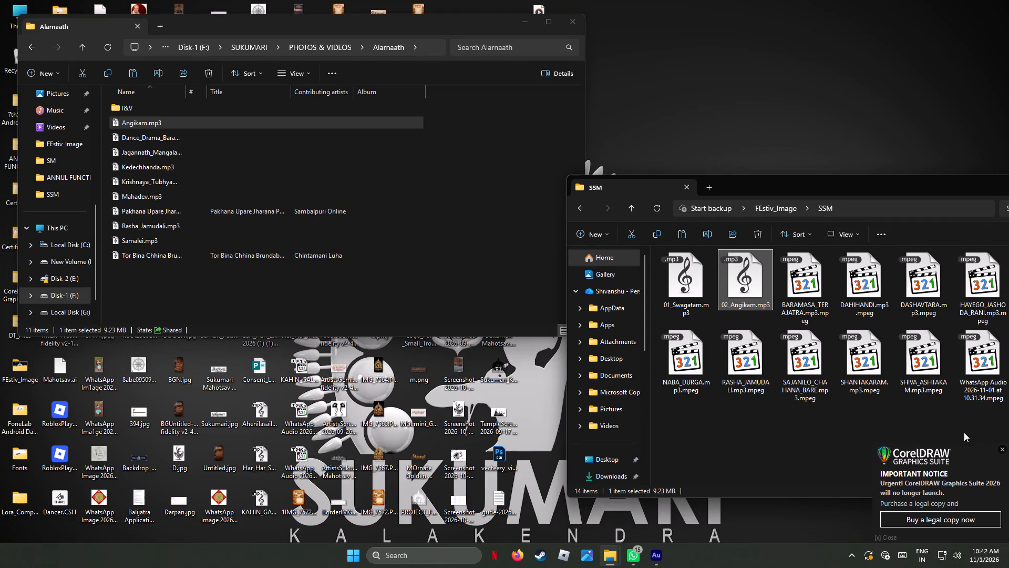
# Open SHANTAKARAM.mp3.mpeg from the SSM folder in Adobe Audition 2025.
pyautogui.rightClick(858, 363)
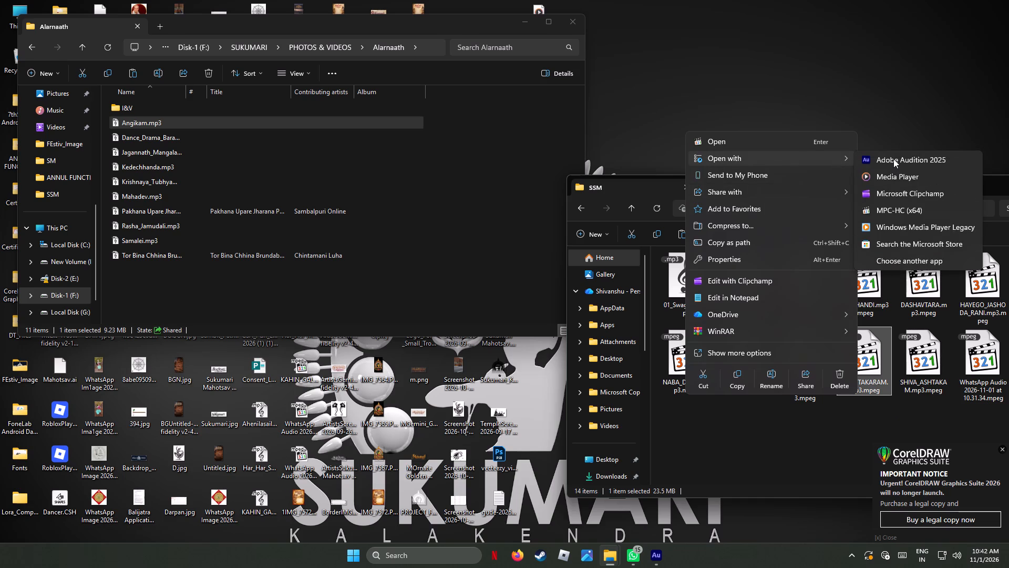
pyautogui.click(893, 159)
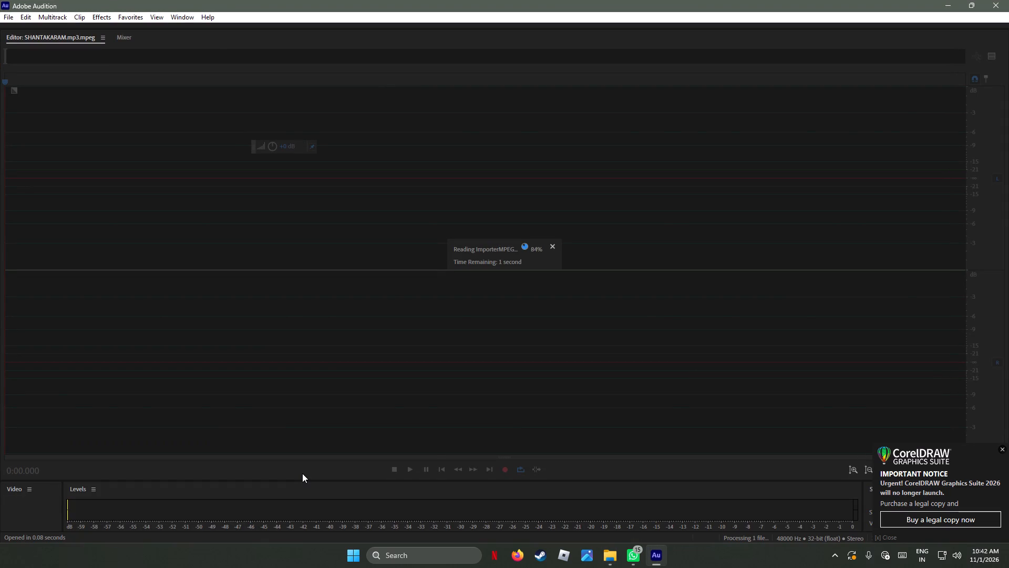
# Listen briefly to the SHANTAKARAM audio from its start and from about 3:18.
pyautogui.press('space')
pyautogui.press('space')
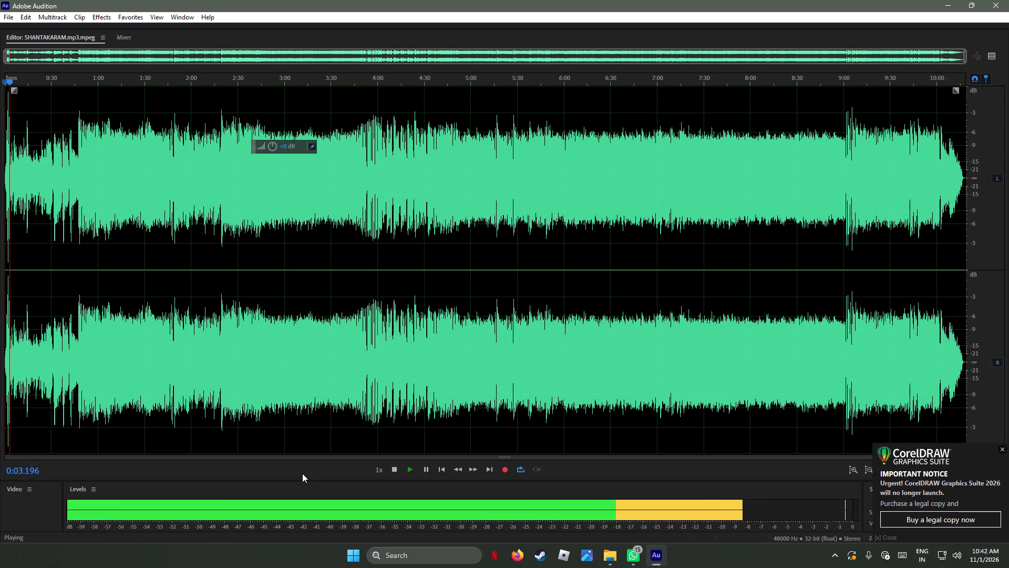
pyautogui.click(311, 79)
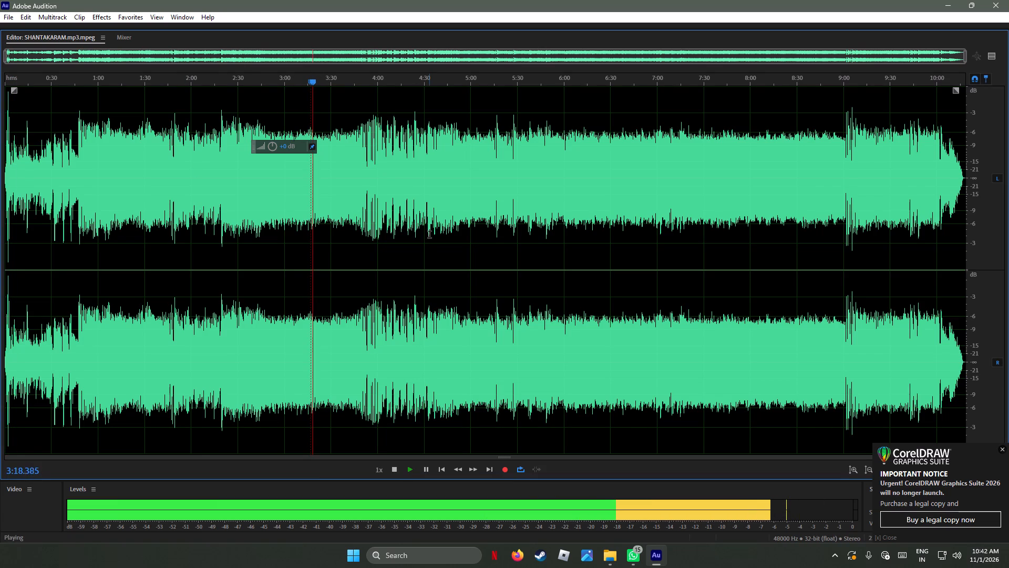
pyautogui.press('space')
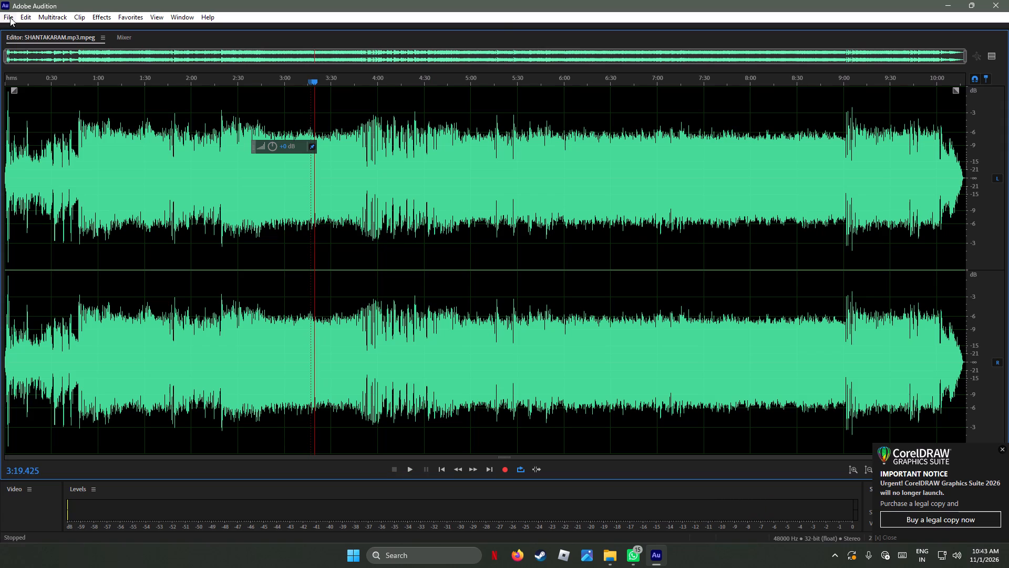
# Save the SHANTAKARAM audio in the SSM folder in MP3 Audio format, named 03_Santakaram.
pyautogui.click(9, 17)
pyautogui.click(38, 158)
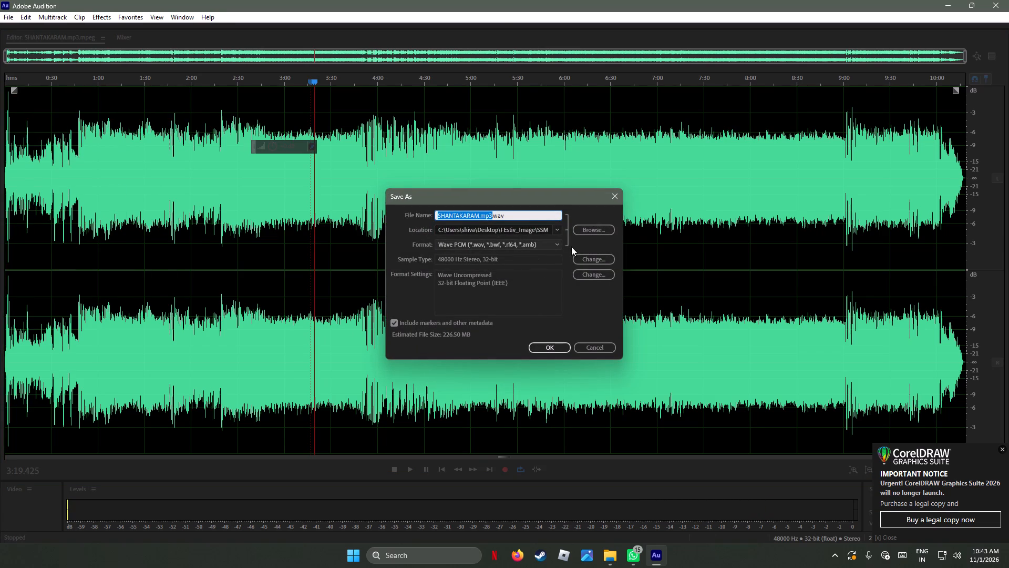
pyautogui.click(588, 227)
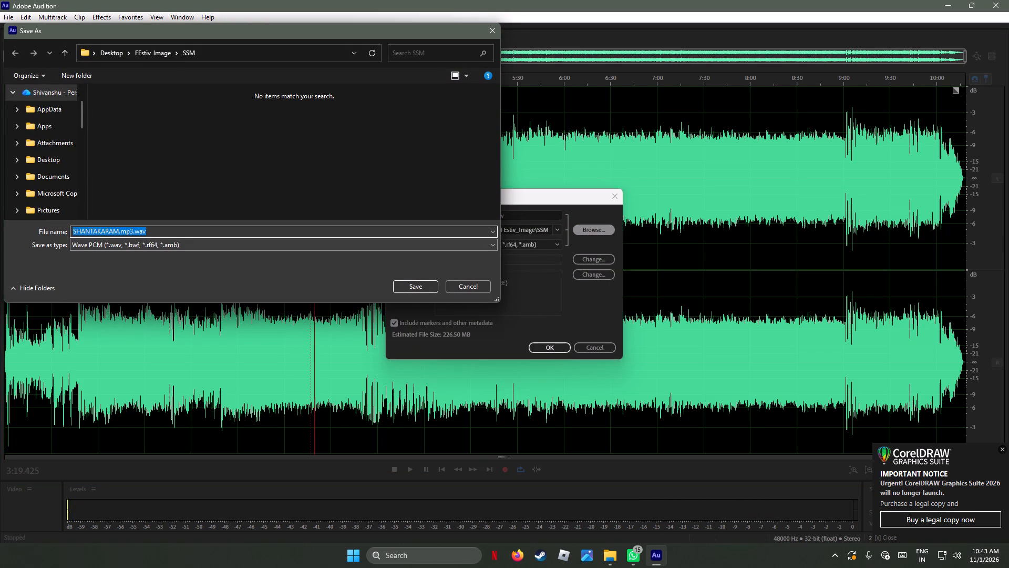
pyautogui.click(160, 228)
pyautogui.moveTo(162, 230); pyautogui.dragTo(0, 238)
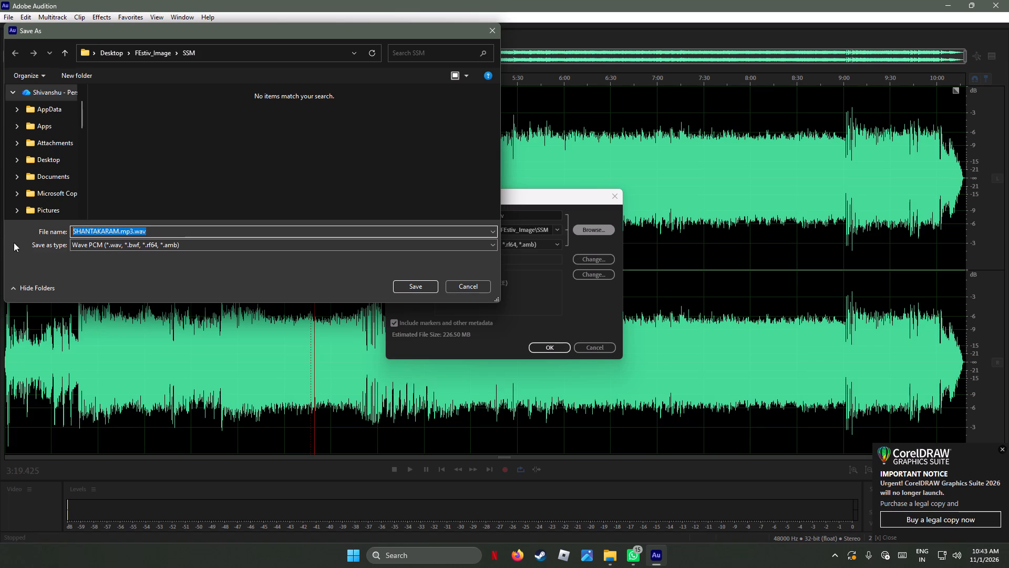
pyautogui.click(140, 245)
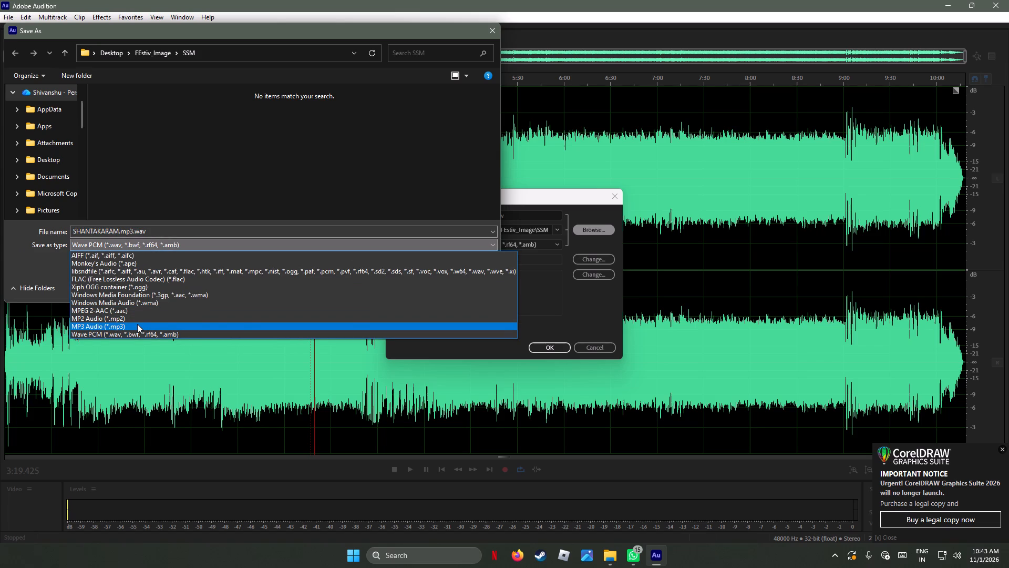
pyautogui.click(137, 324)
pyautogui.click(149, 231)
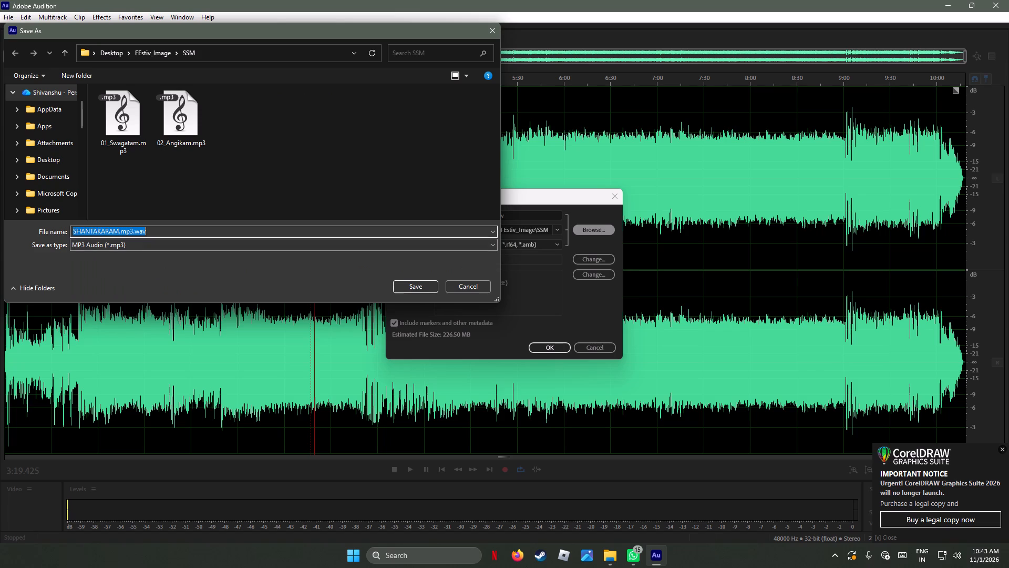
pyautogui.write('03')
pyautogui.write('_Santakara')
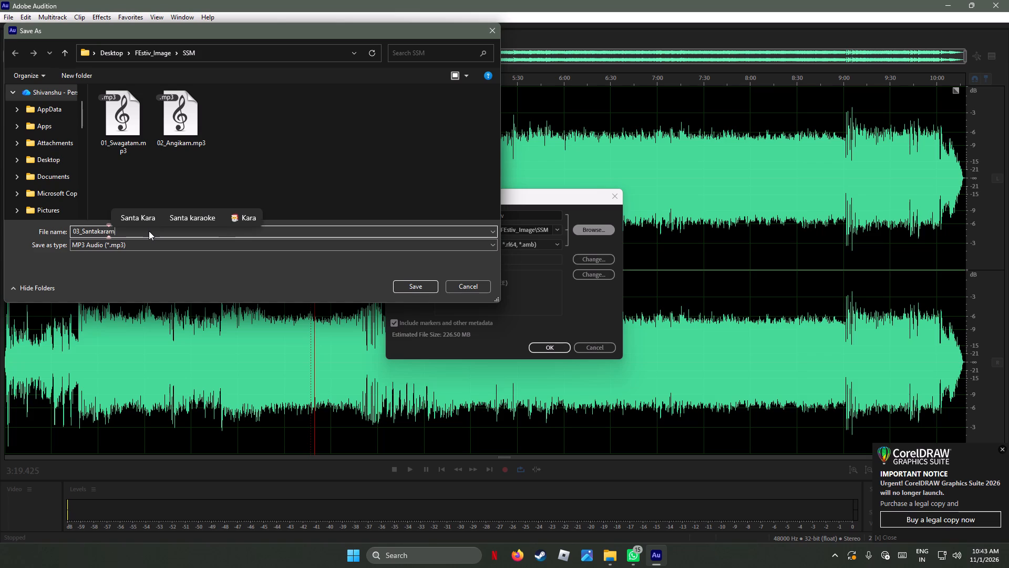
pyautogui.press('m')
pyautogui.click(158, 272)
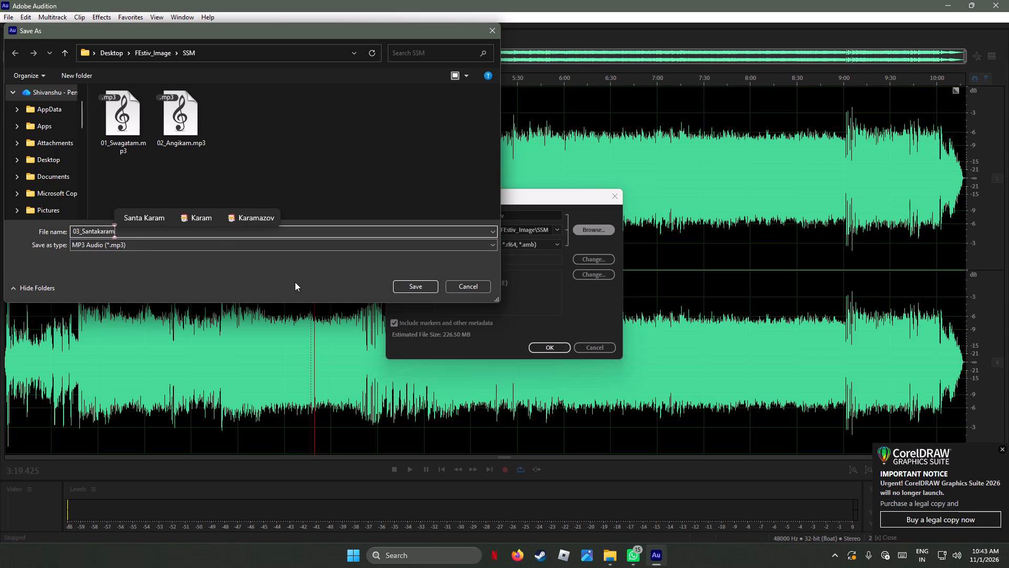
pyautogui.click(424, 287)
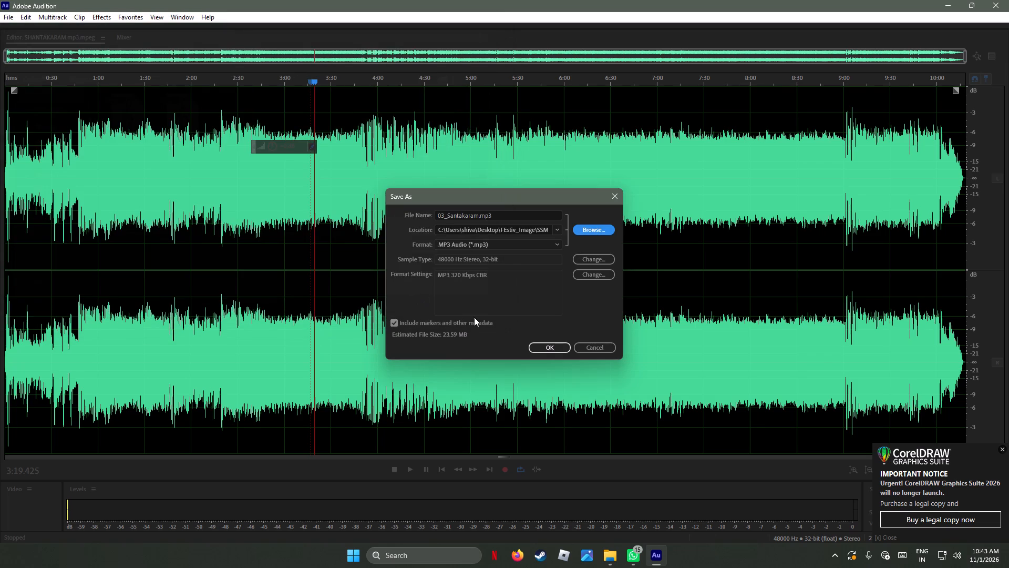
pyautogui.click(553, 345)
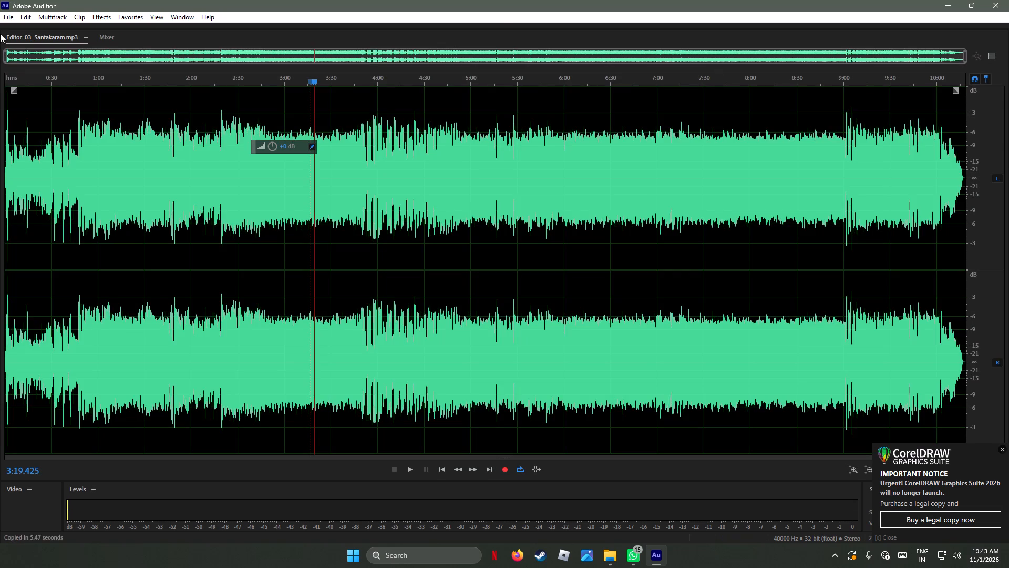
# Close the 03_Santakaram.mp3 file.
pyautogui.click(11, 17)
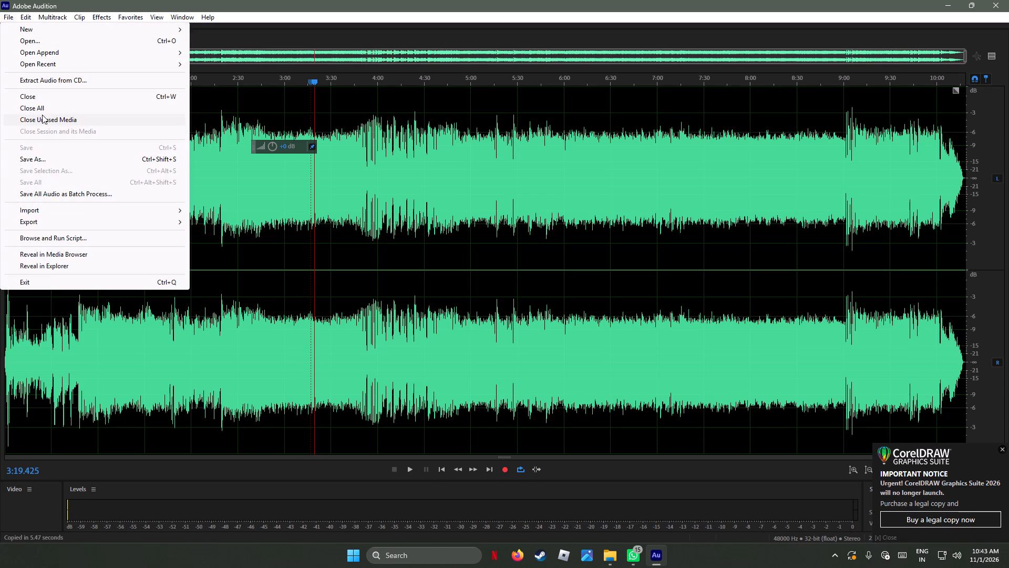
pyautogui.click(44, 96)
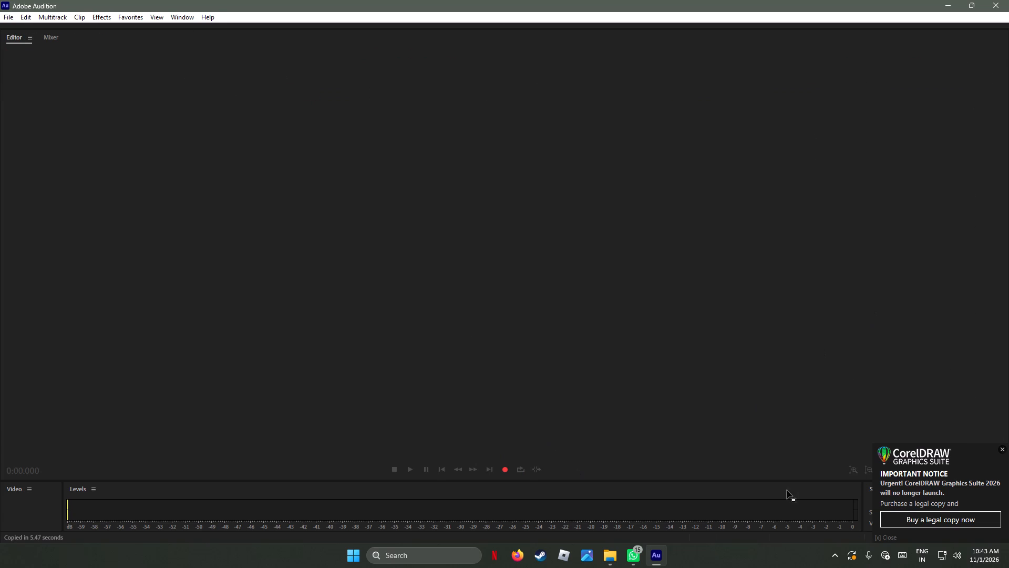
# Switch to File Explorer and copy GANGA_TARANG.mp3 from the Sakhigopal folder under PHOTOS & VIDEOS into the SSM folder.
pyautogui.click(948, 3)
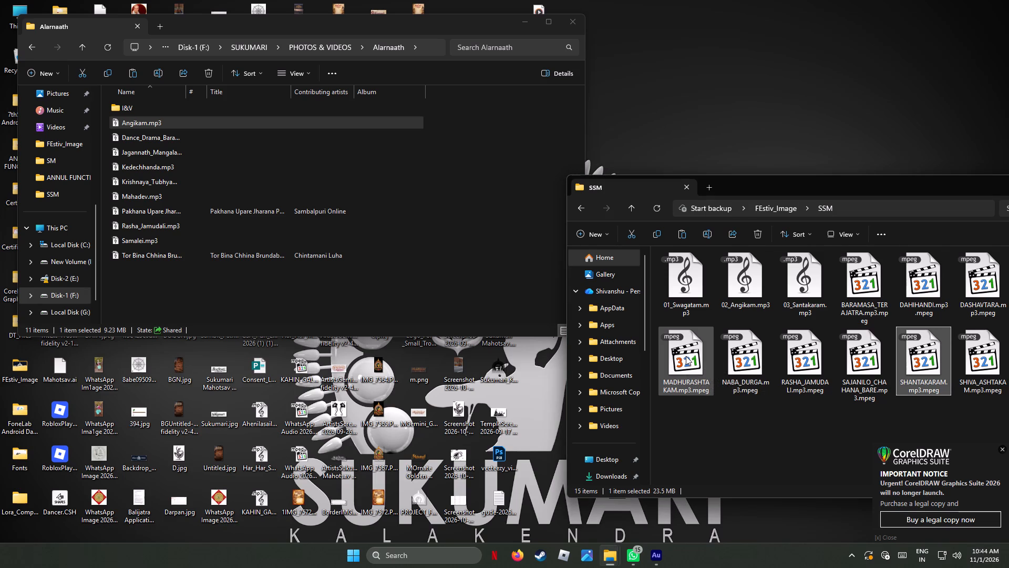
pyautogui.moveTo(857, 186); pyautogui.dragTo(671, 194)
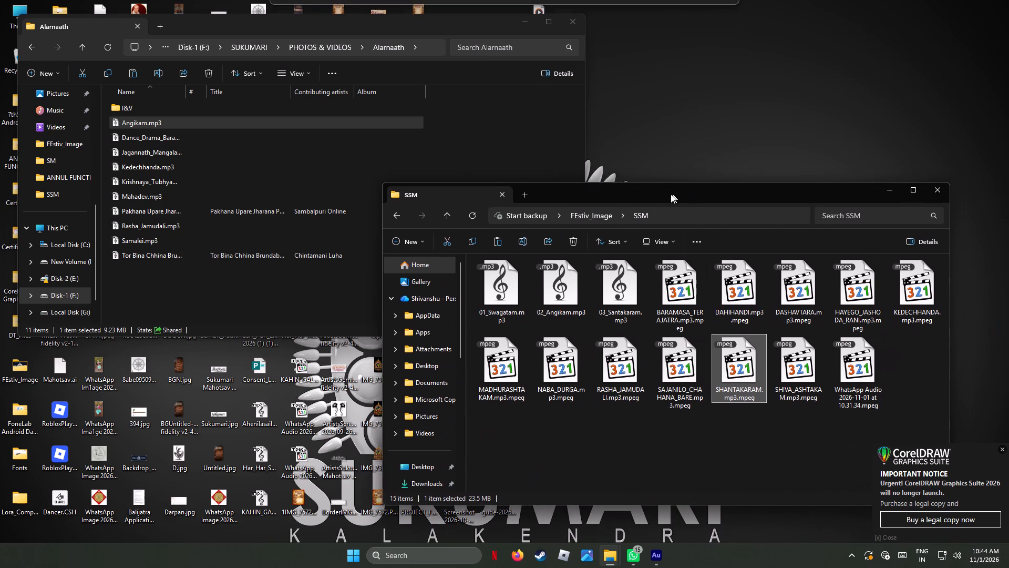
pyautogui.moveTo(671, 194); pyautogui.dragTo(668, 195)
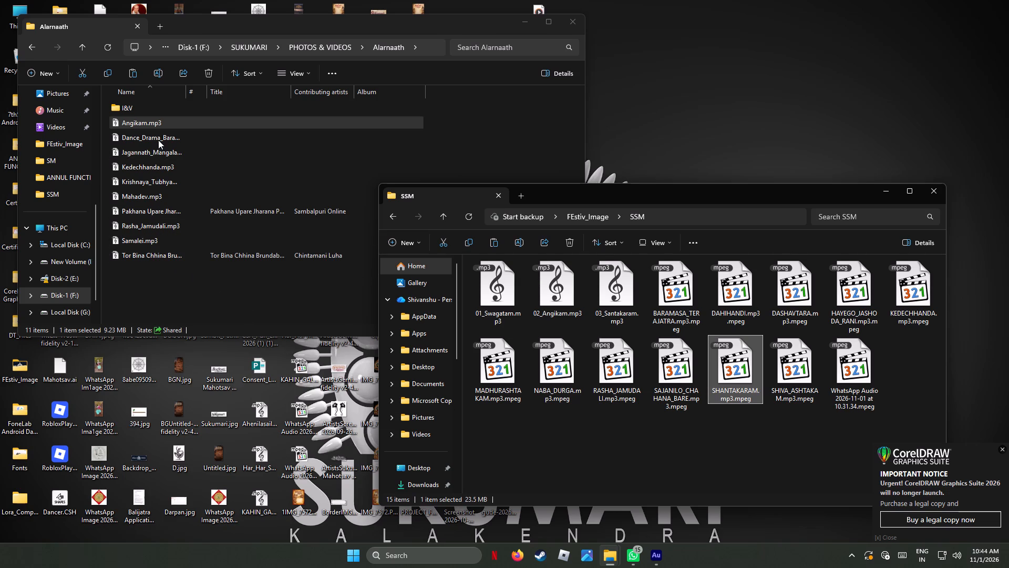
pyautogui.click(34, 45)
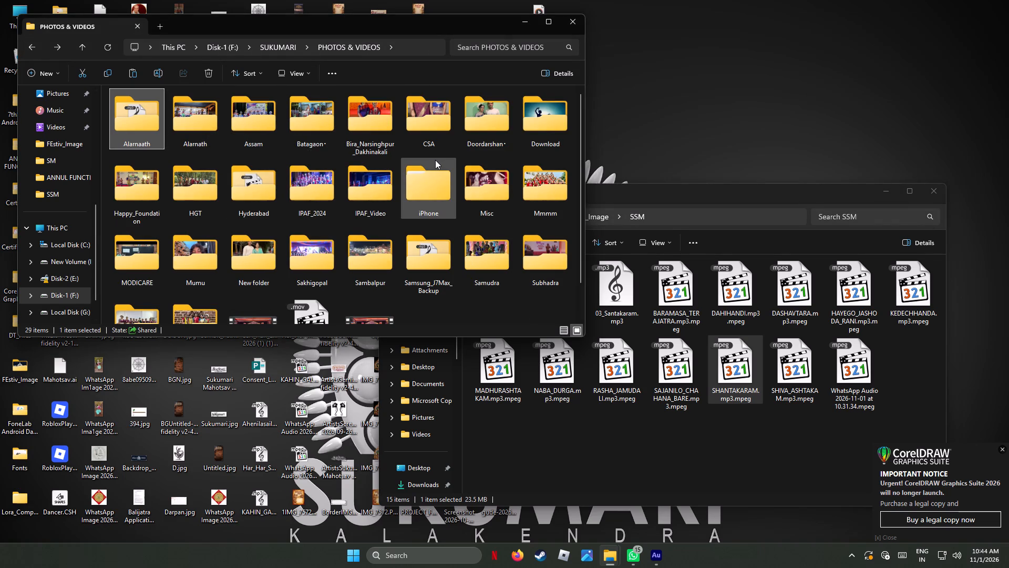
pyautogui.doubleClick(377, 124)
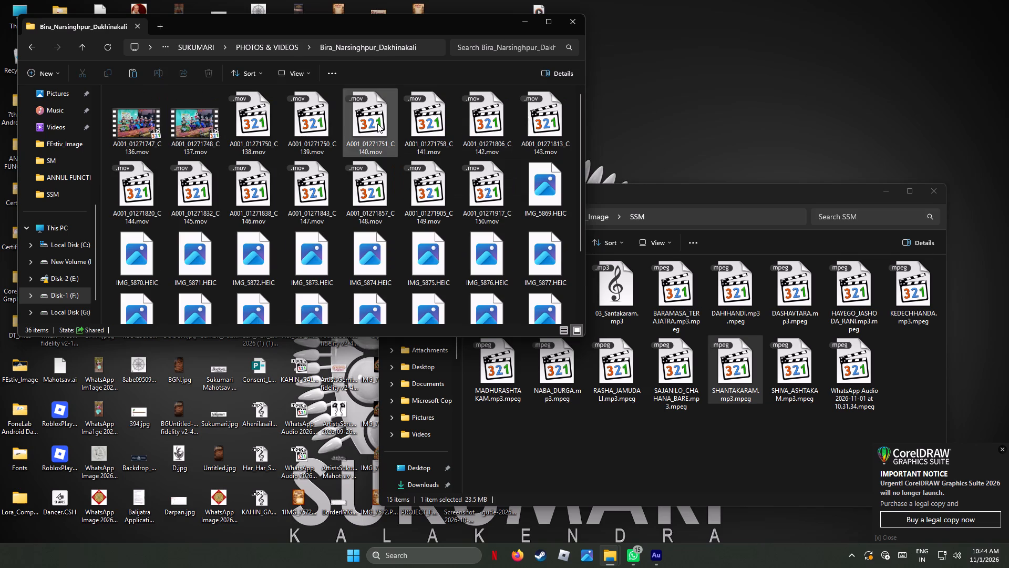
pyautogui.click(32, 48)
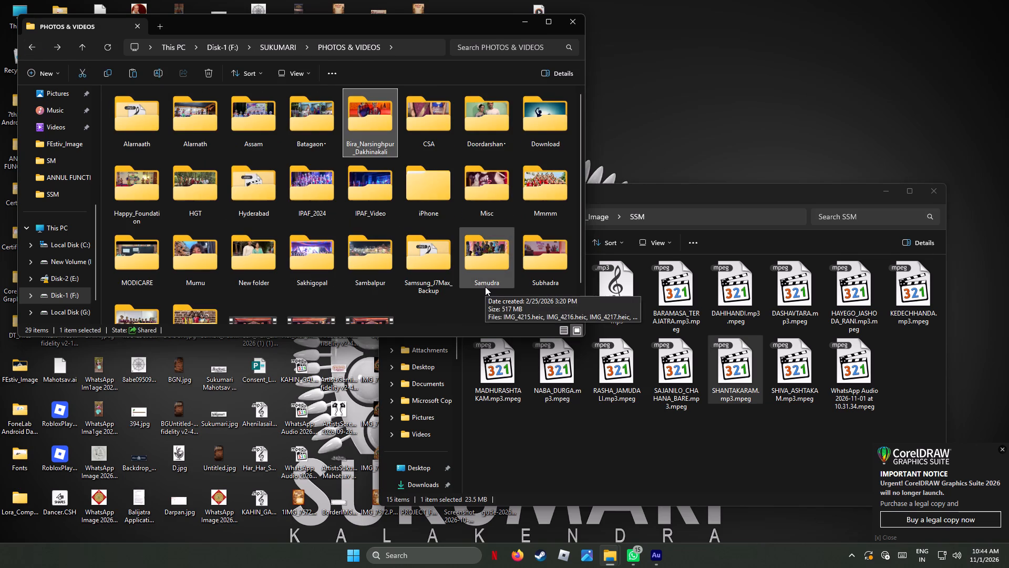
pyautogui.doubleClick(313, 262)
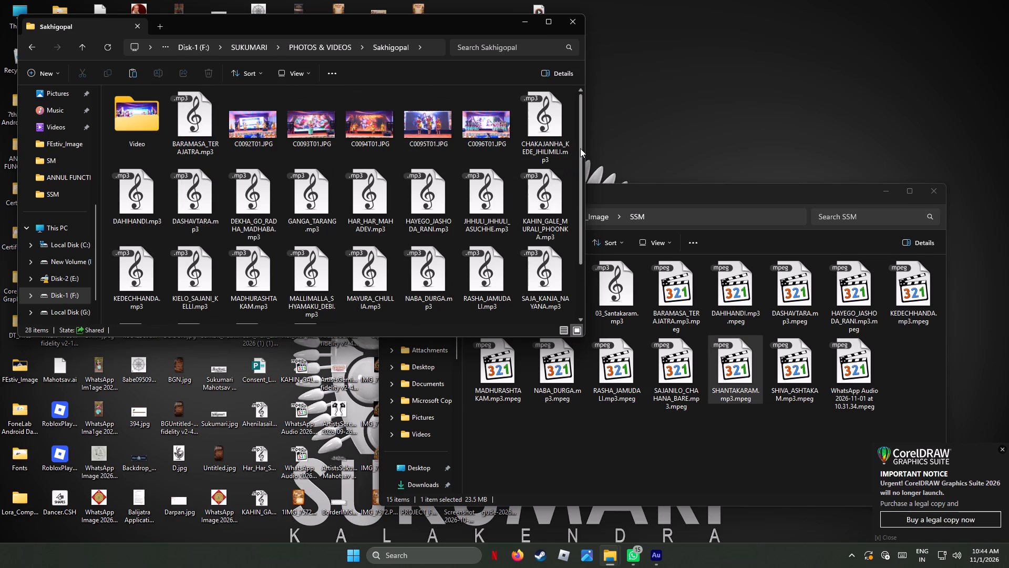
pyautogui.moveTo(580, 148); pyautogui.dragTo(580, 162)
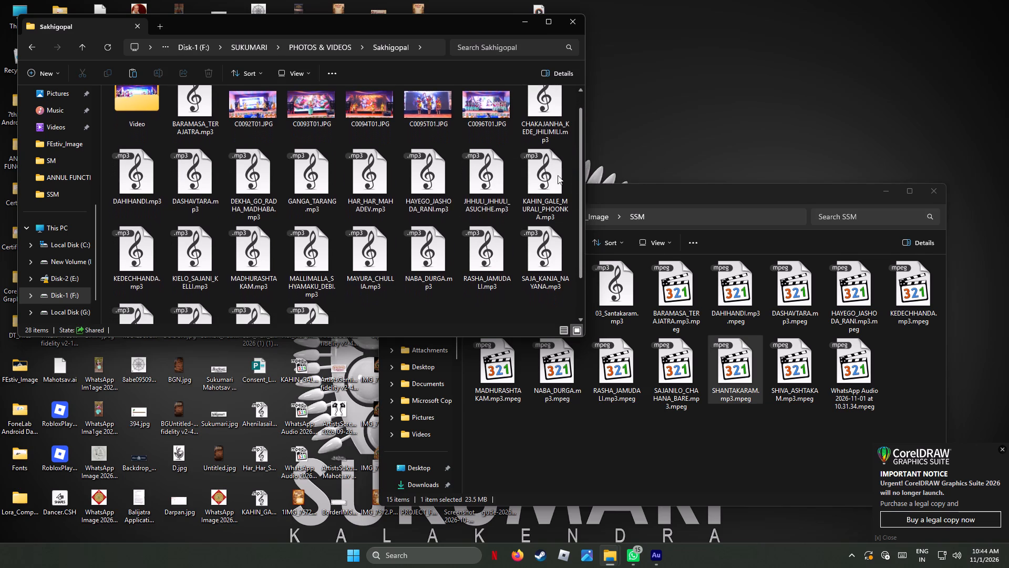
pyautogui.rightClick(313, 179)
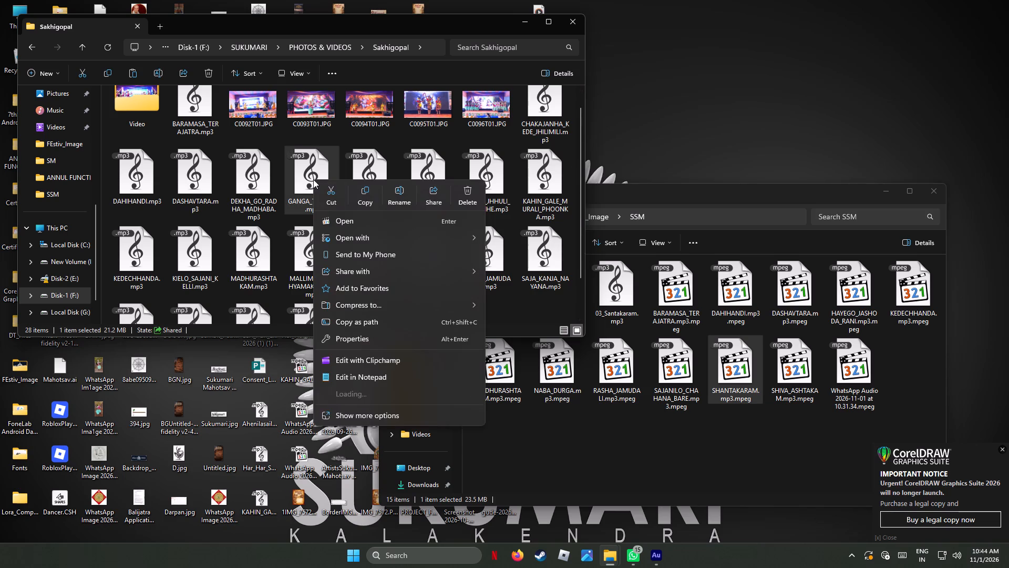
pyautogui.click(367, 194)
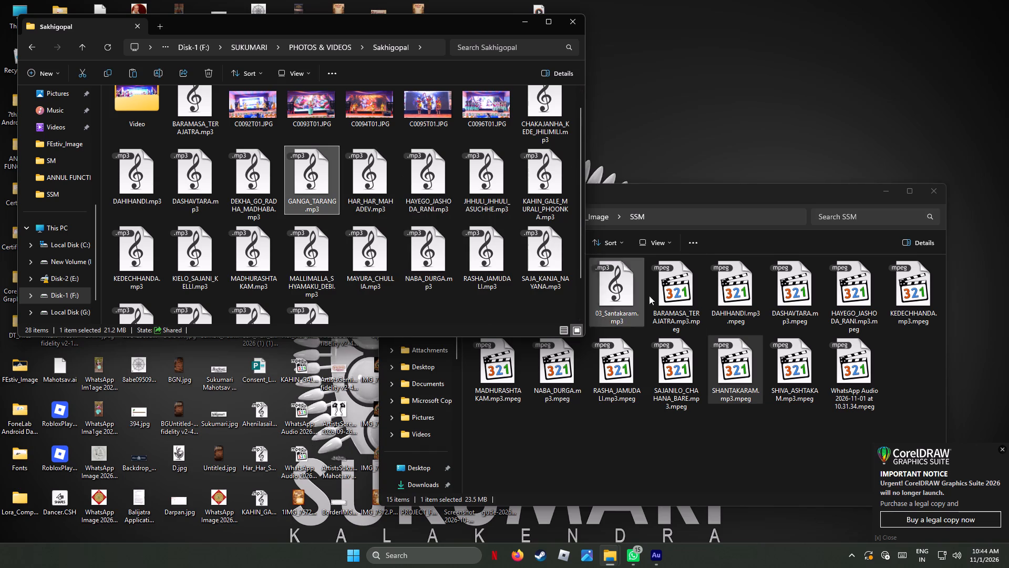
pyautogui.rightClick(892, 356)
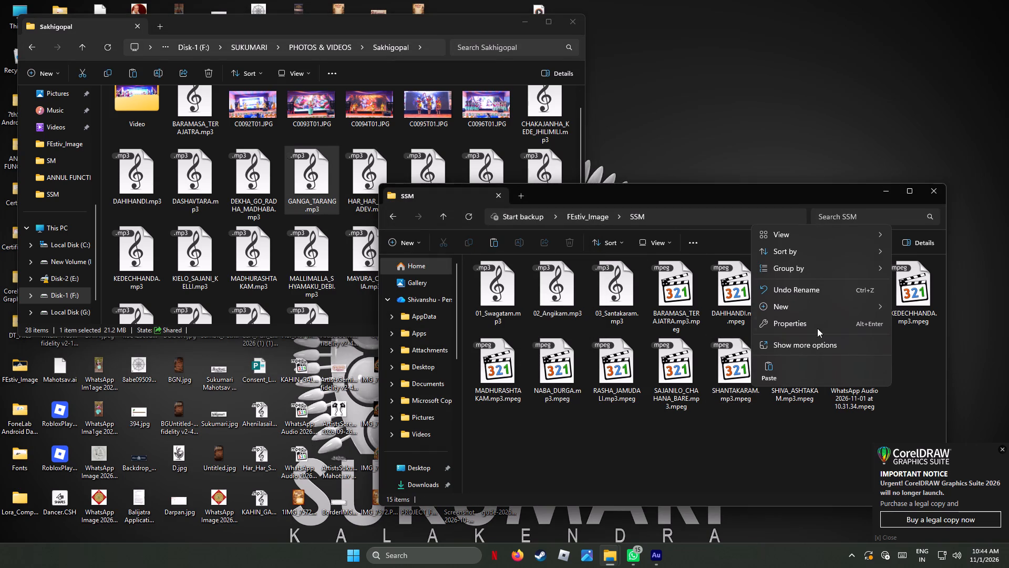
pyautogui.click(765, 368)
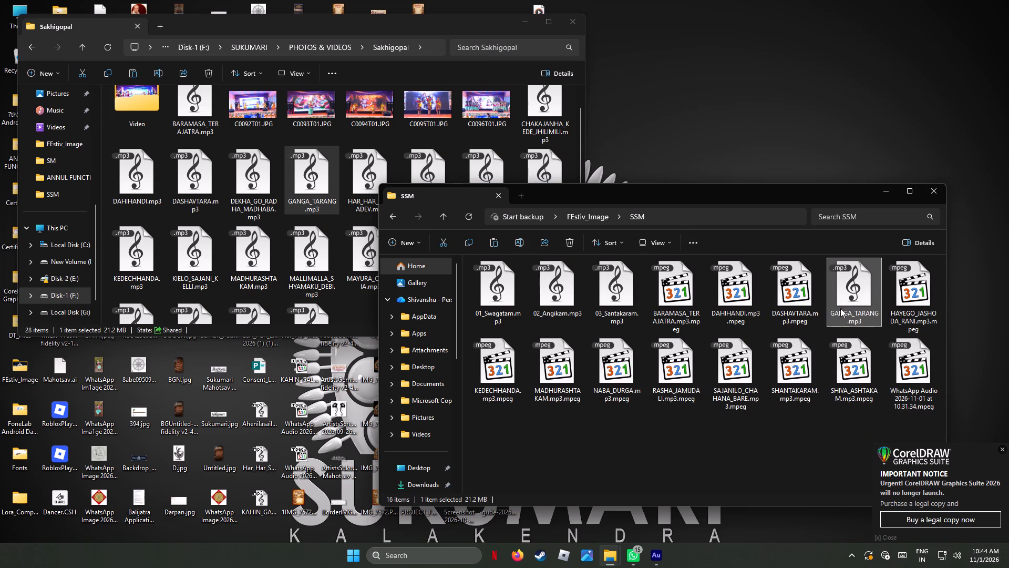
# Rename the copied GANGA_TARANG.mp3 in the SSM folder as 04_GANGA_TARANG.mp3.
pyautogui.rightClick(848, 292)
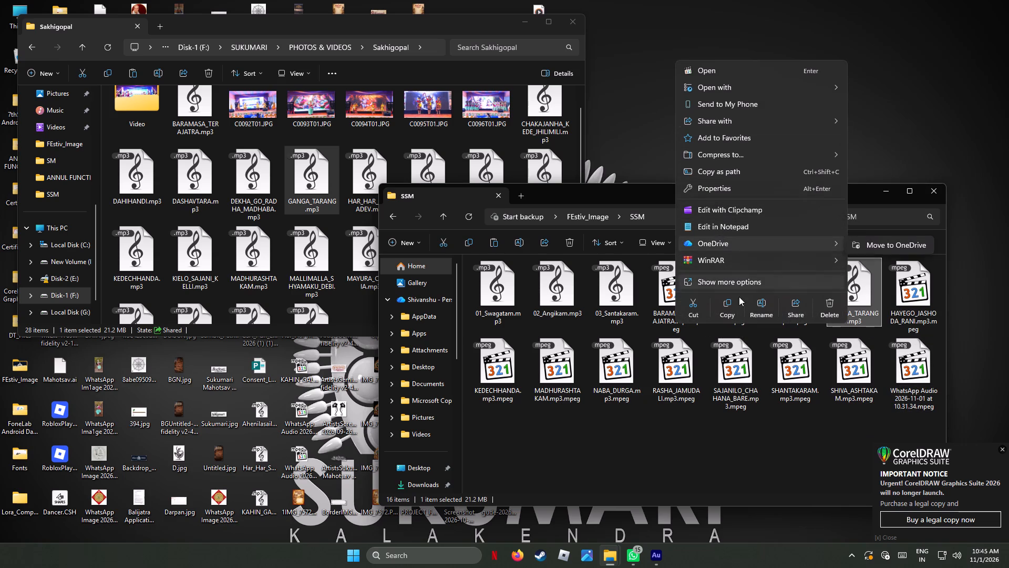
pyautogui.click(765, 305)
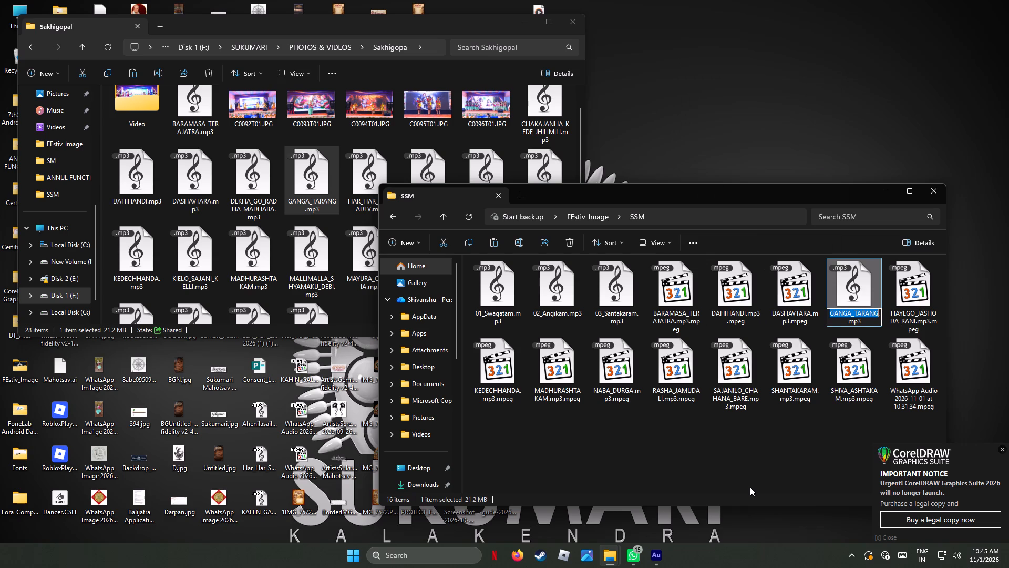
pyautogui.press('Left')
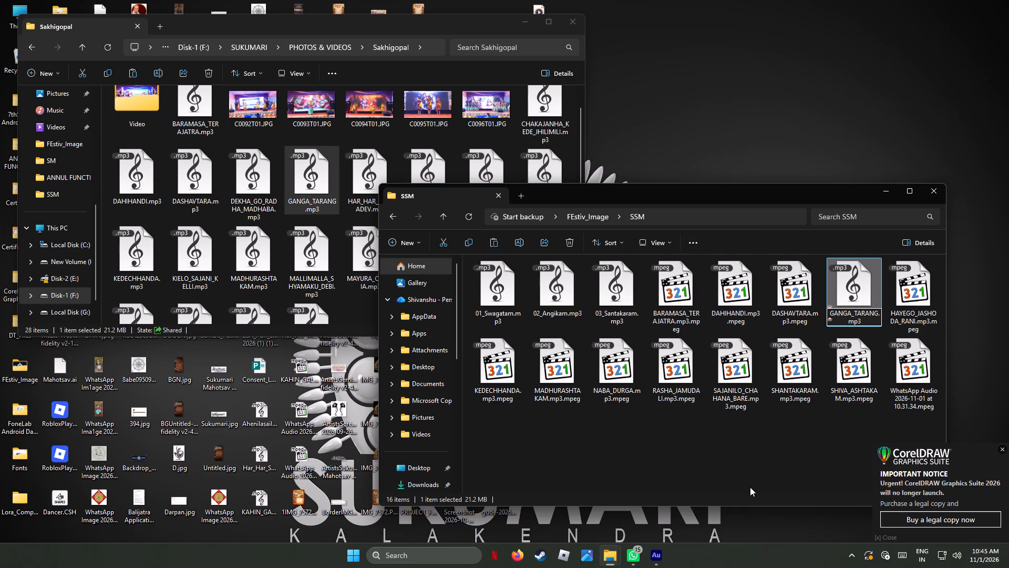
pyautogui.write('04')
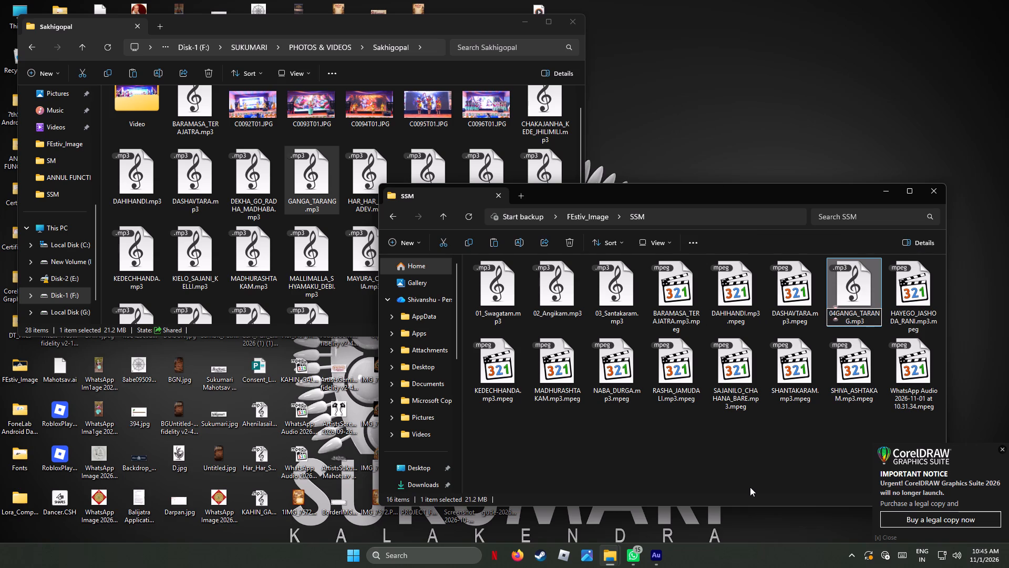
pyautogui.hotkey('shift', '_')
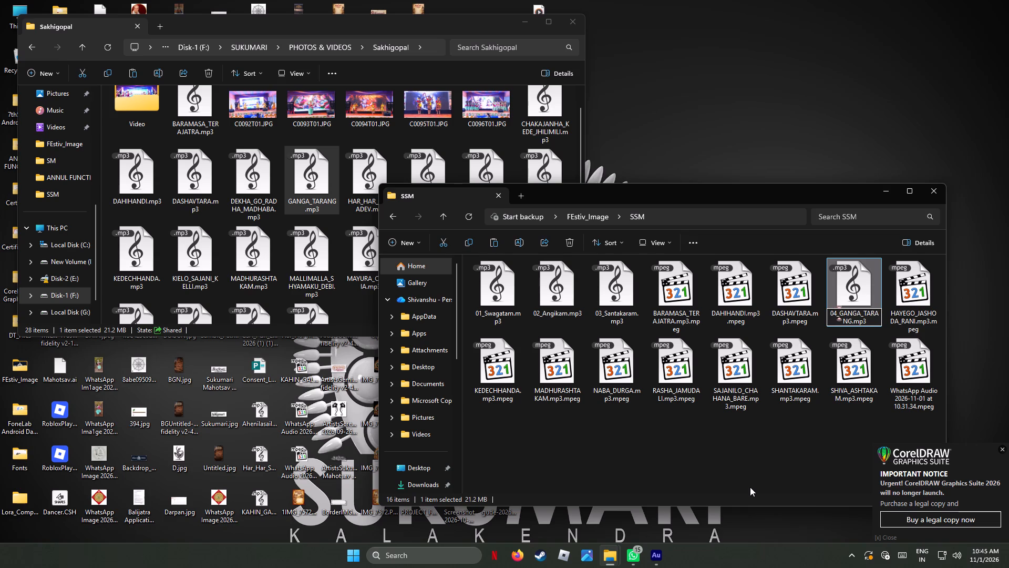
pyautogui.press('Return')
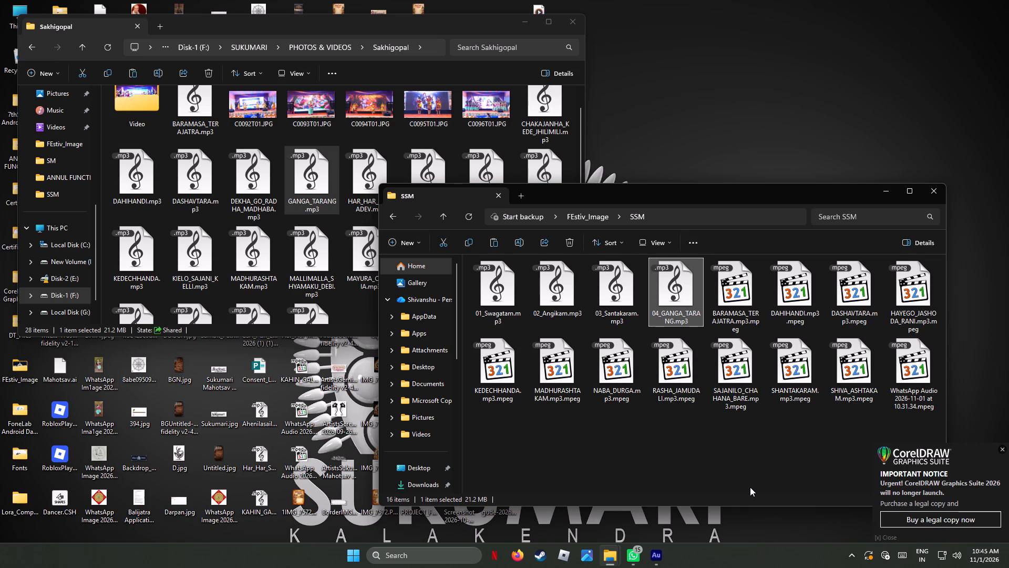
# Open DAHIHANDI.mp3.mpeg from the SSM folder in Adobe Audition 2025.
pyautogui.rightClick(797, 294)
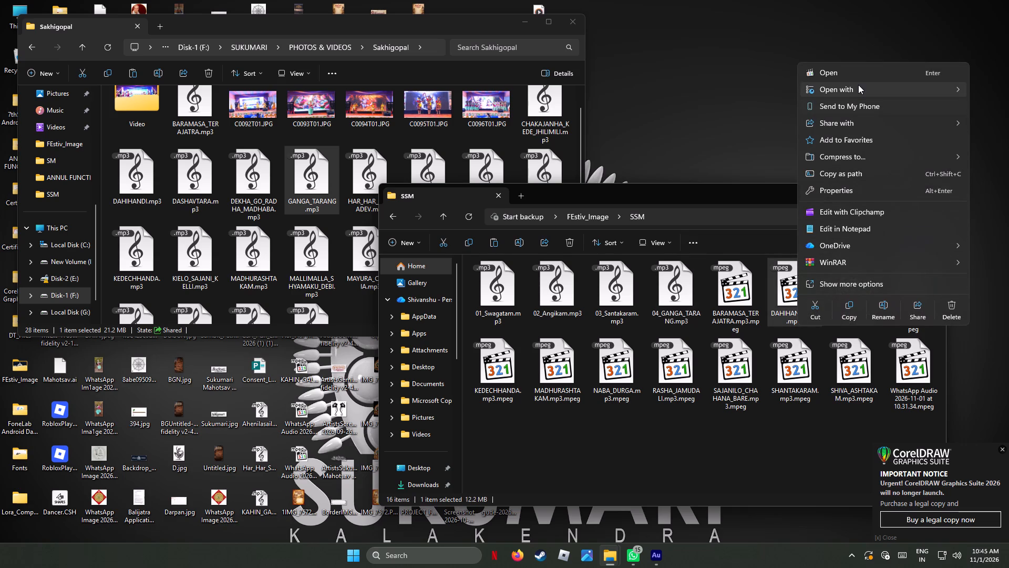
pyautogui.click(742, 91)
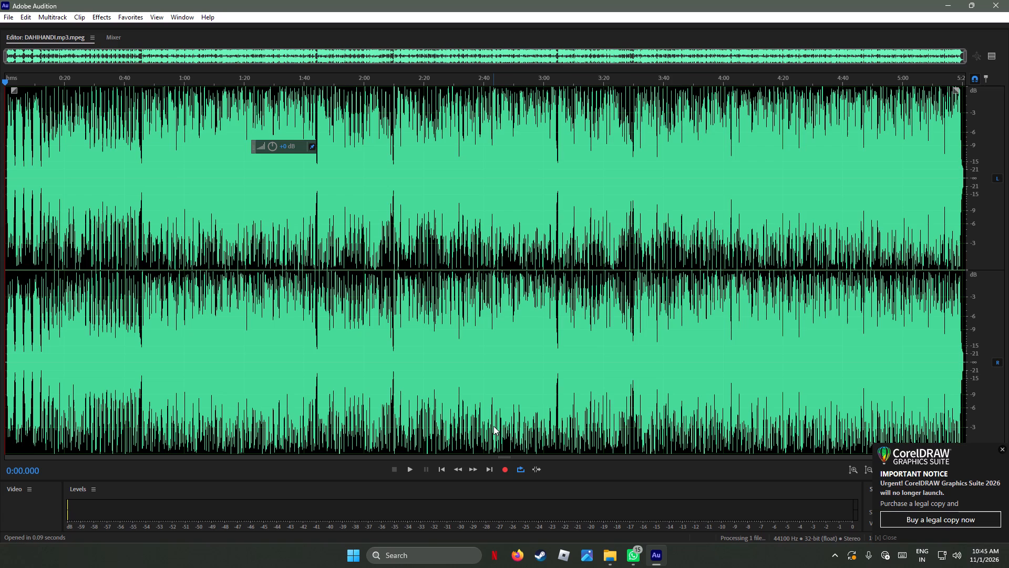
# Listen to the opening seconds of the DAHIHANDI audio.
pyautogui.press('space')
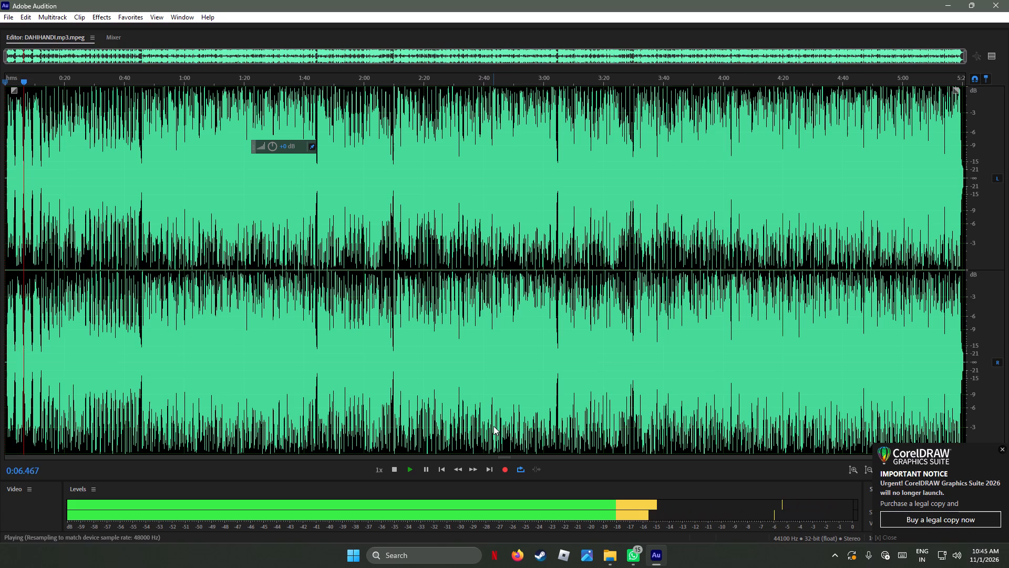
pyautogui.press('space')
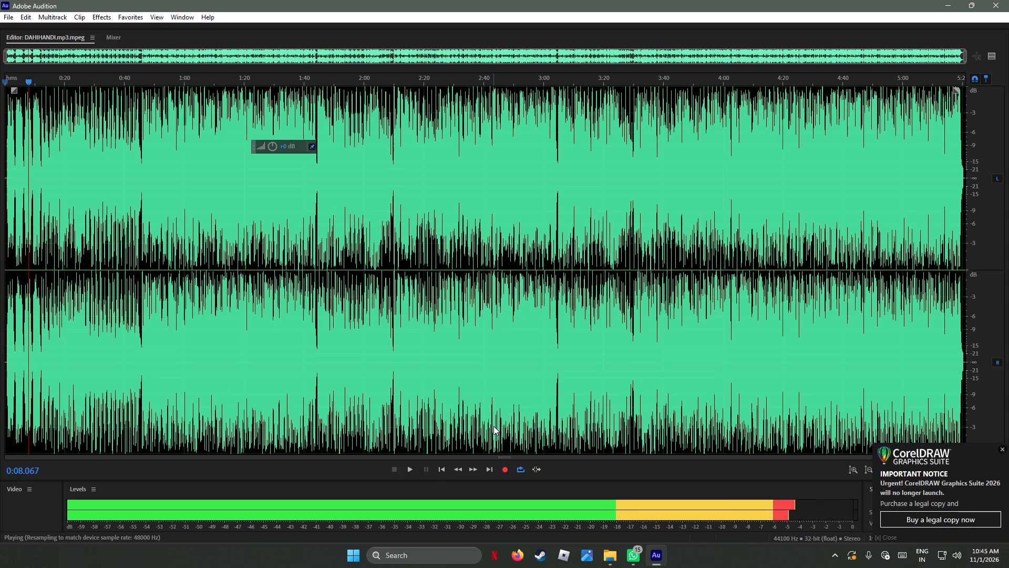
# Save the DAHIHANDI audio in the SSM folder as an MP3 Audio file named 05_Dahi_Handi.
pyautogui.click(8, 16)
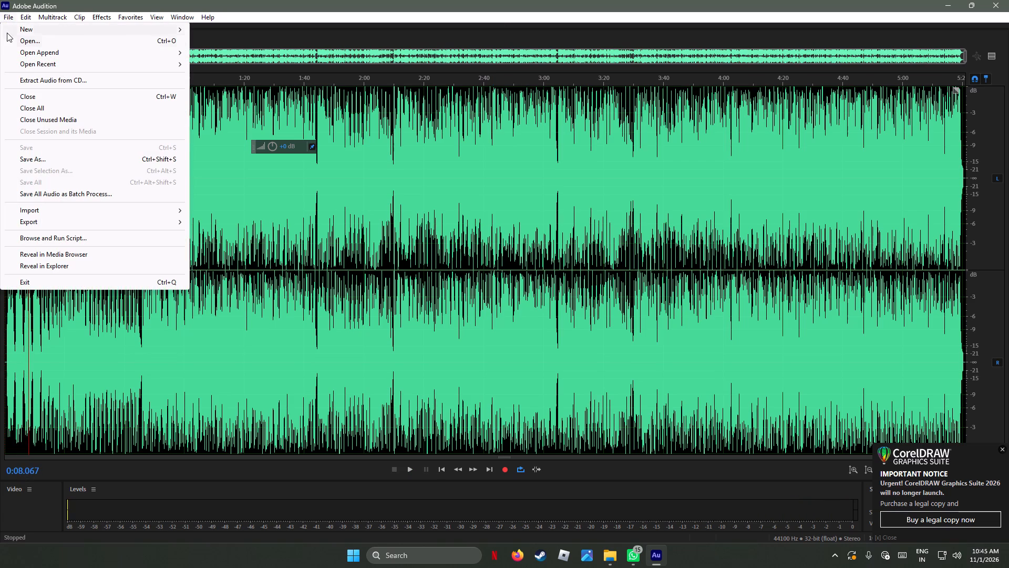
pyautogui.click(36, 159)
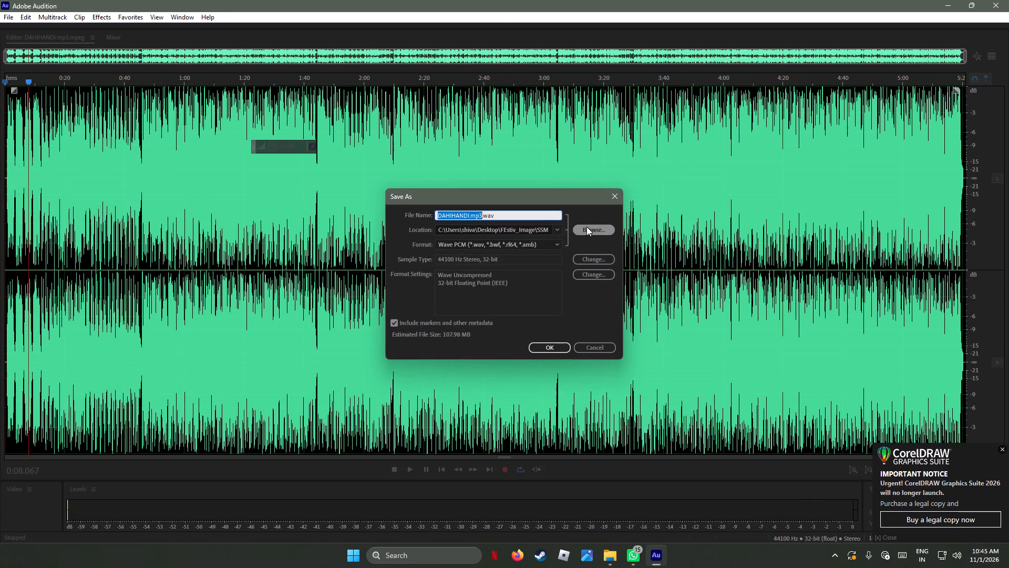
pyautogui.click(586, 227)
pyautogui.click(167, 245)
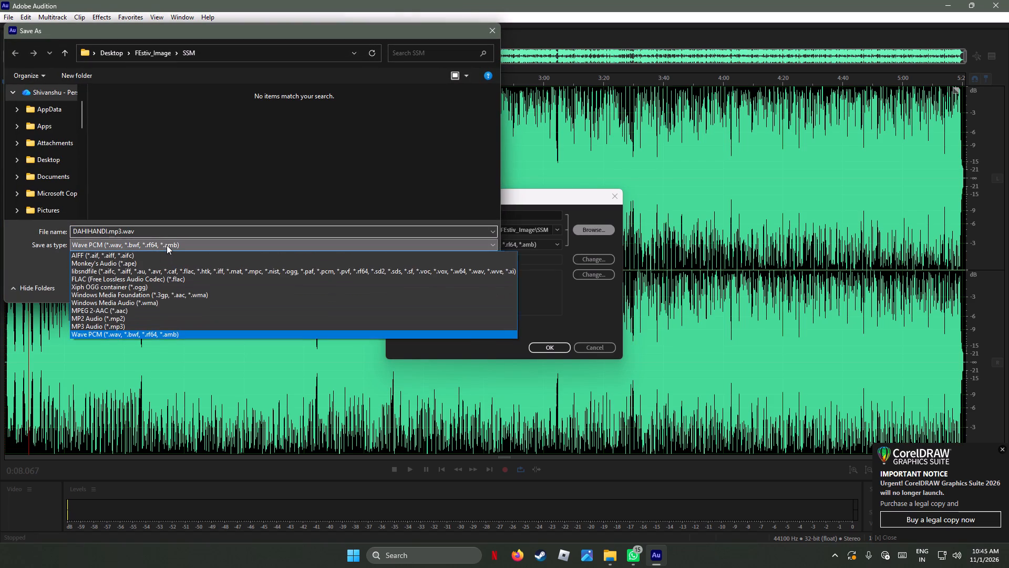
pyautogui.click(135, 324)
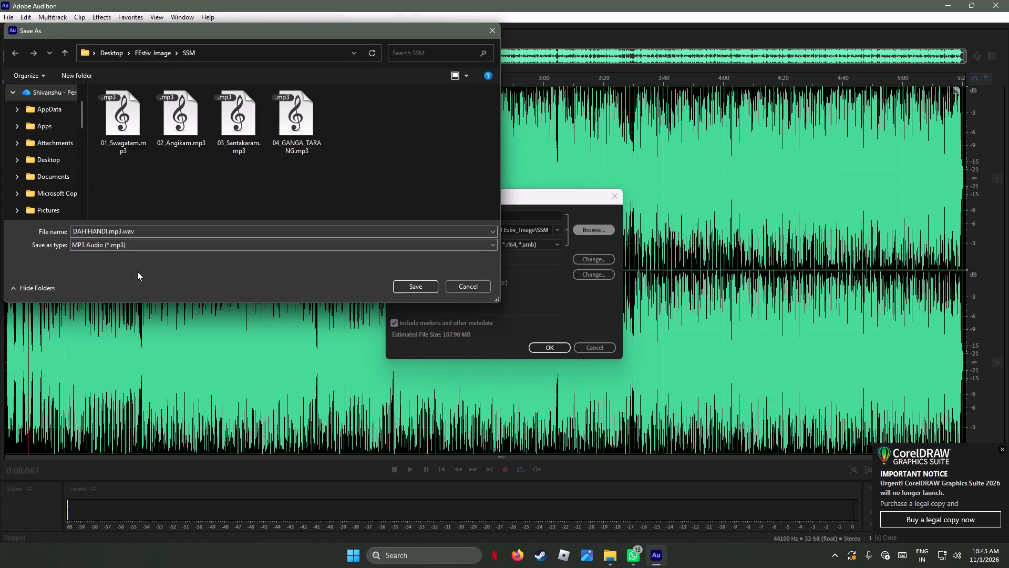
pyautogui.moveTo(140, 229); pyautogui.dragTo(22, 216)
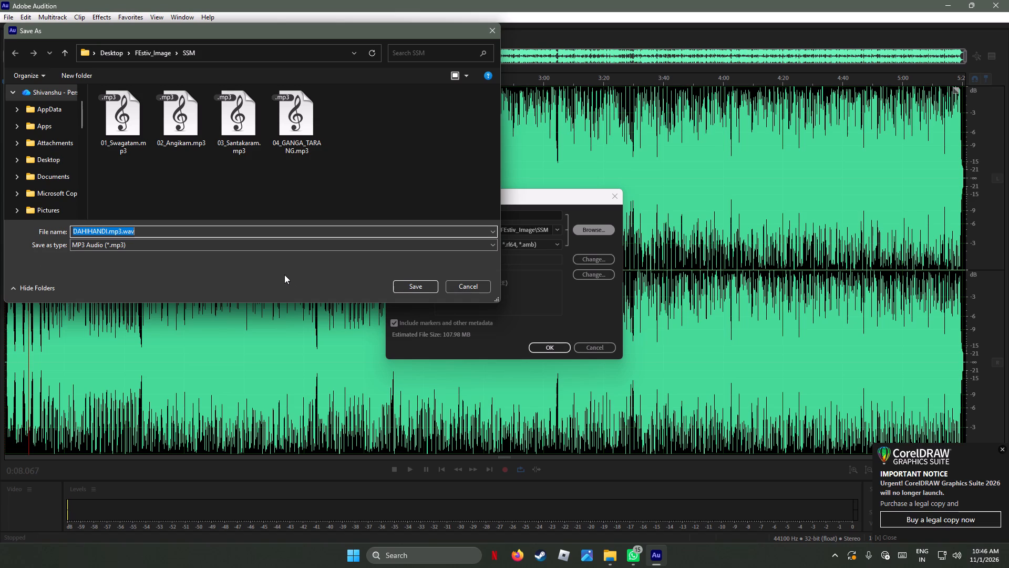
pyautogui.write('05')
pyautogui.write('_Dah')
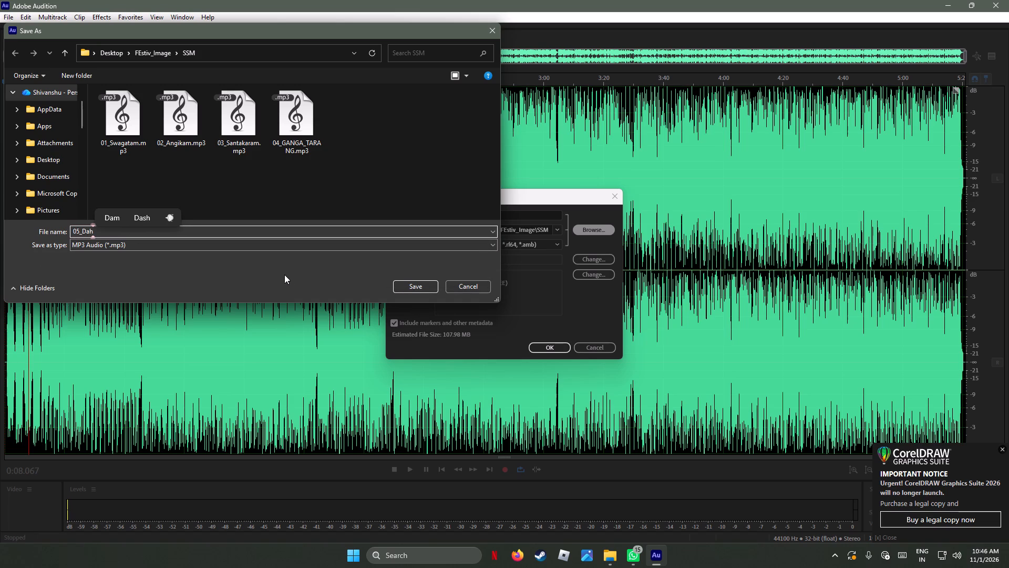
pyautogui.press('i')
pyautogui.hotkey('shift', '_')
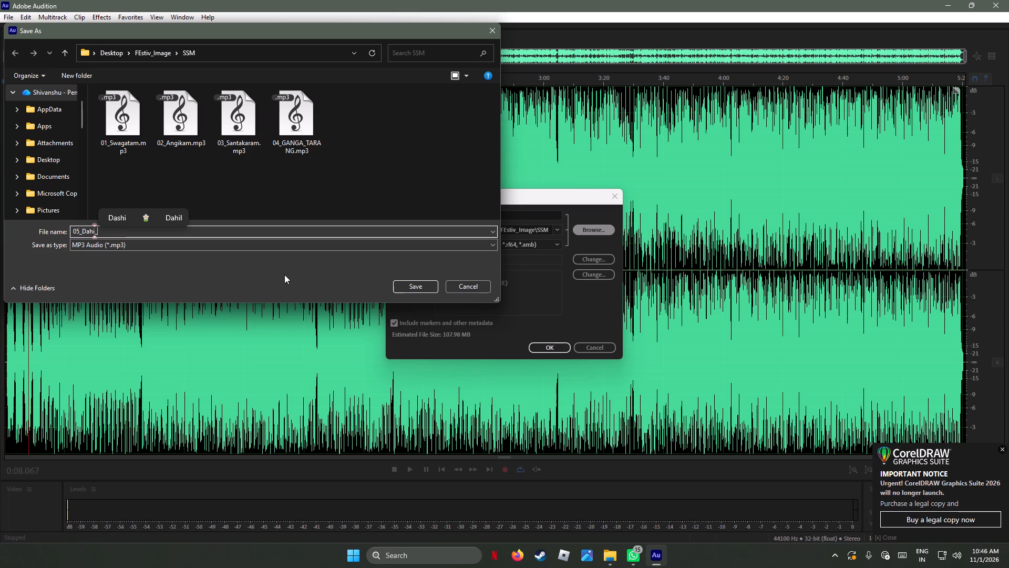
pyautogui.write('Hand')
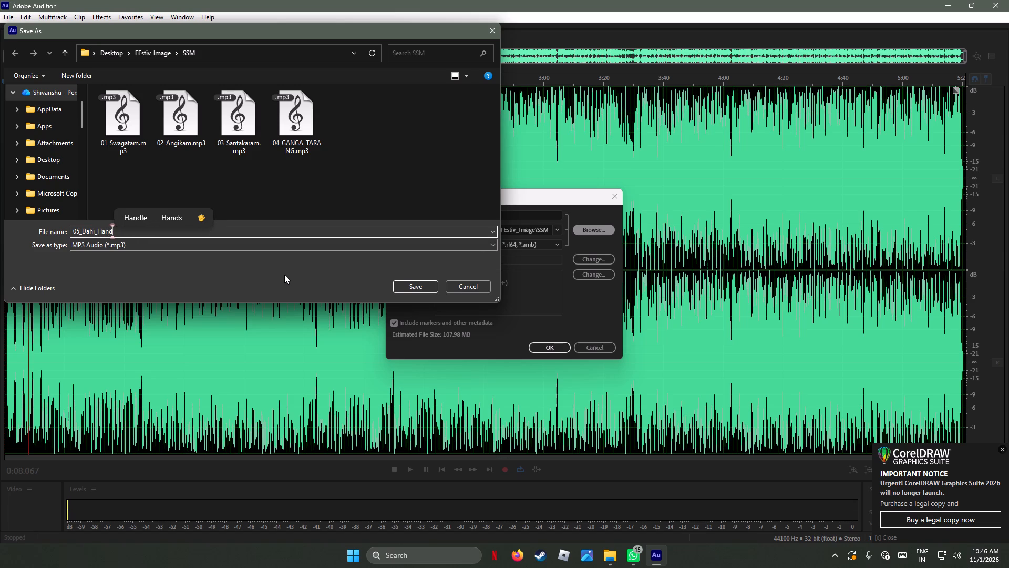
pyautogui.press('i')
pyautogui.click(412, 285)
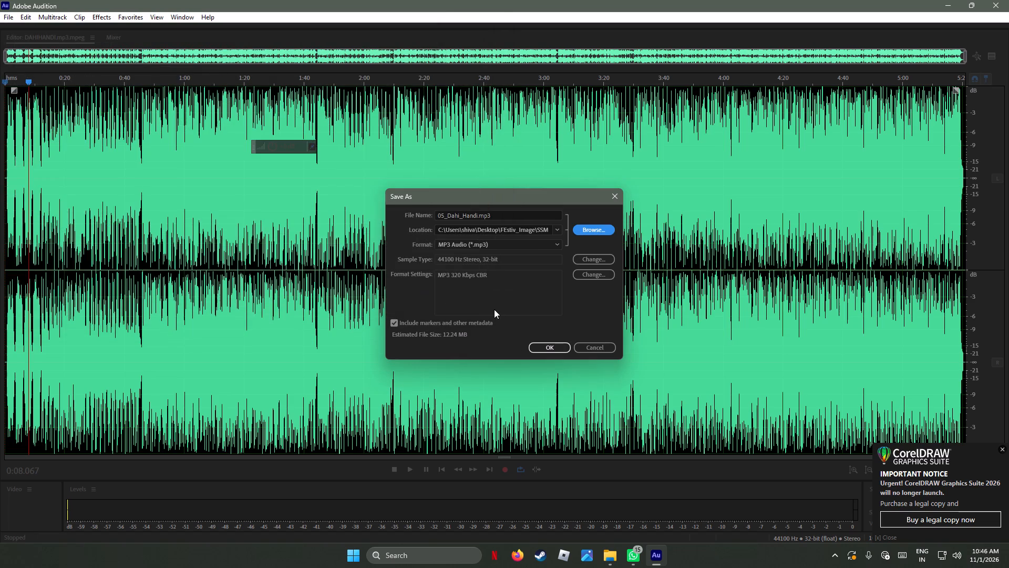
pyautogui.click(547, 349)
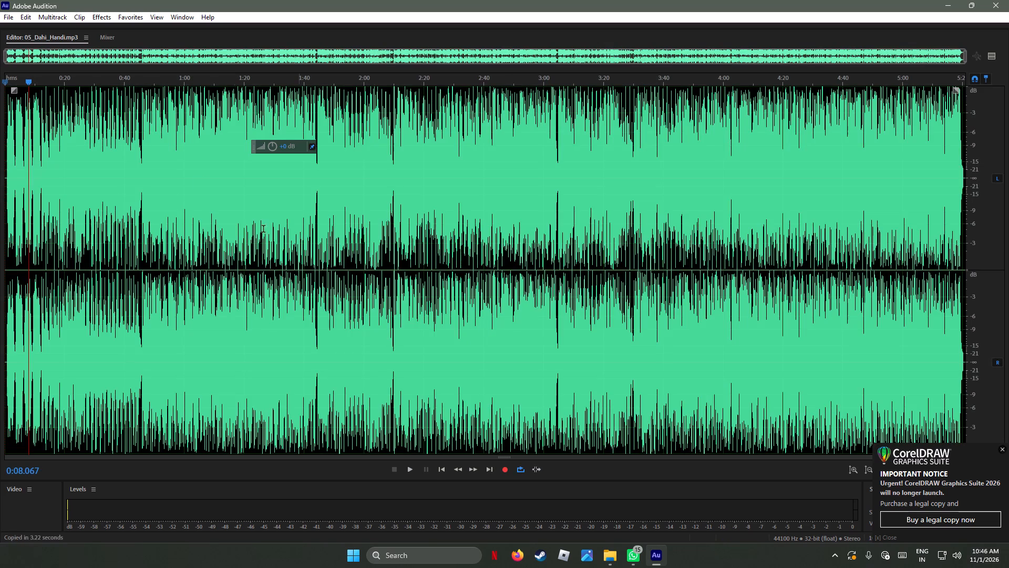
# Close the 05_Dahi_Handi.mp3 file in the editor.
pyautogui.click(8, 15)
pyautogui.click(32, 97)
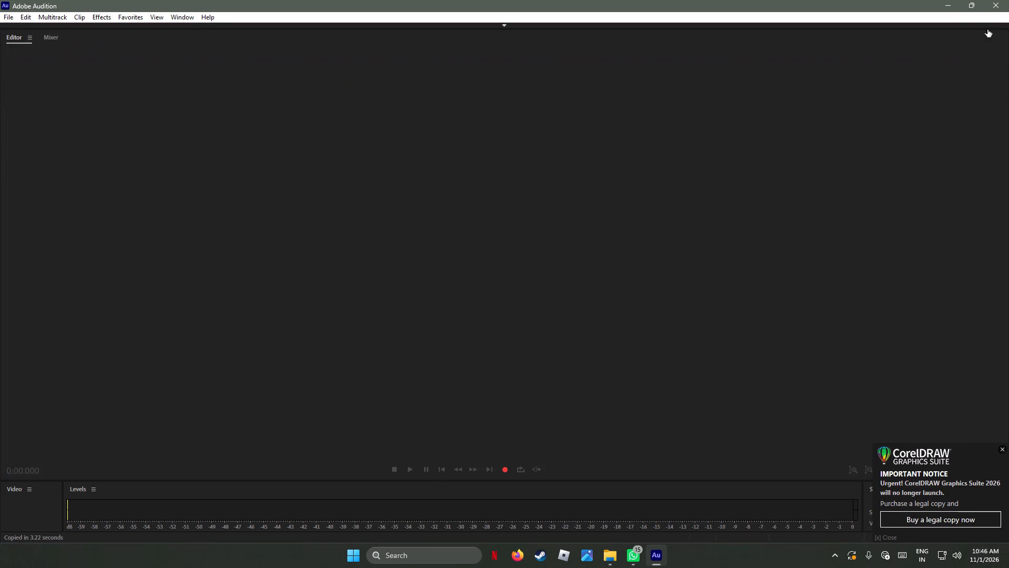
# Switch to File Explorer and open DASHAVTARA.mp3.mpeg from the SSM folder in Adobe Audition 2025.
pyautogui.click(949, 5)
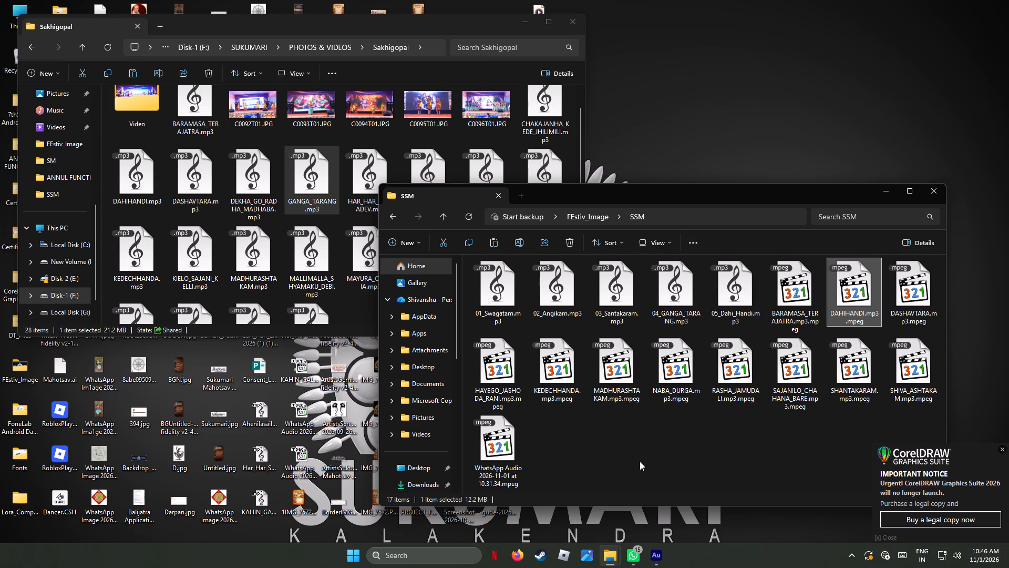
pyautogui.click(465, 25)
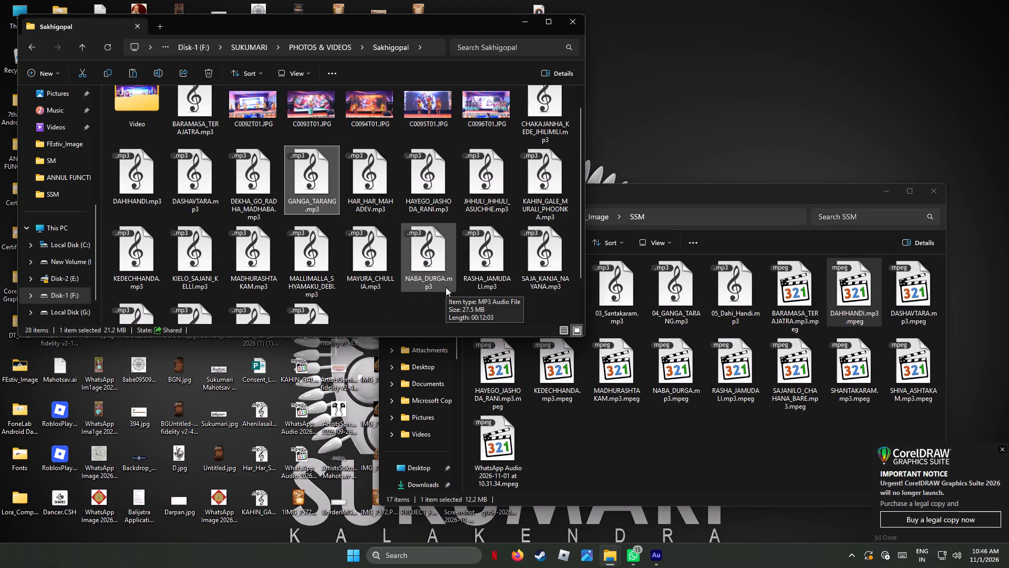
pyautogui.click(691, 192)
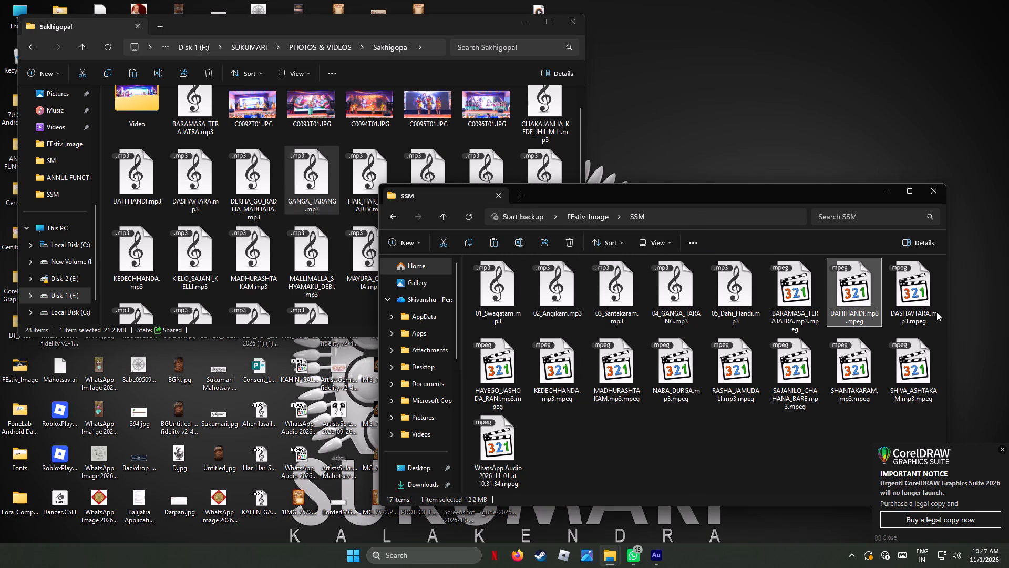
pyautogui.rightClick(910, 282)
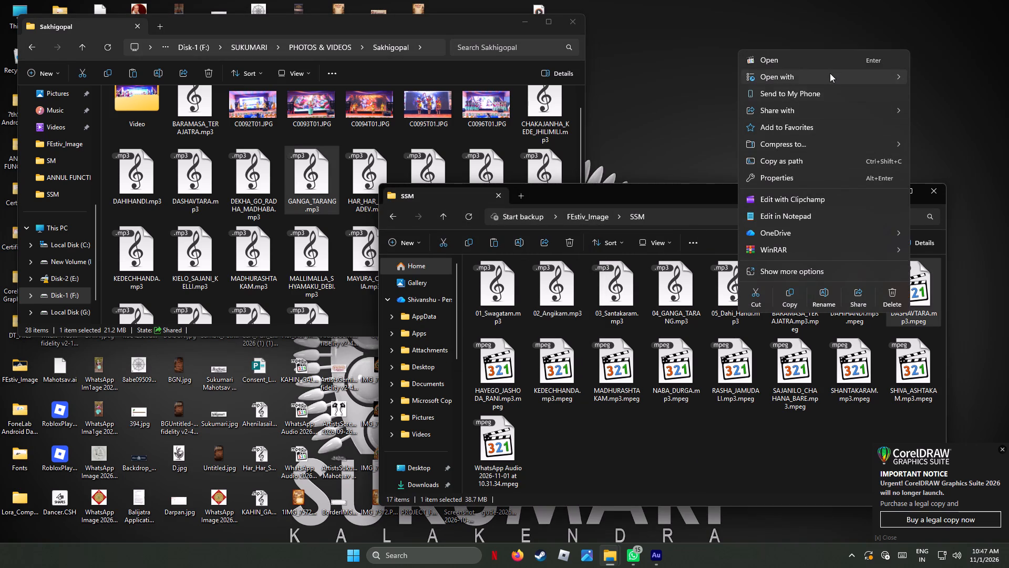
pyautogui.click(691, 79)
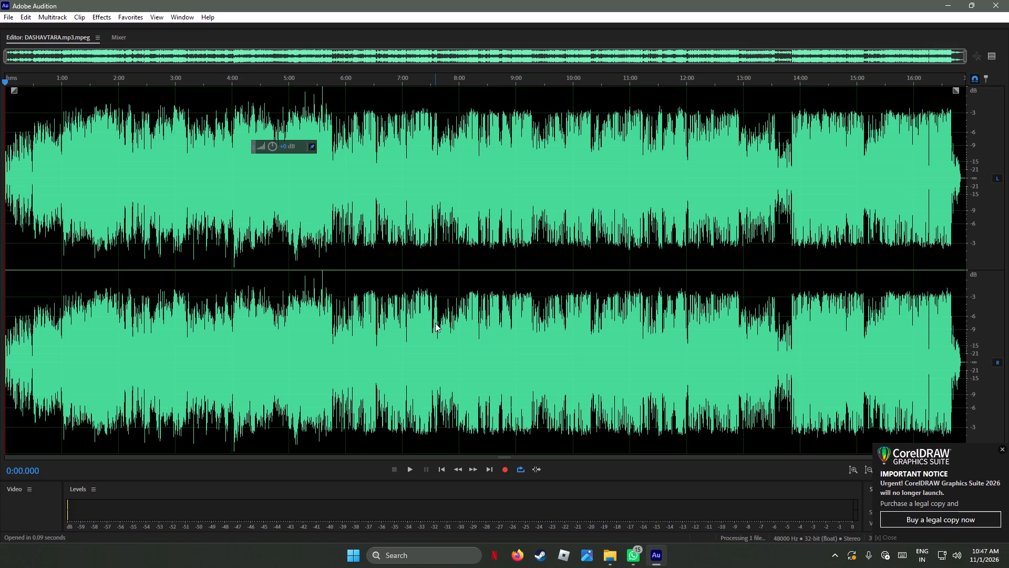
# Listen to the opening of the DASHAVTARA audio and to several passages between about 4:10 and 6:15.
pyautogui.press('space')
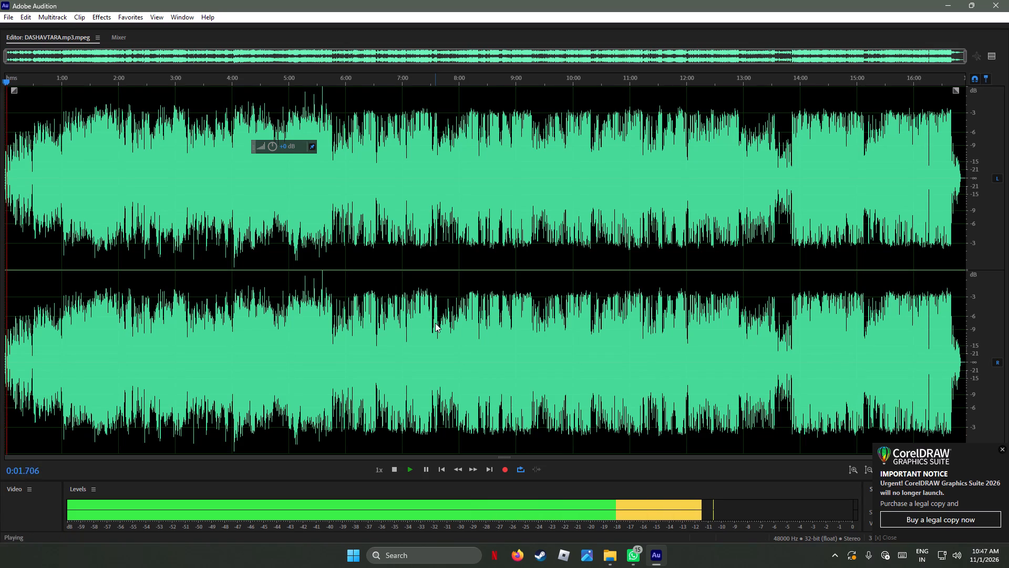
pyautogui.click(245, 78)
pyautogui.click(292, 82)
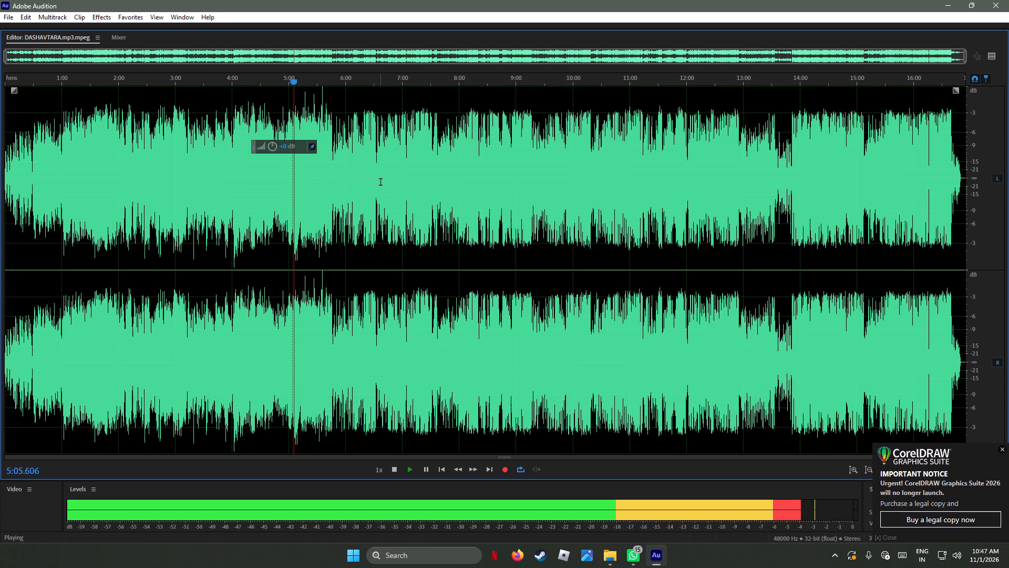
pyautogui.click(318, 77)
pyautogui.click(356, 79)
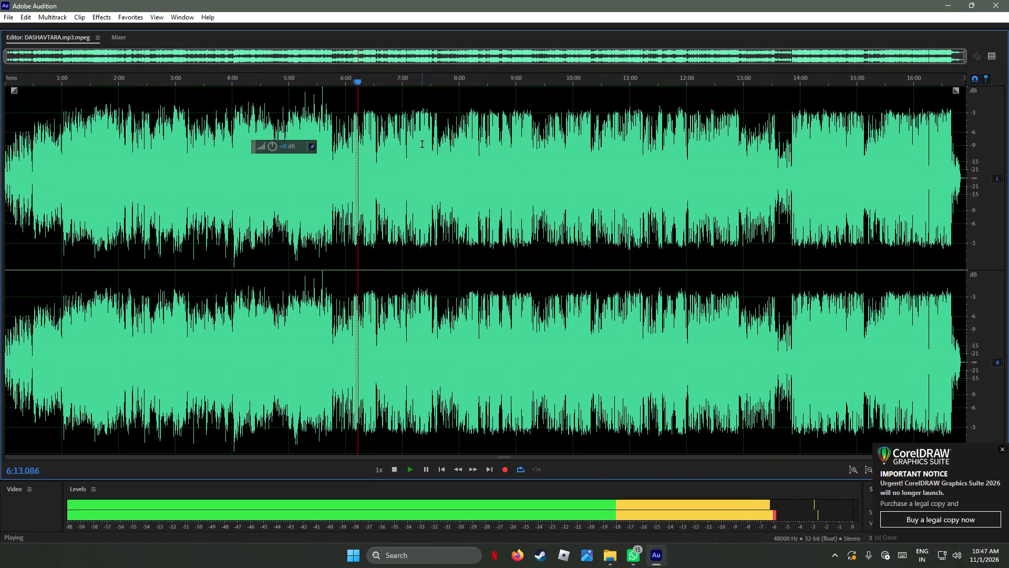
pyautogui.press('space')
pyautogui.click(316, 78)
pyautogui.press('space')
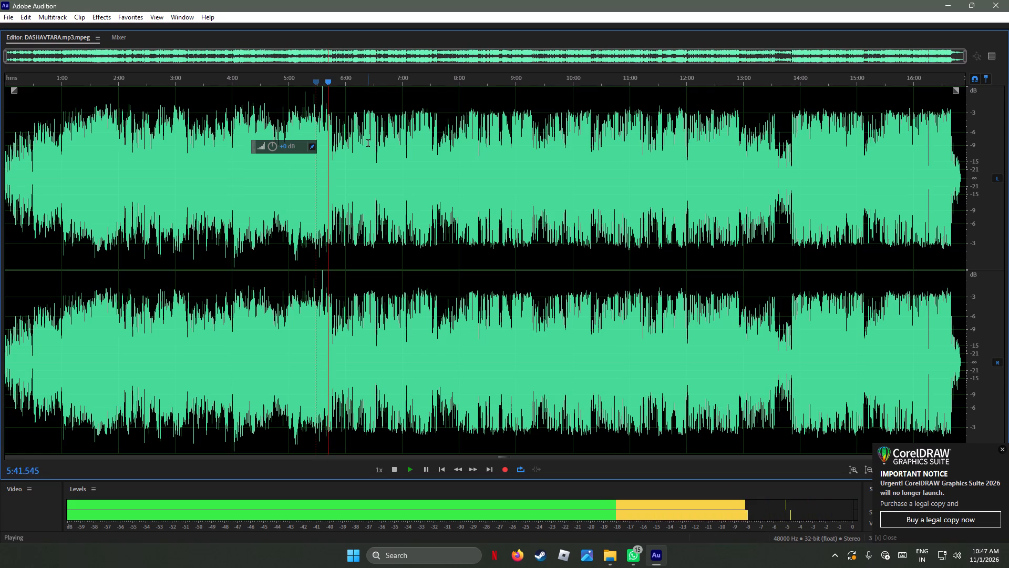
pyautogui.press('space')
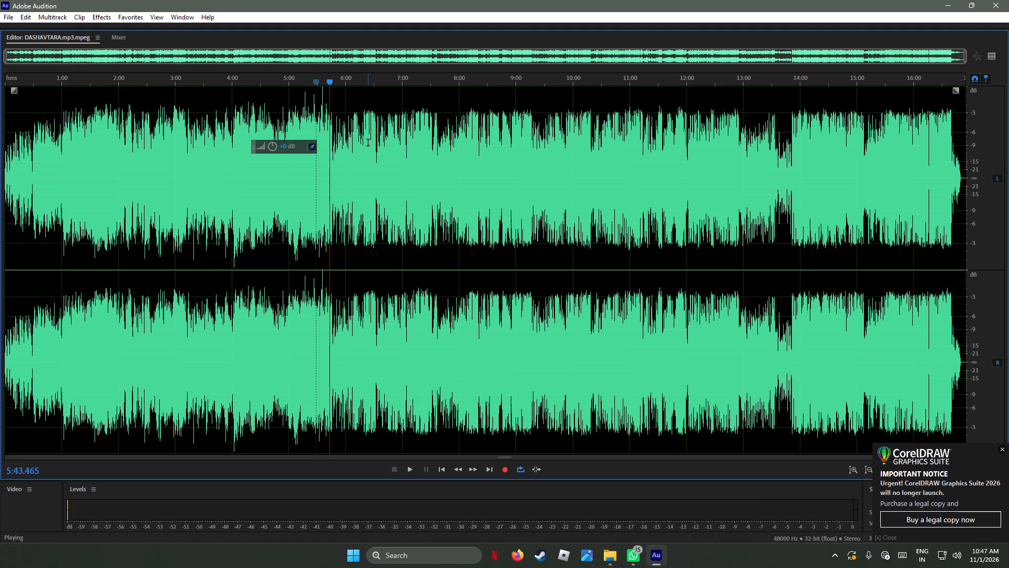
# Save the DASHAVTARA audio in the SSM folder as an MP3 Audio file named 06_Dashabtaar.
pyautogui.click(5, 15)
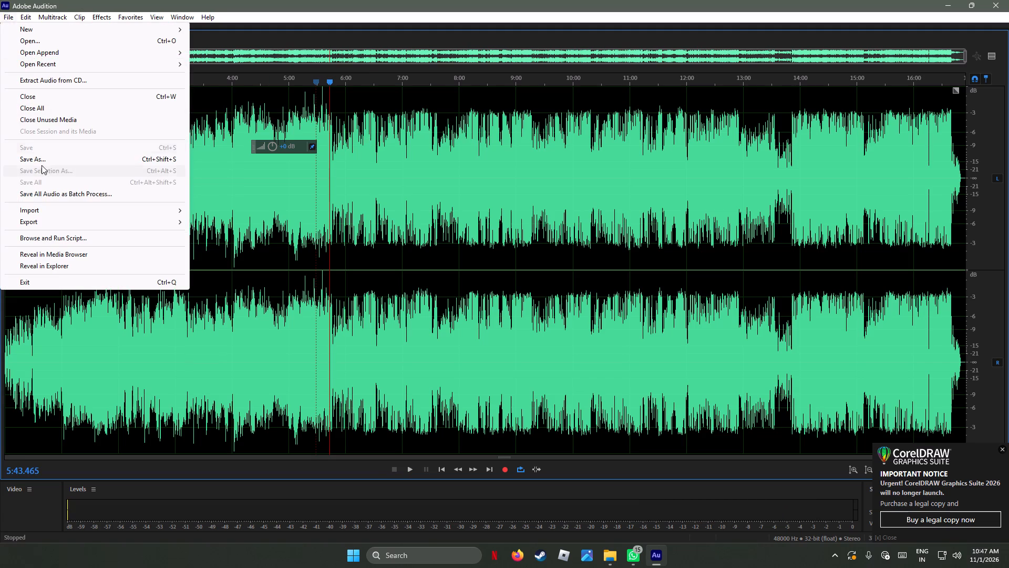
pyautogui.click(44, 156)
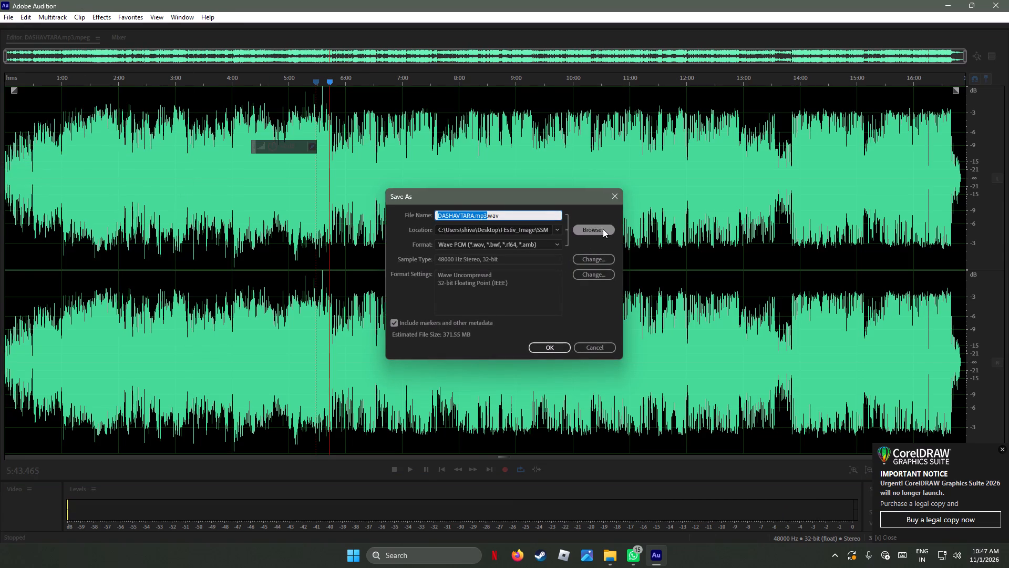
pyautogui.click(603, 229)
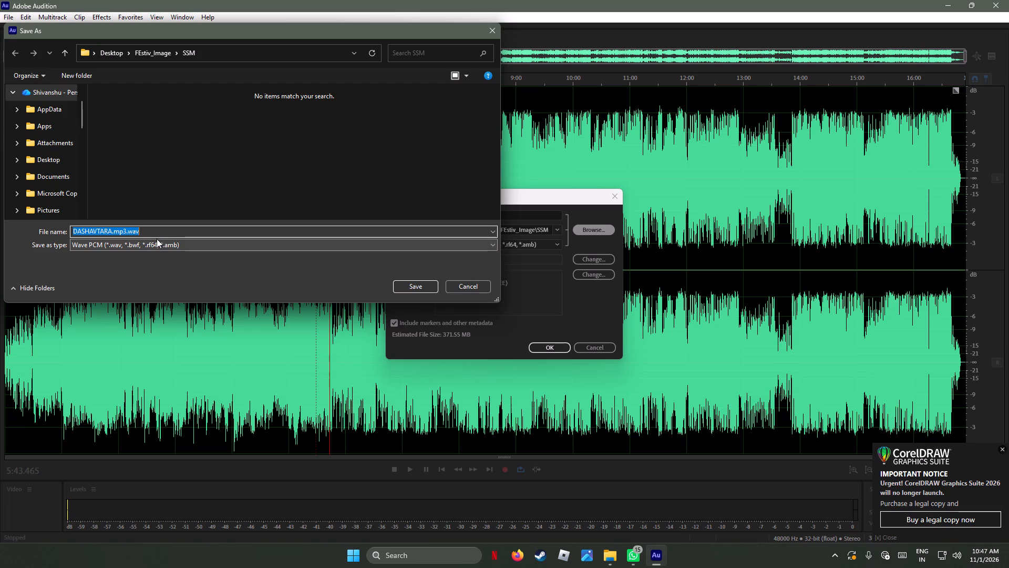
pyautogui.click(214, 243)
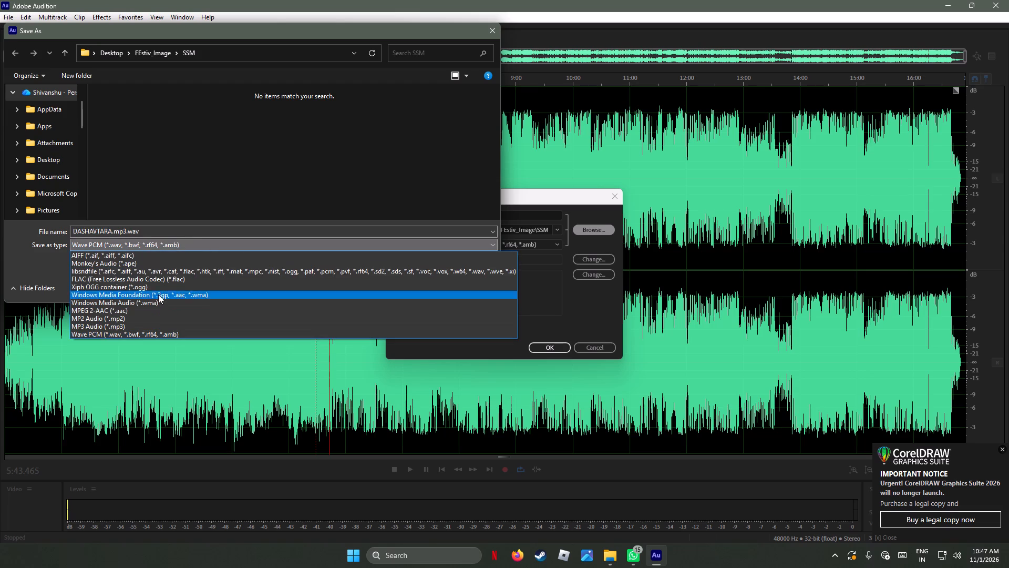
pyautogui.click(140, 324)
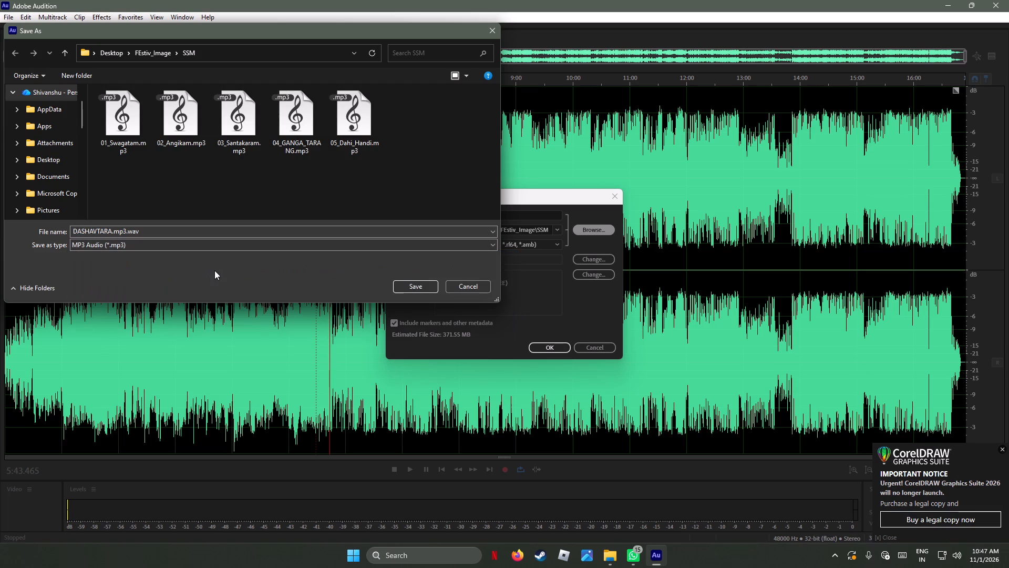
pyautogui.click(149, 230)
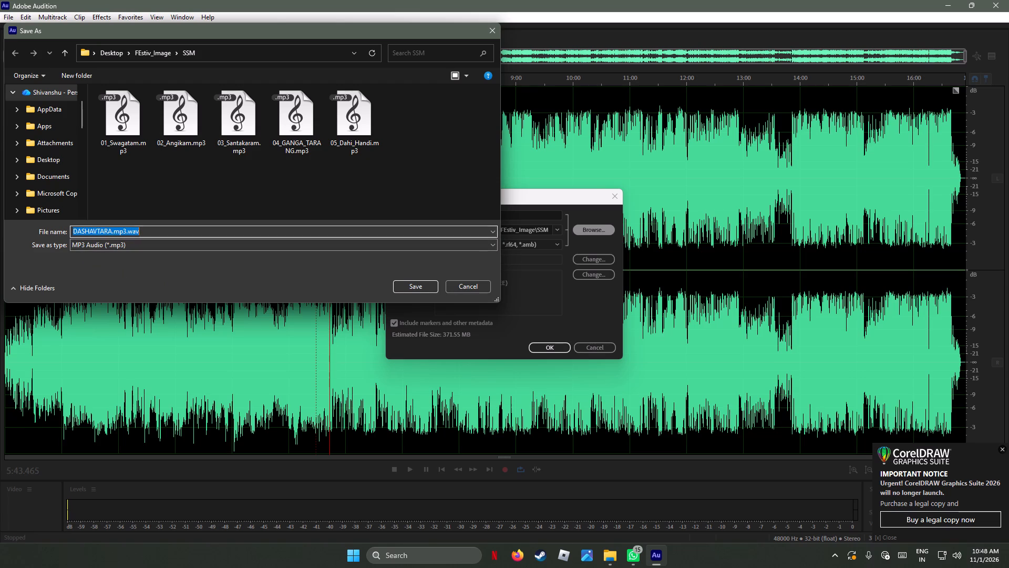
pyautogui.press('0')
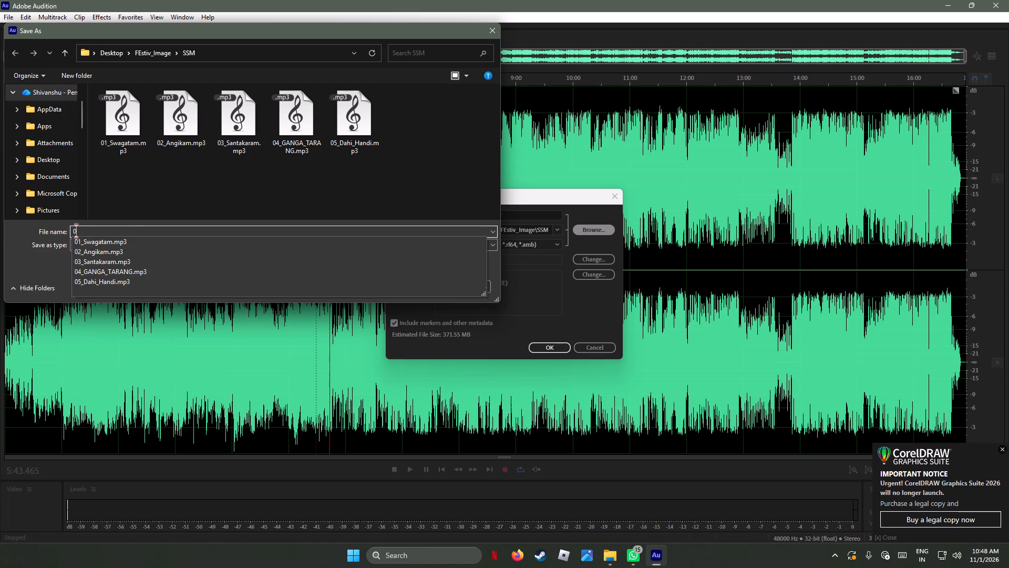
pyautogui.press('6')
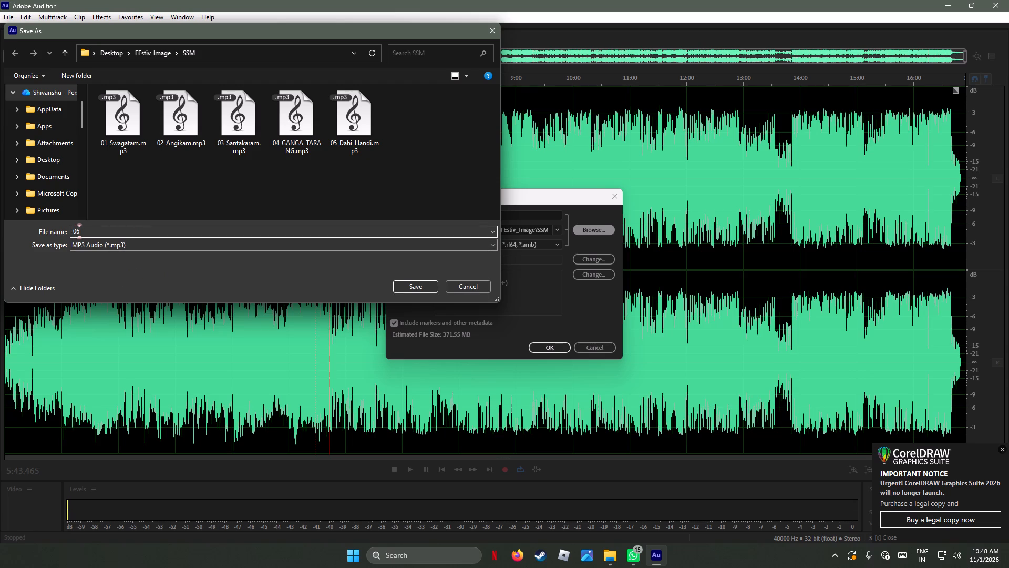
pyautogui.hotkey('shift', '_')
pyautogui.write('Dash')
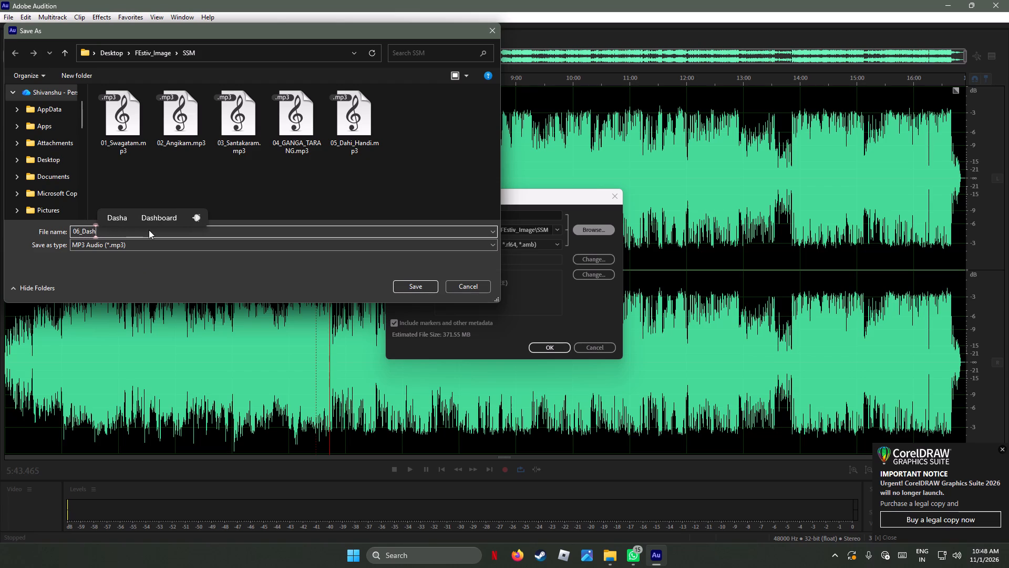
pyautogui.press('a')
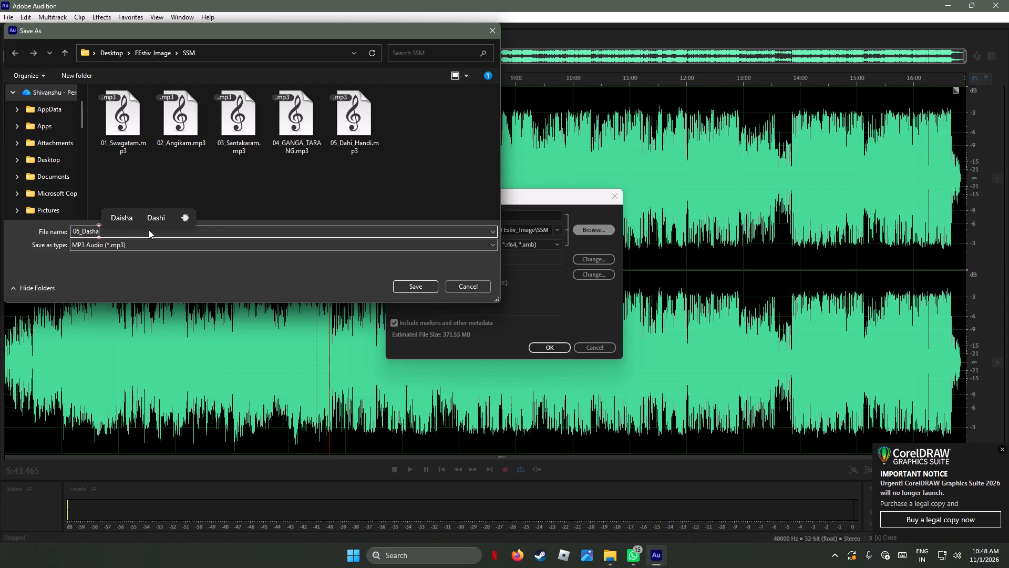
pyautogui.write('btaar')
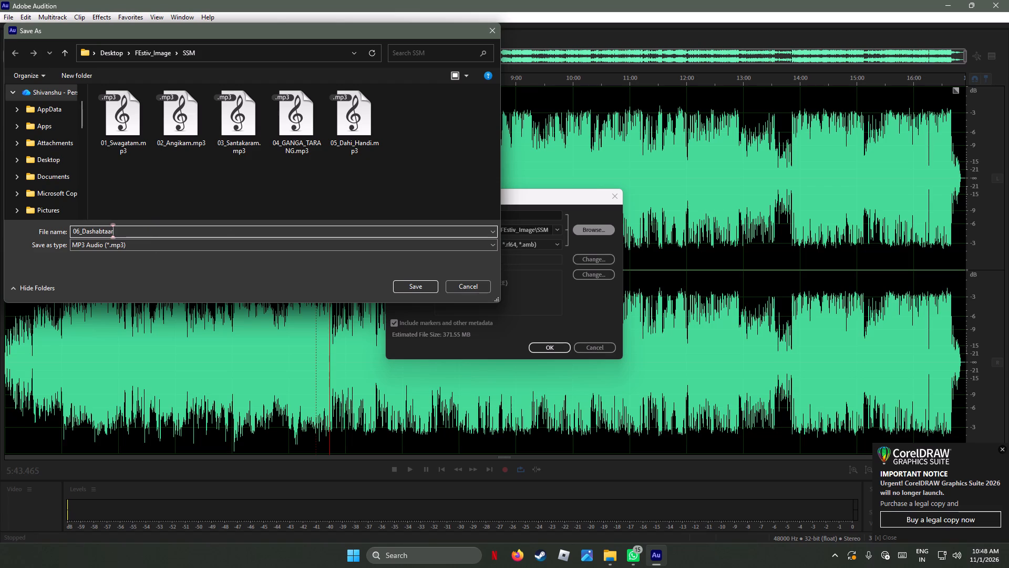
pyautogui.click(166, 267)
pyautogui.click(414, 283)
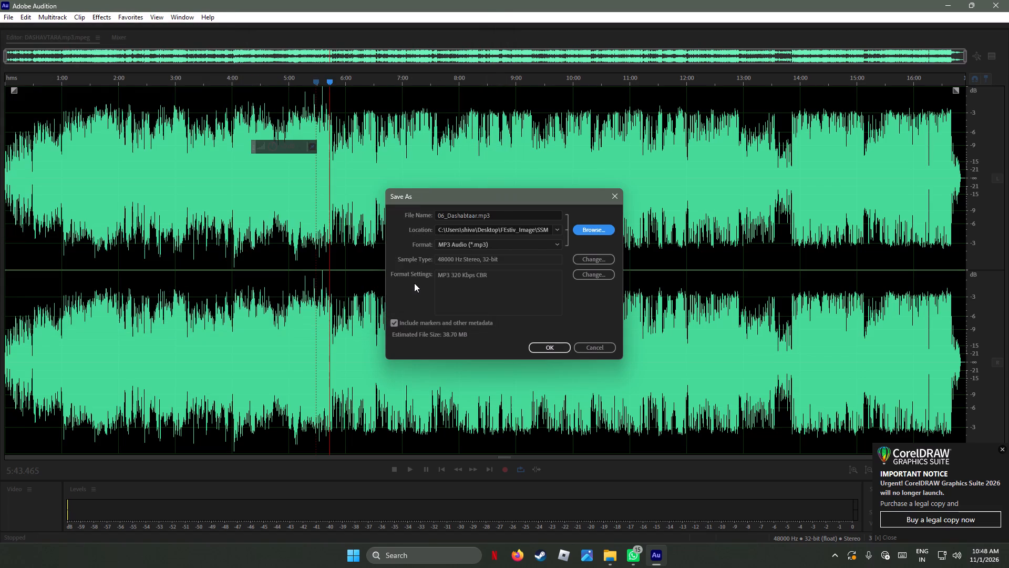
pyautogui.click(545, 346)
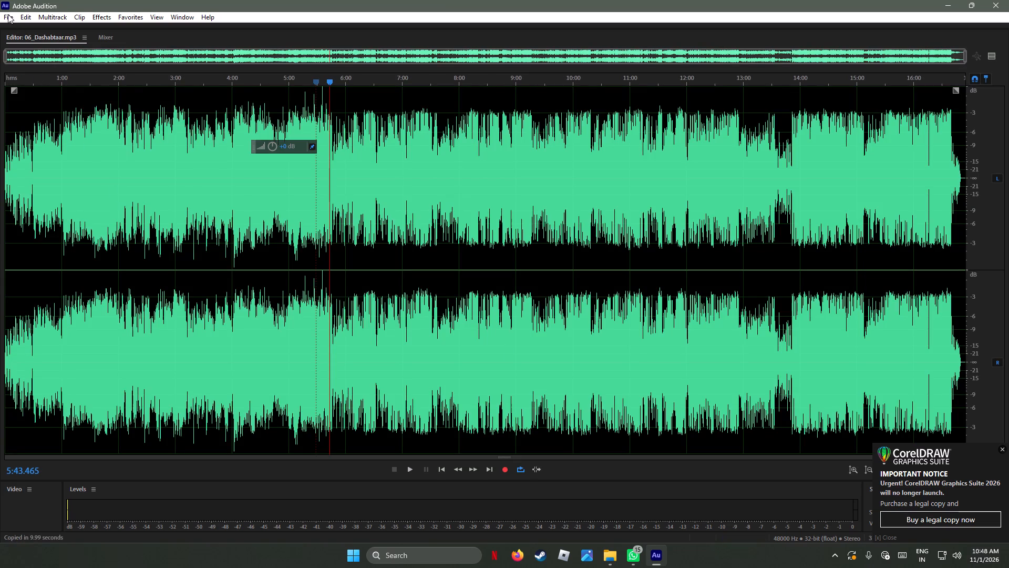
# Close the 06_Dashabtaar.mp3 file in the editor.
pyautogui.click(8, 14)
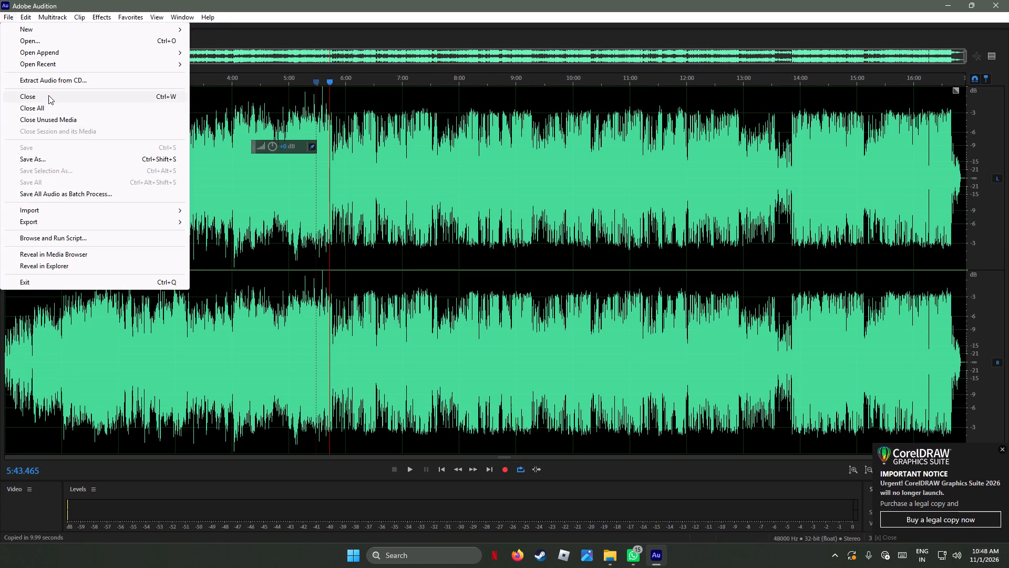
pyautogui.click(48, 95)
# Switch to File Explorer, open SAJANILO_CHAHANA_BARE.mp3.mpeg from the SSM folder in Adobe Audition 2025, and listen to its opening seconds.
pyautogui.click(947, 3)
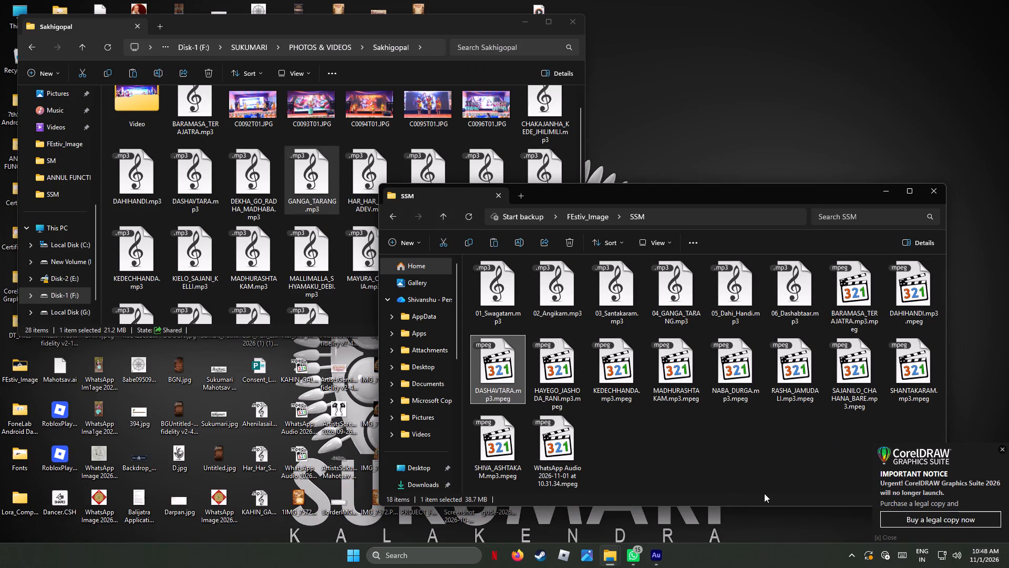
pyautogui.rightClick(845, 368)
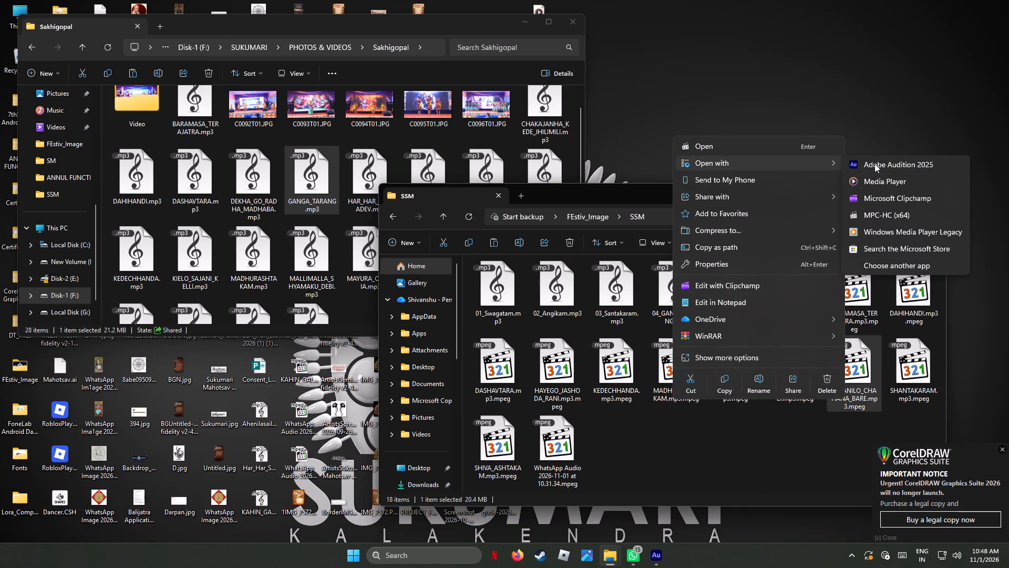
pyautogui.click(874, 164)
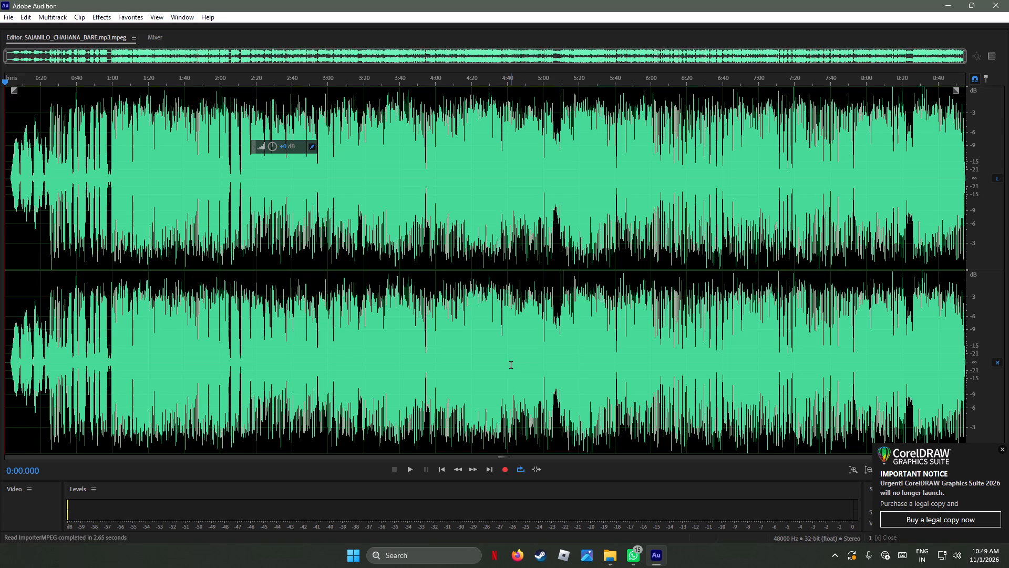
pyautogui.press('space')
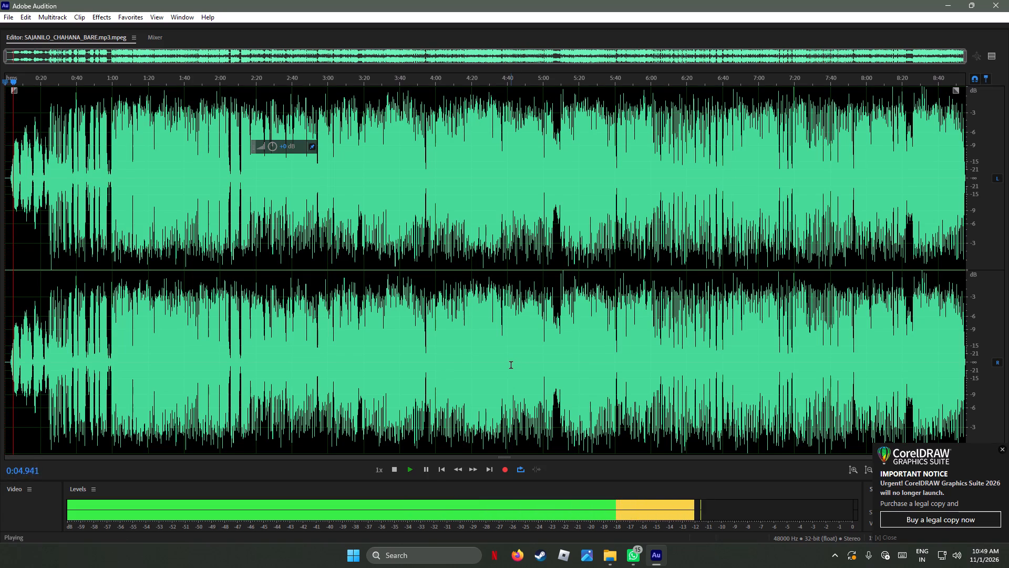
pyautogui.press('space')
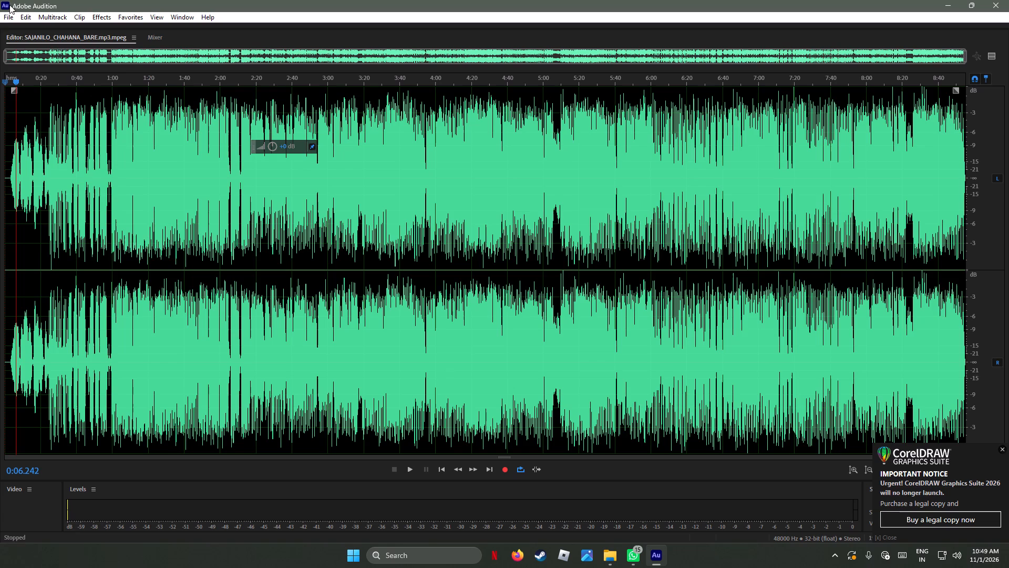
# Save the SAJANILO_CHAHANA_BARE audio in the SSM folder as an MP3 Audio file named 07_Sajanilo_Chahanabare.
pyautogui.click(6, 15)
pyautogui.click(37, 157)
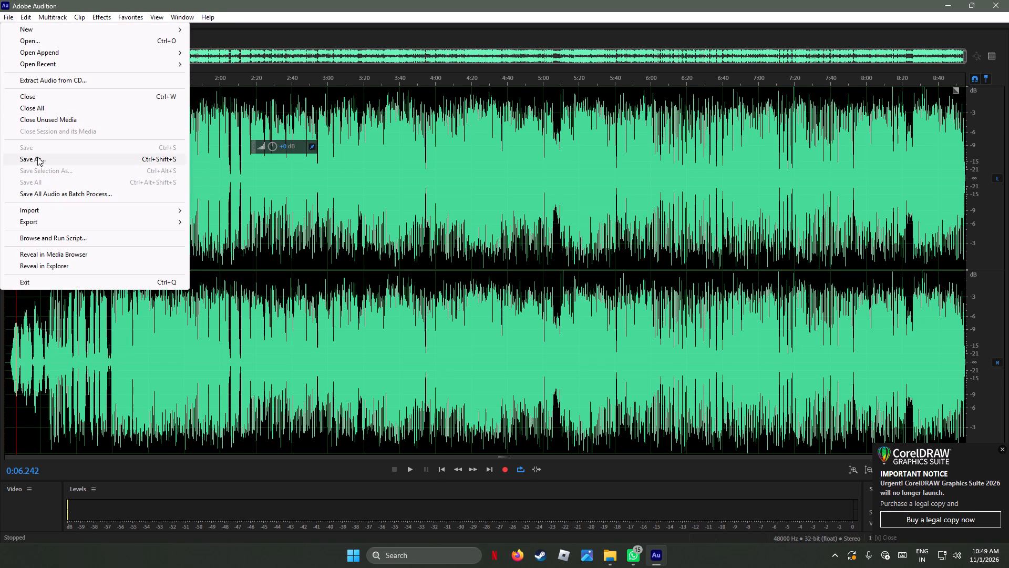
pyautogui.click(594, 226)
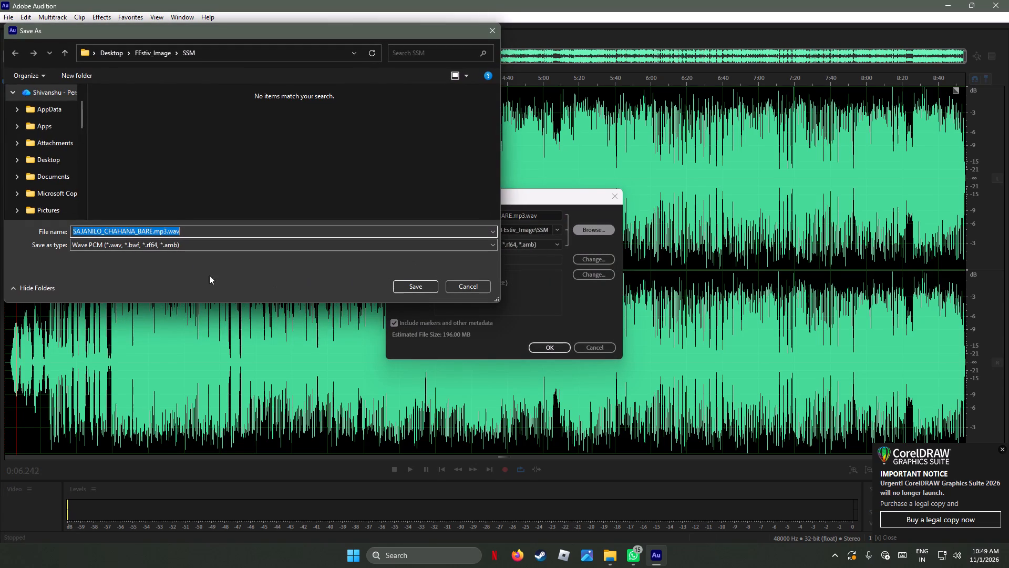
pyautogui.click(201, 246)
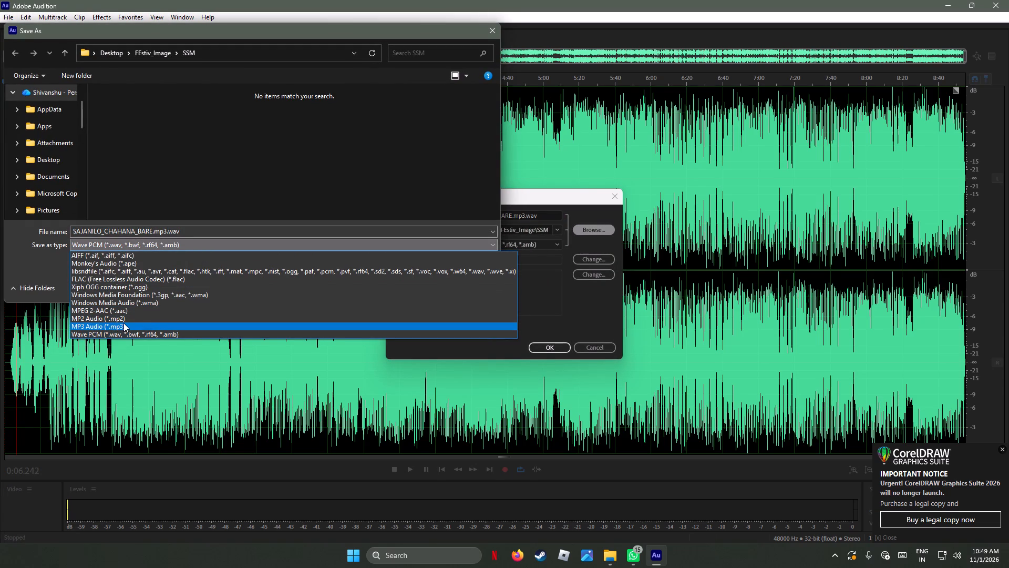
pyautogui.click(125, 323)
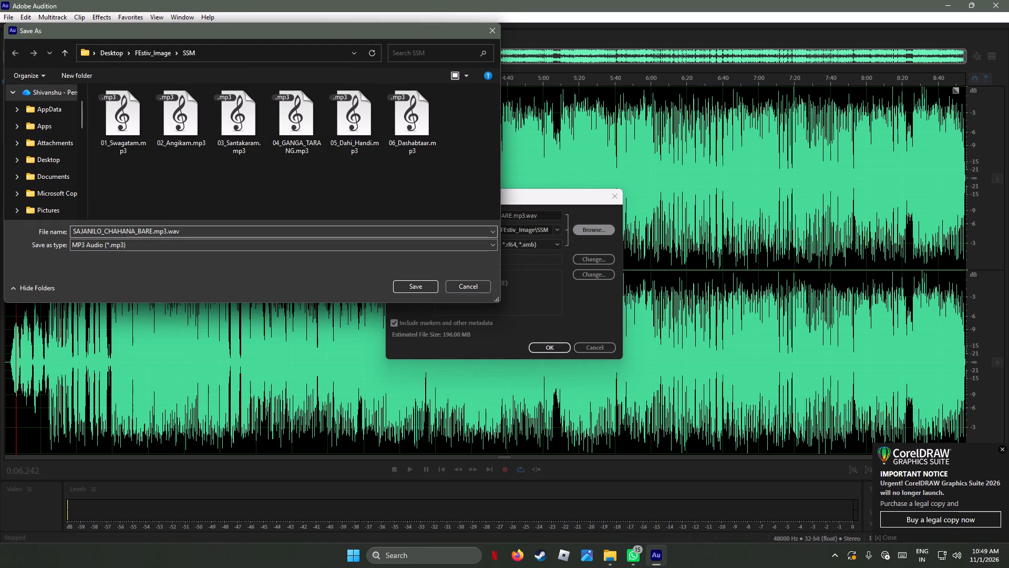
pyautogui.moveTo(196, 230); pyautogui.dragTo(0, 218)
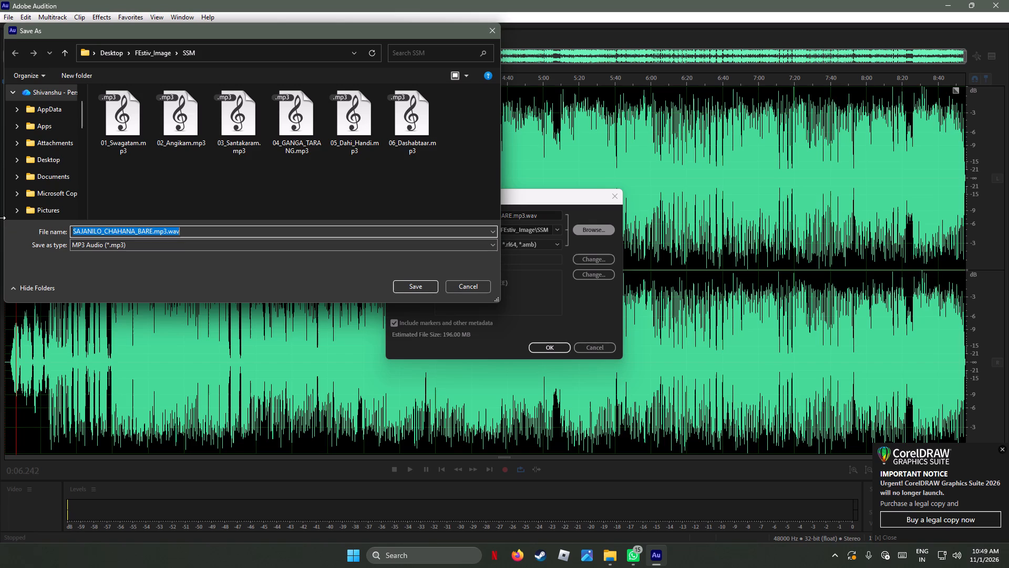
pyautogui.write('07')
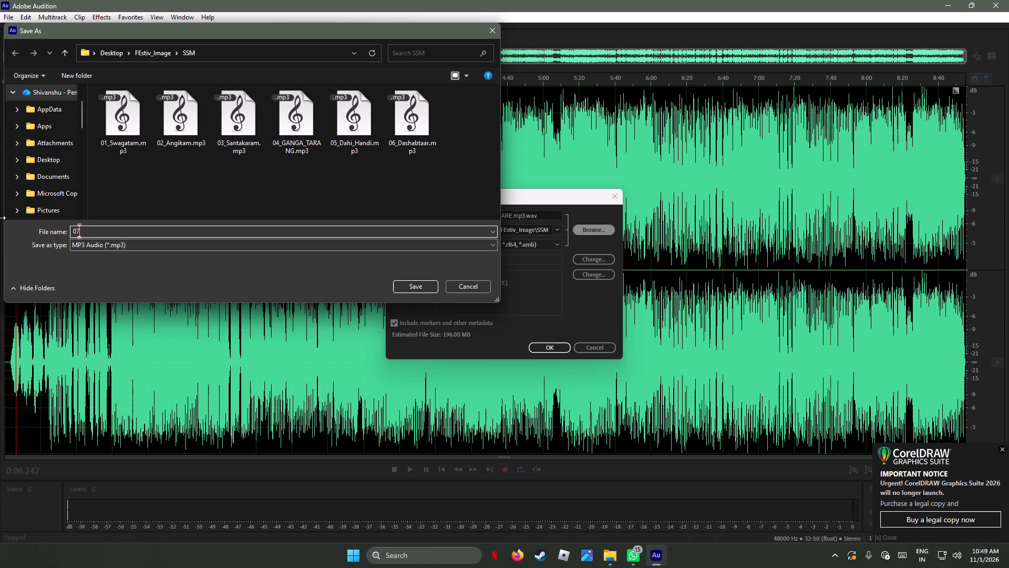
pyautogui.write('_Sajanilo')
pyautogui.write('_C')
pyautogui.write('ha')
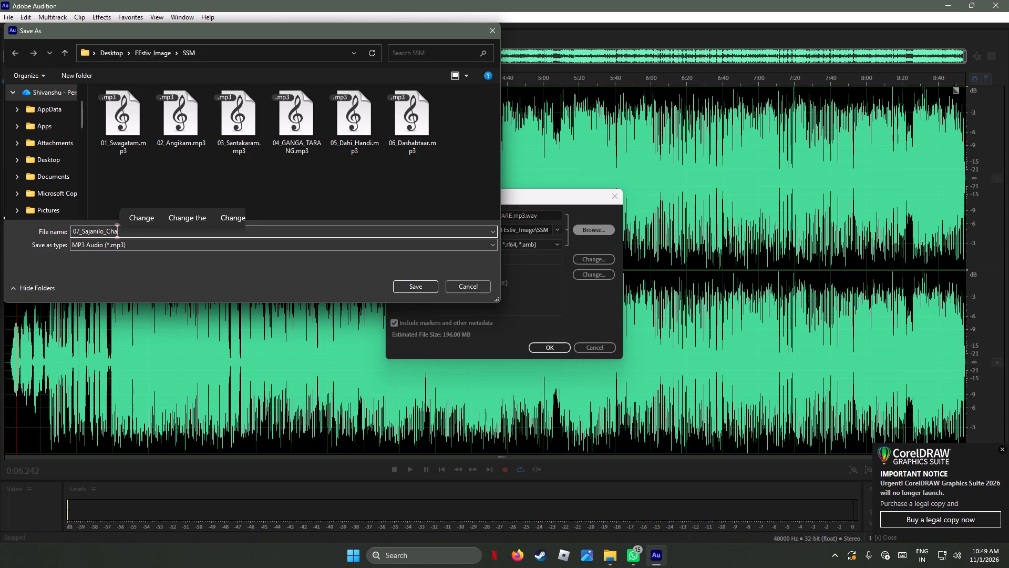
pyautogui.write('han')
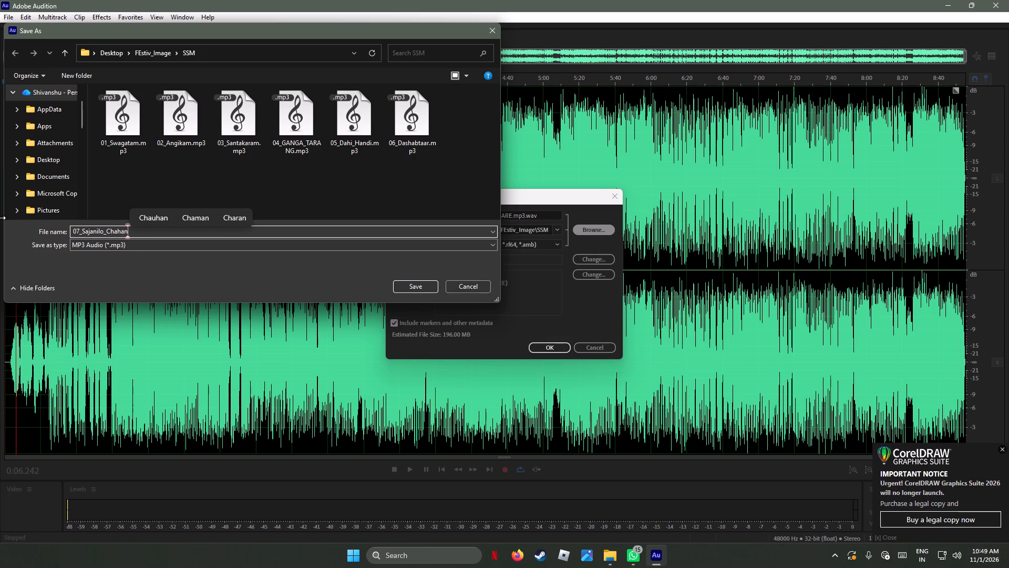
pyautogui.write('bare')
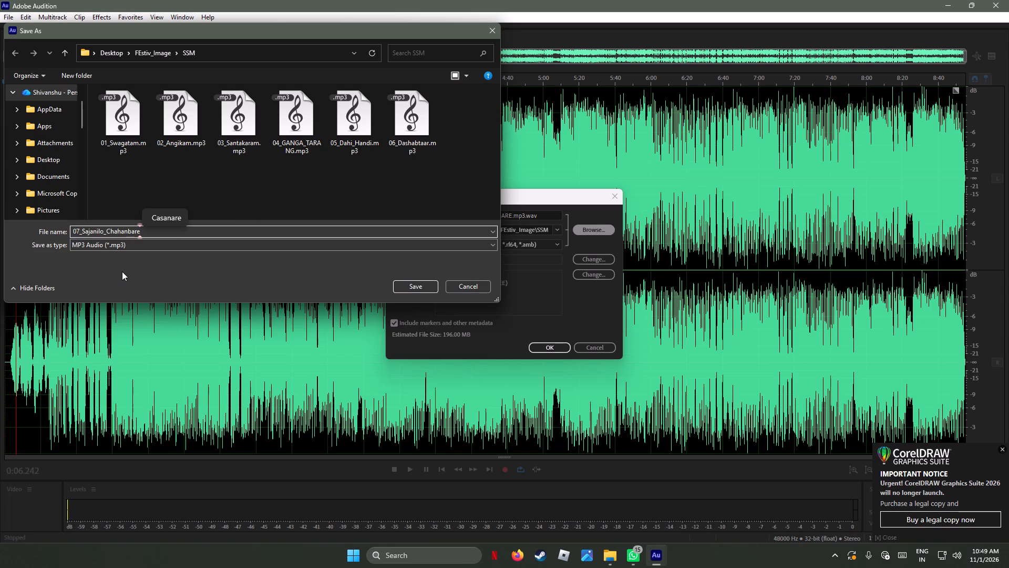
pyautogui.click(126, 231)
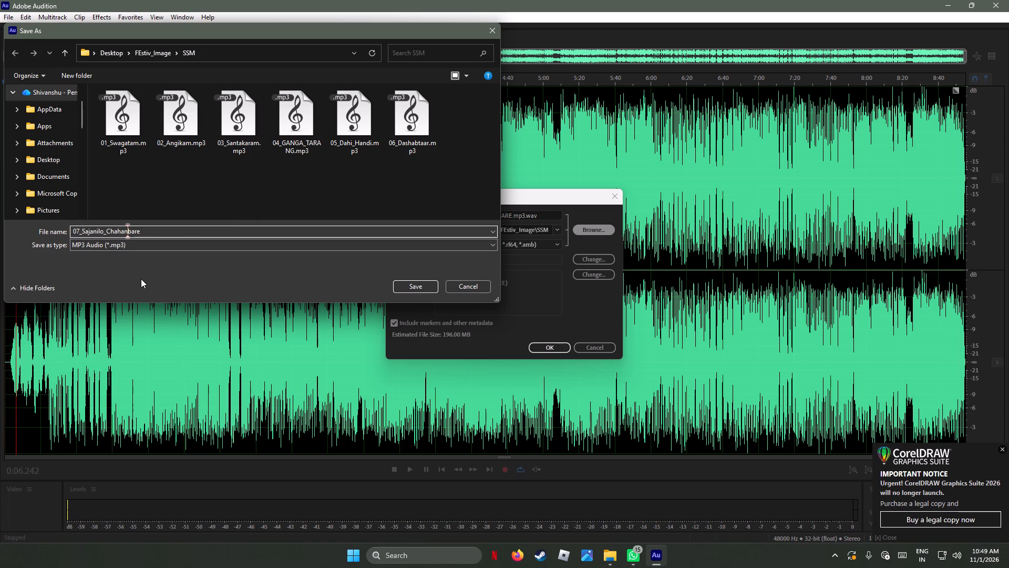
pyautogui.press('a')
pyautogui.click(423, 284)
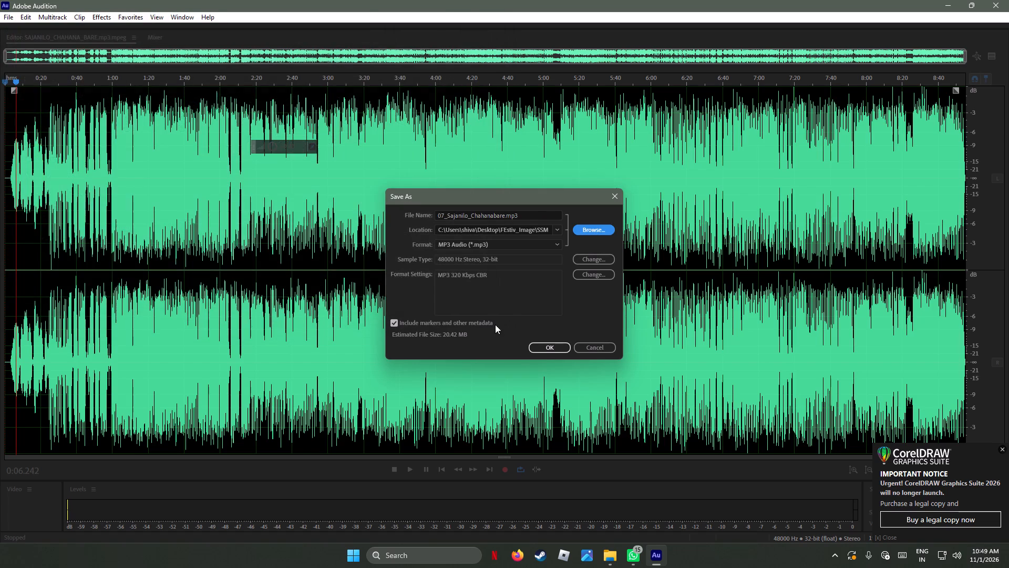
pyautogui.click(545, 347)
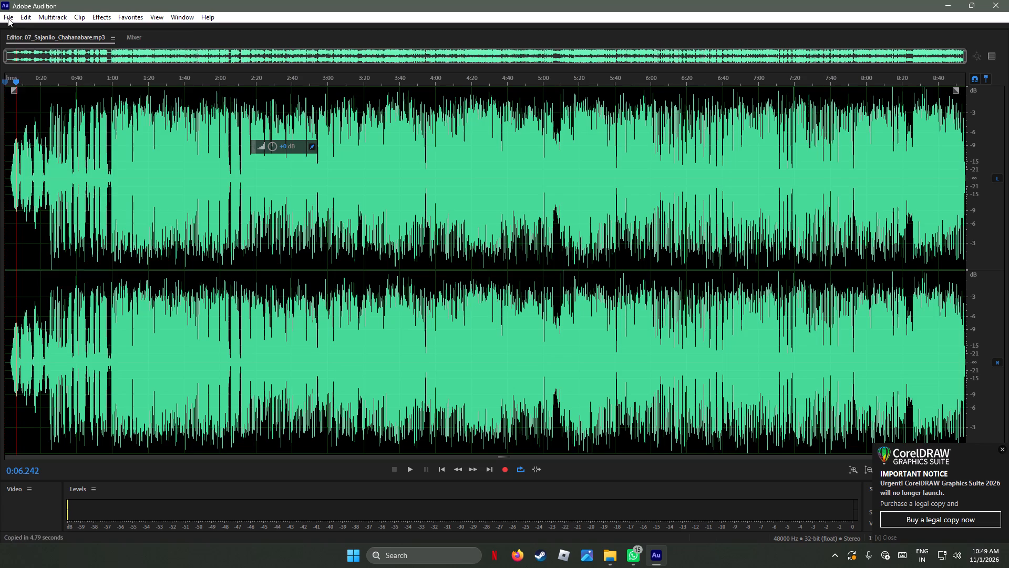
# Close the 07_Sajanilo_Chahanabare.mp3 file in the editor.
pyautogui.click(8, 16)
pyautogui.click(43, 95)
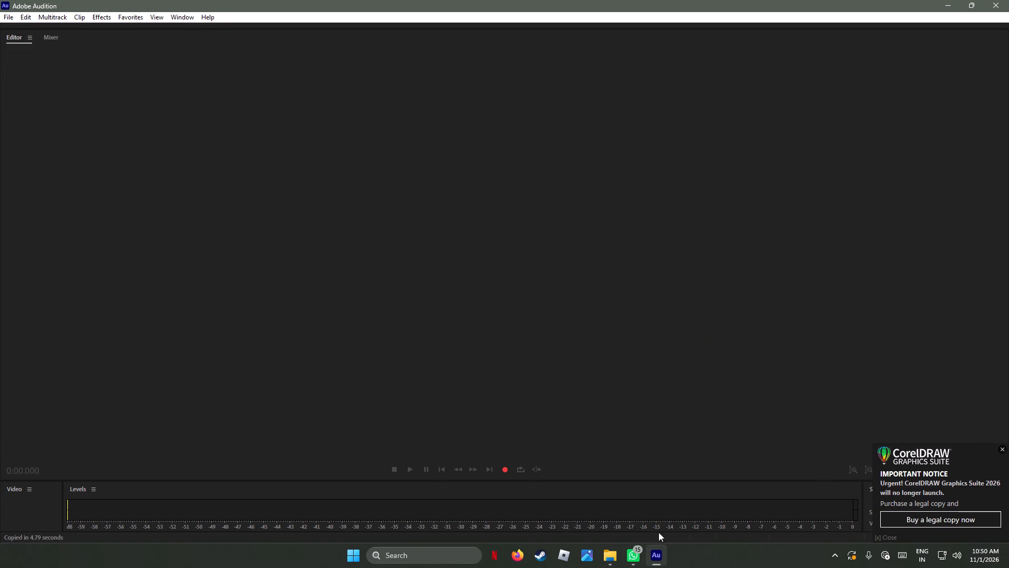
# Switch to the SSM folder in File Explorer.
pyautogui.click(946, 5)
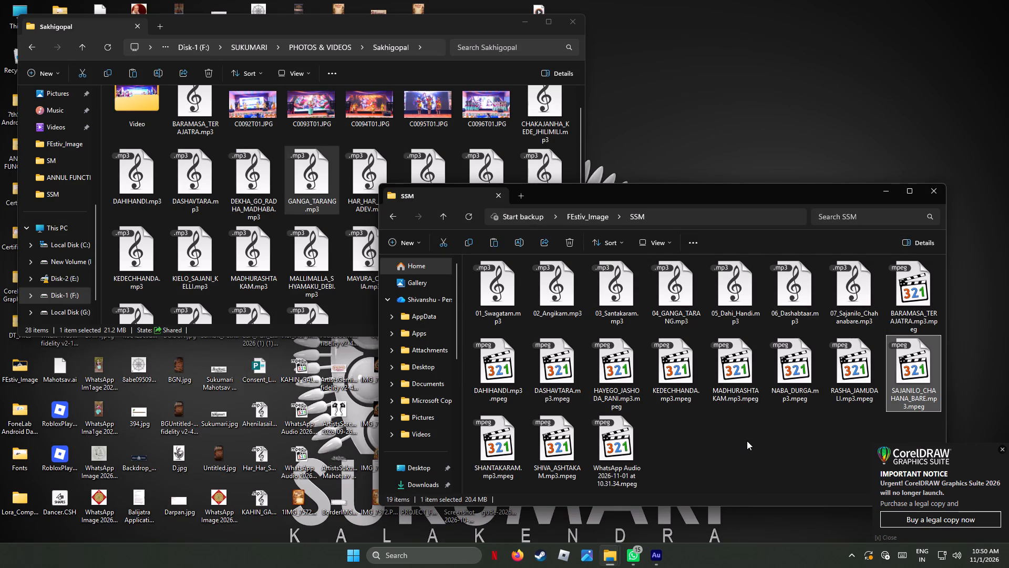
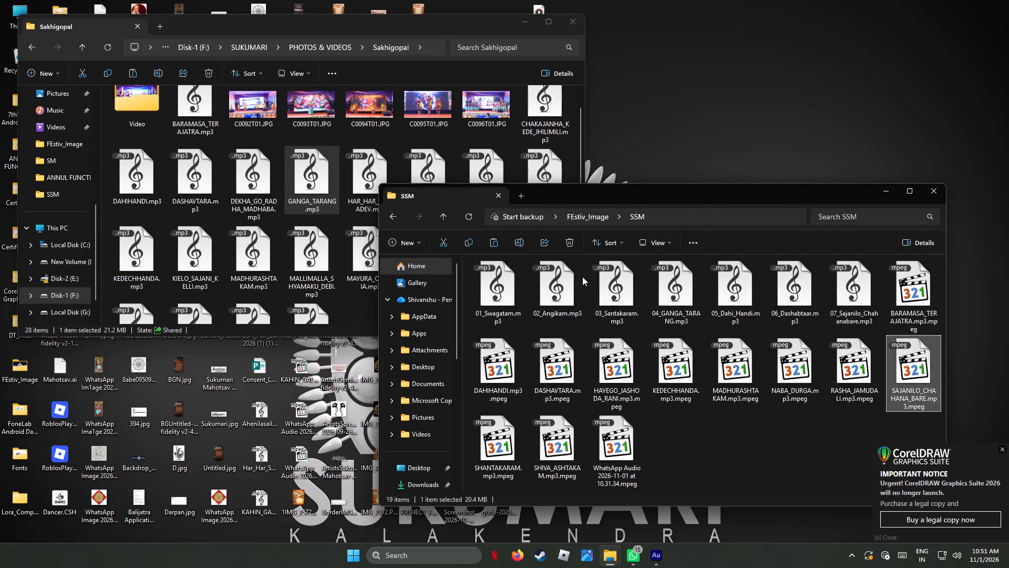
# Play 02_Angikam.mp3 from the SSM folder, sample it at successive points through to near its end, and close the player.
pyautogui.doubleClick(566, 284)
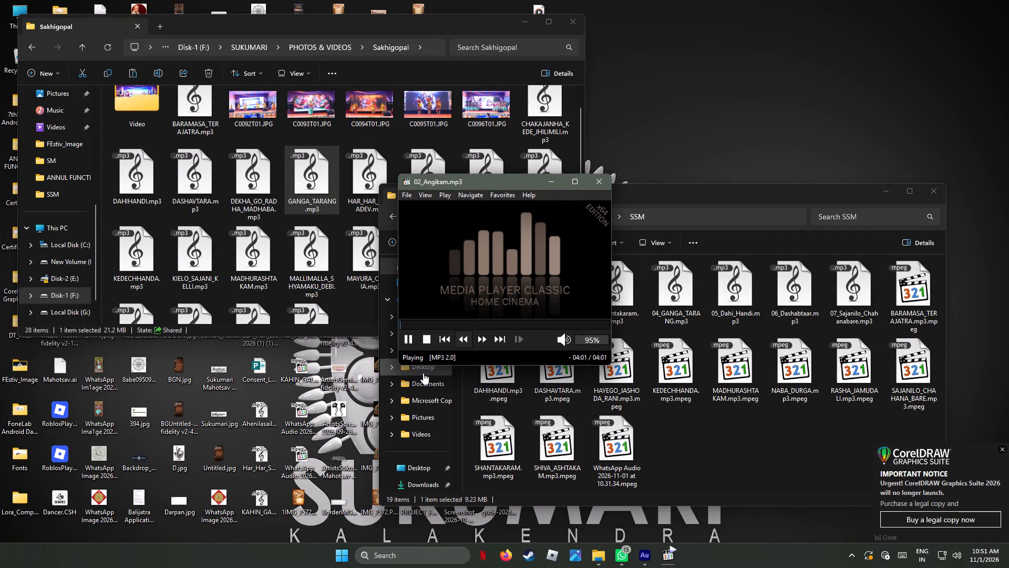
pyautogui.click(425, 323)
pyautogui.click(438, 323)
pyautogui.click(454, 324)
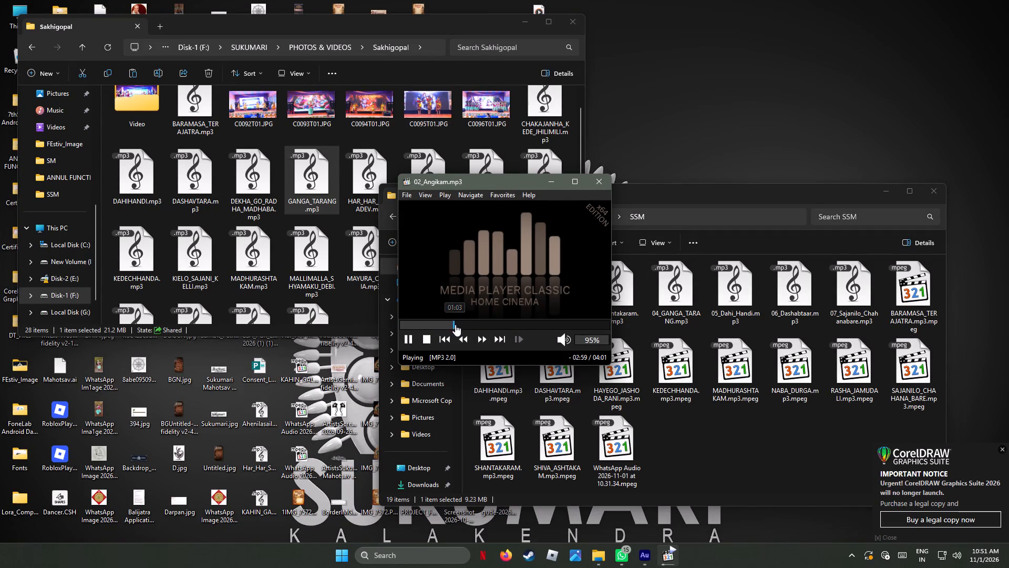
pyautogui.click(465, 323)
pyautogui.click(480, 321)
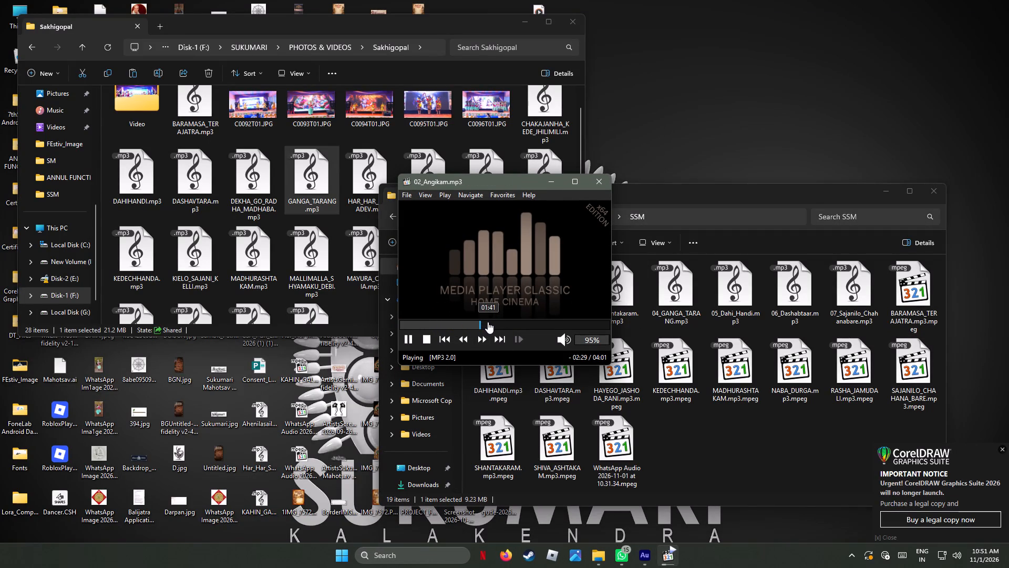
pyautogui.click(489, 322)
pyautogui.click(499, 325)
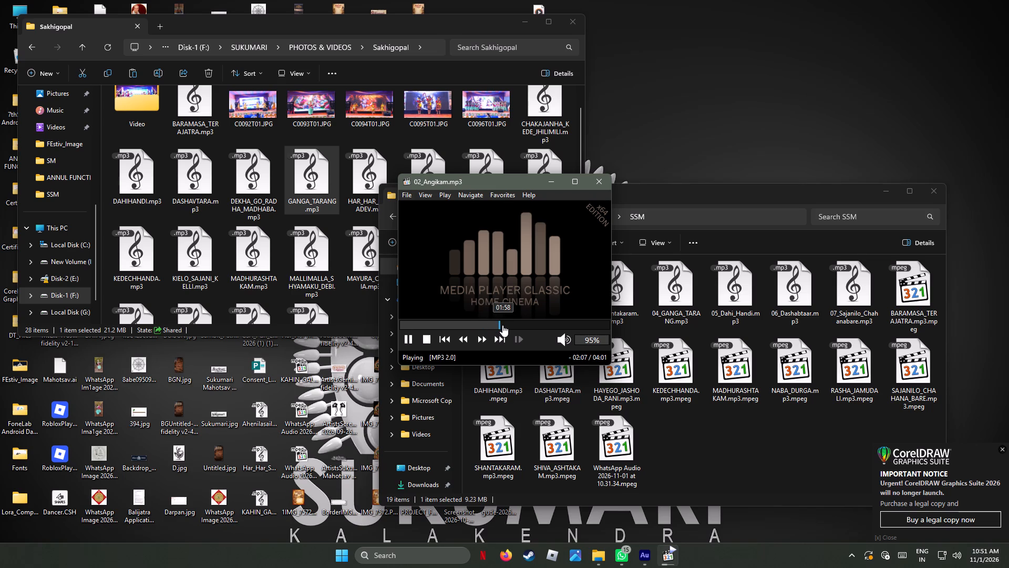
pyautogui.click(511, 325)
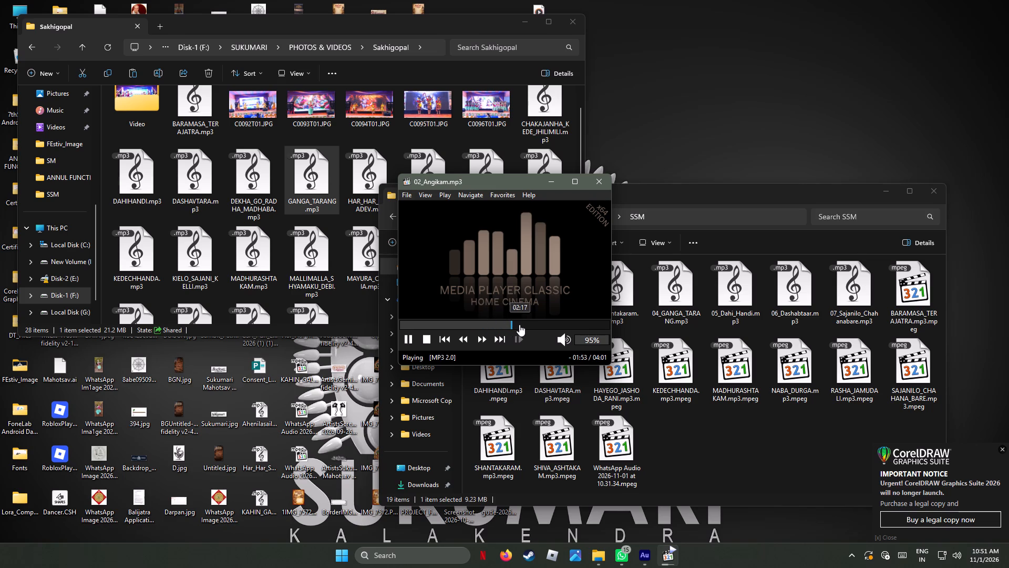
pyautogui.click(520, 324)
pyautogui.click(530, 323)
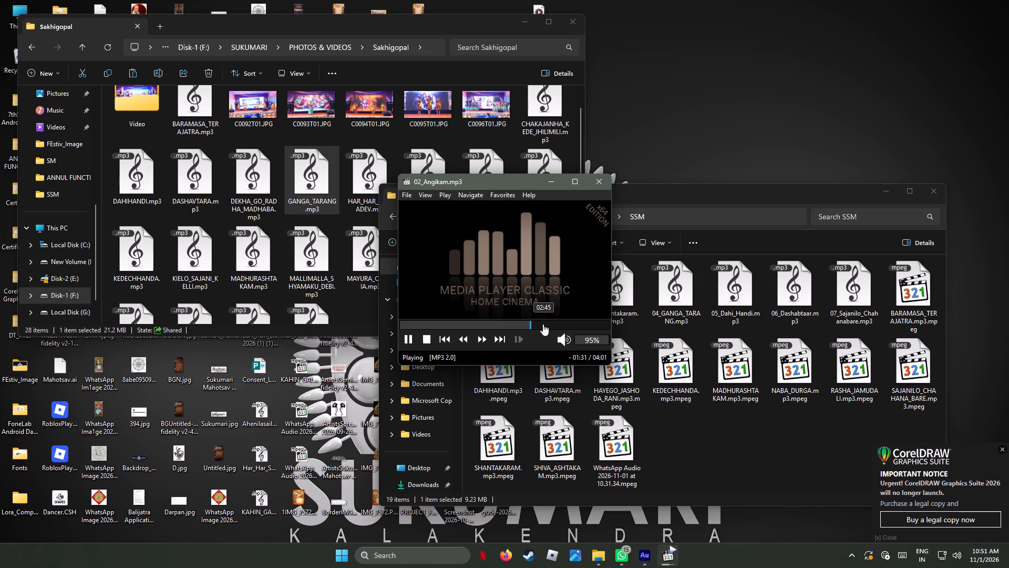
pyautogui.click(543, 324)
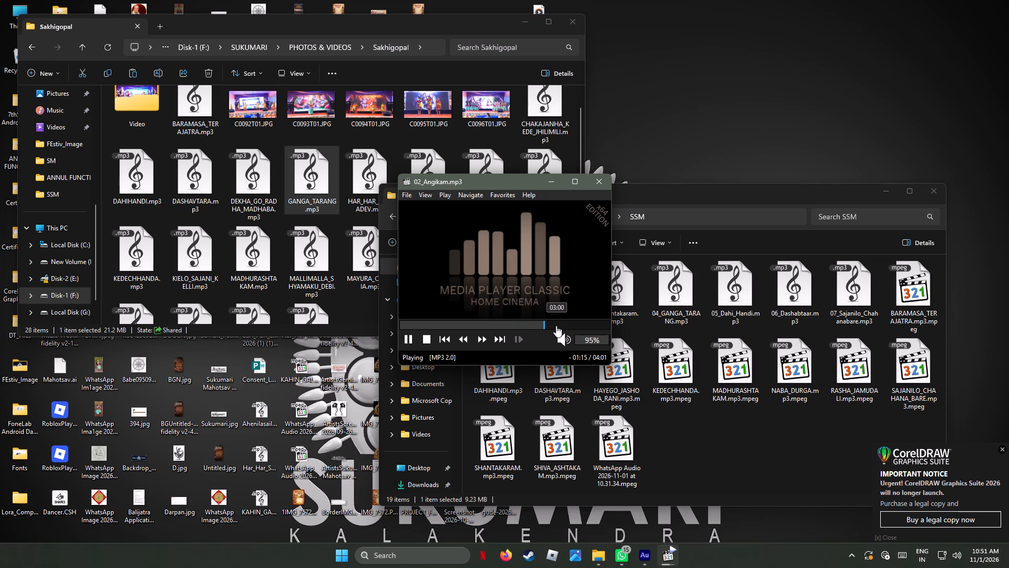
pyautogui.click(556, 326)
pyautogui.click(565, 326)
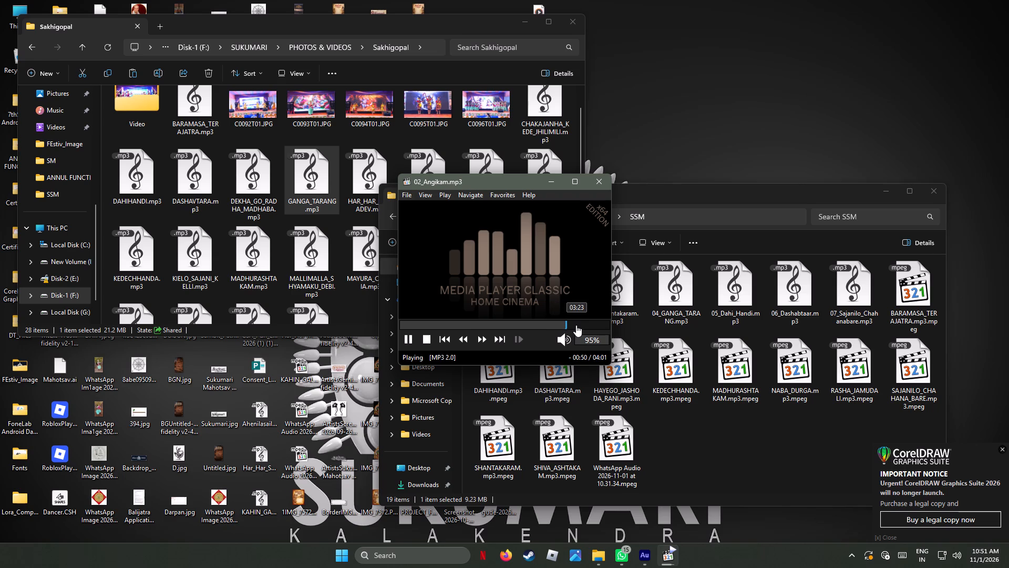
pyautogui.click(576, 325)
pyautogui.click(585, 324)
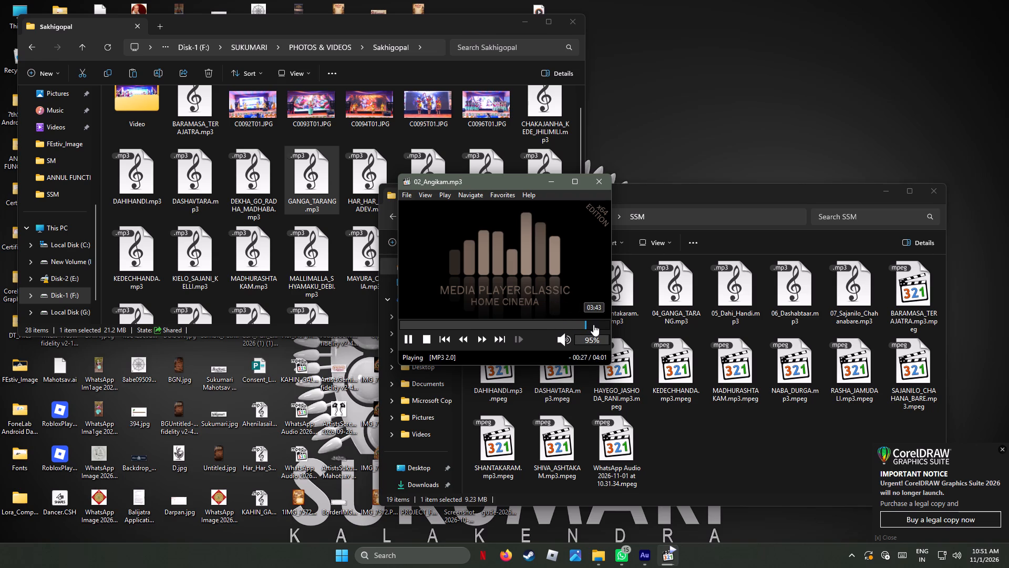
pyautogui.click(593, 324)
pyautogui.click(604, 189)
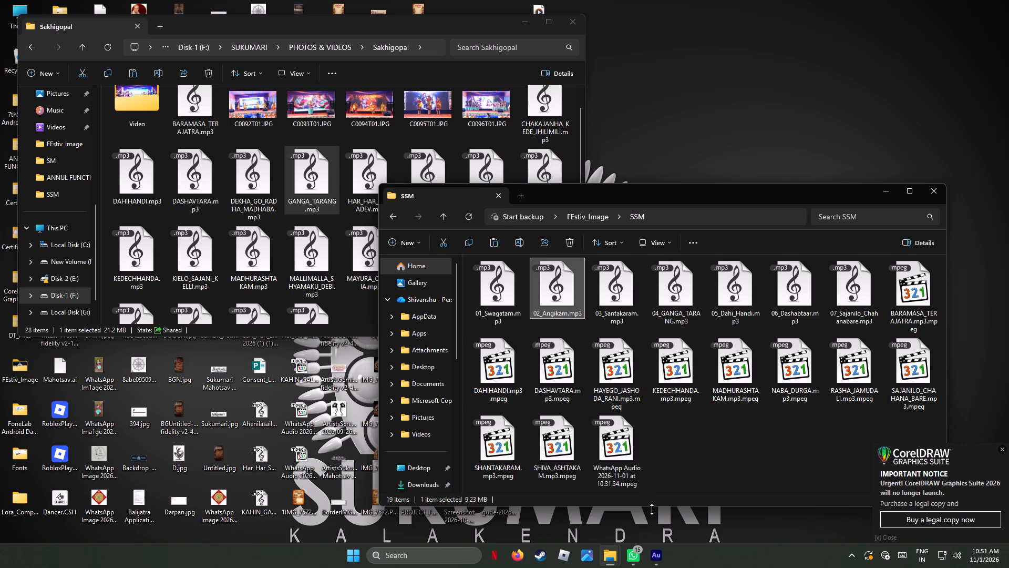
# Look through the remaining audio files in the Sakhigopal folder, and return to the SSM folder window.
pyautogui.click(456, 26)
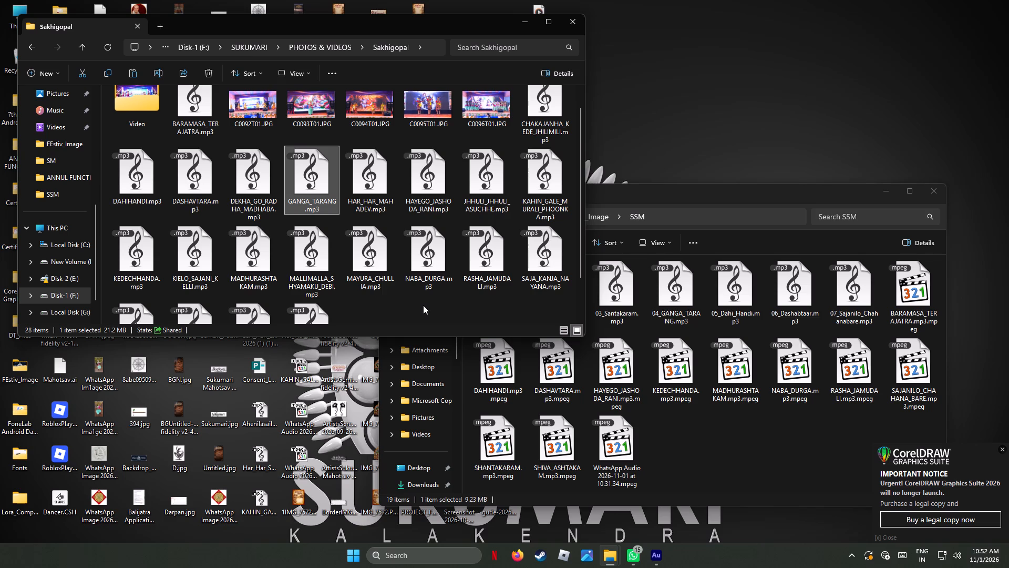
pyautogui.scroll(-2, 423, 305)
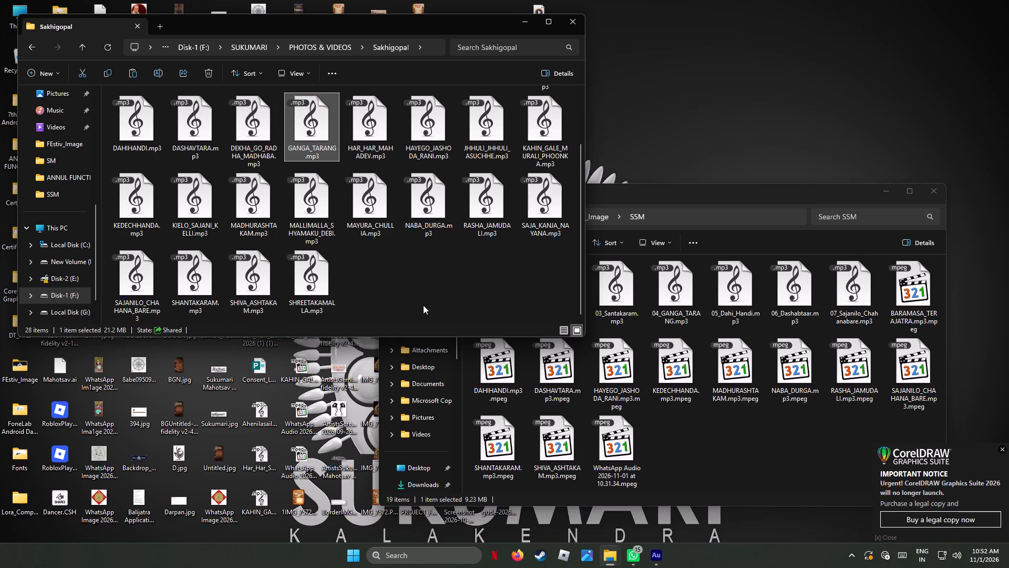
pyautogui.moveTo(347, 26); pyautogui.dragTo(439, 86)
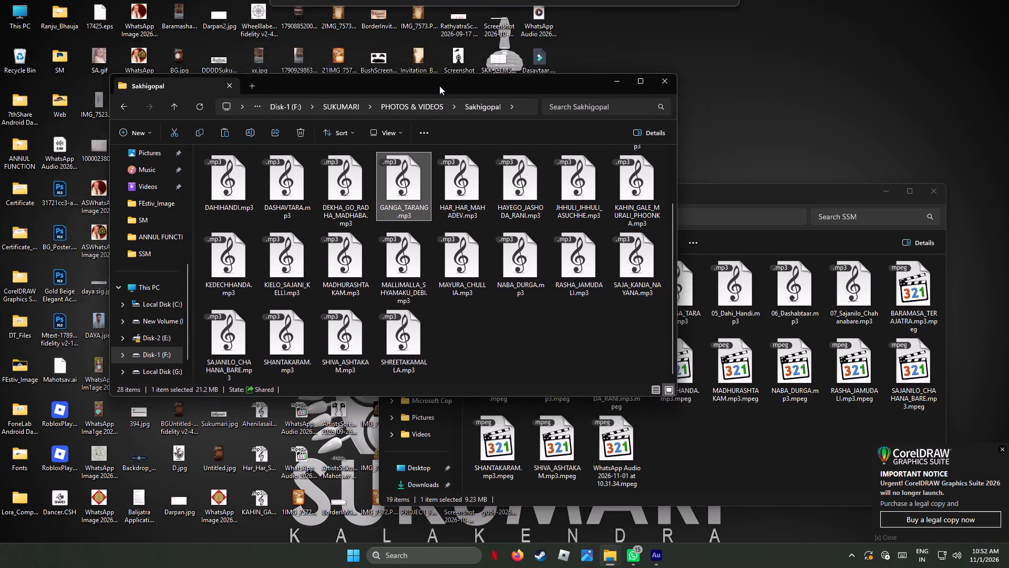
pyautogui.moveTo(439, 86); pyautogui.dragTo(352, 36)
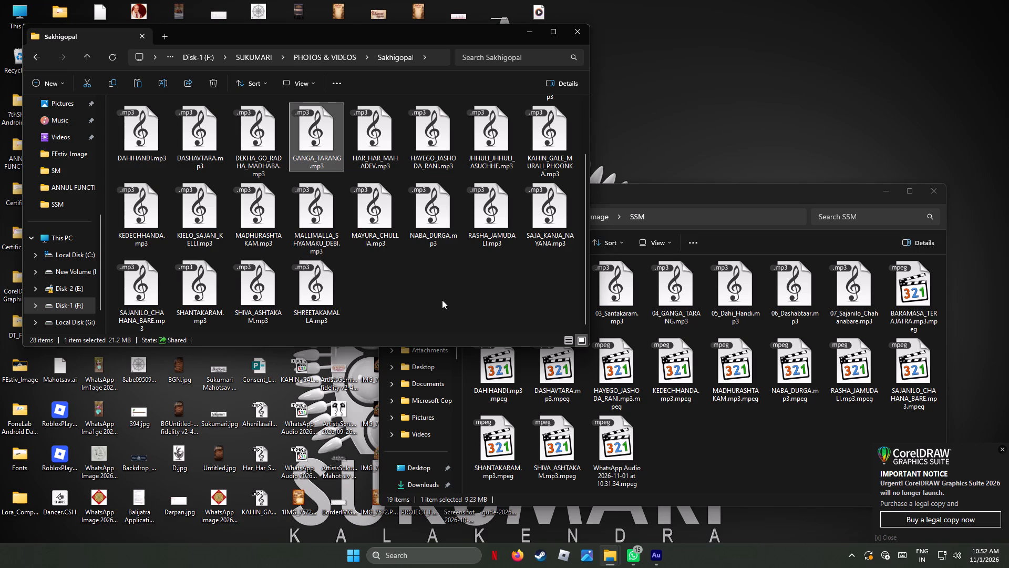
pyautogui.press('.')
pyautogui.click(733, 195)
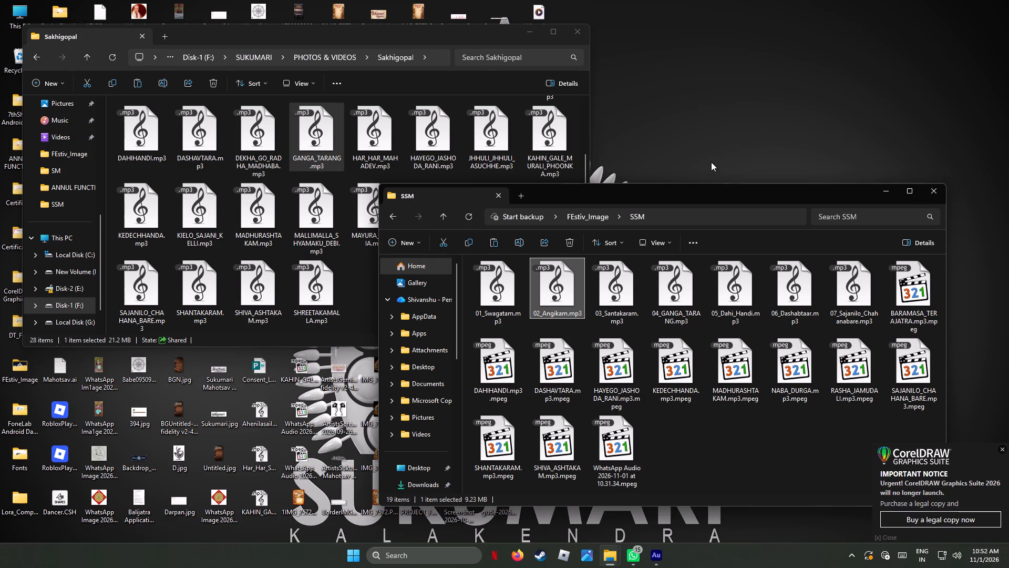
# Go back from Sakhigopal to the PHOTOS & VIDEOS folder and look through the contents of its Alarnath folder.
pyautogui.click(285, 35)
pyautogui.click(36, 55)
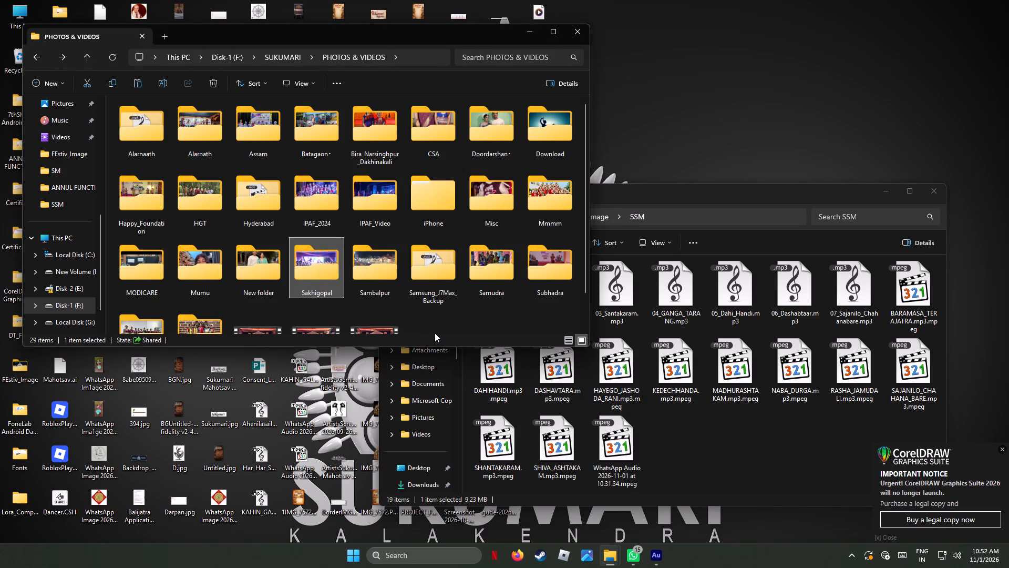
pyautogui.doubleClick(212, 123)
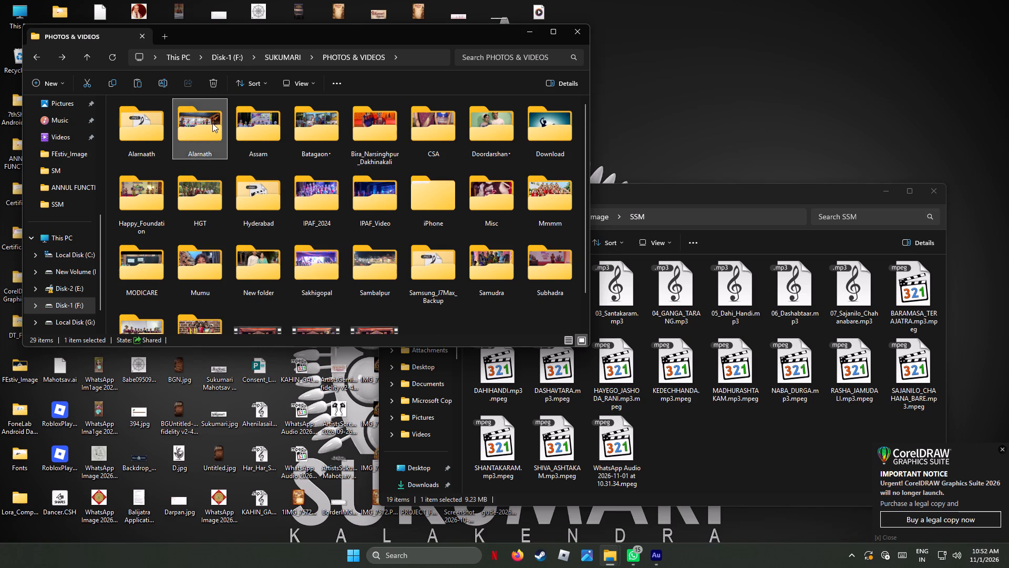
pyautogui.scroll(-2, 335, 273)
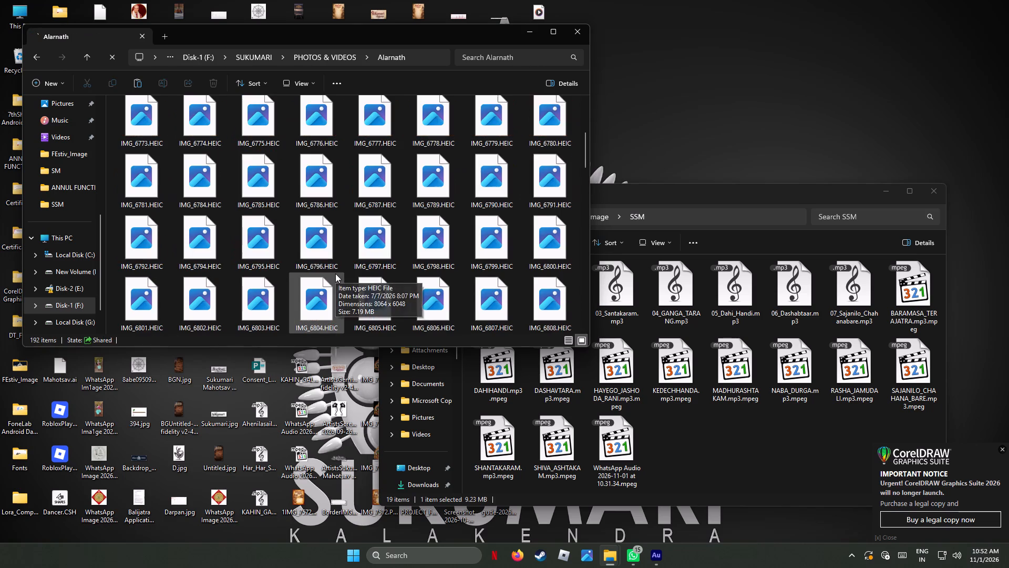
pyautogui.scroll(-4, 335, 273)
pyautogui.click(36, 56)
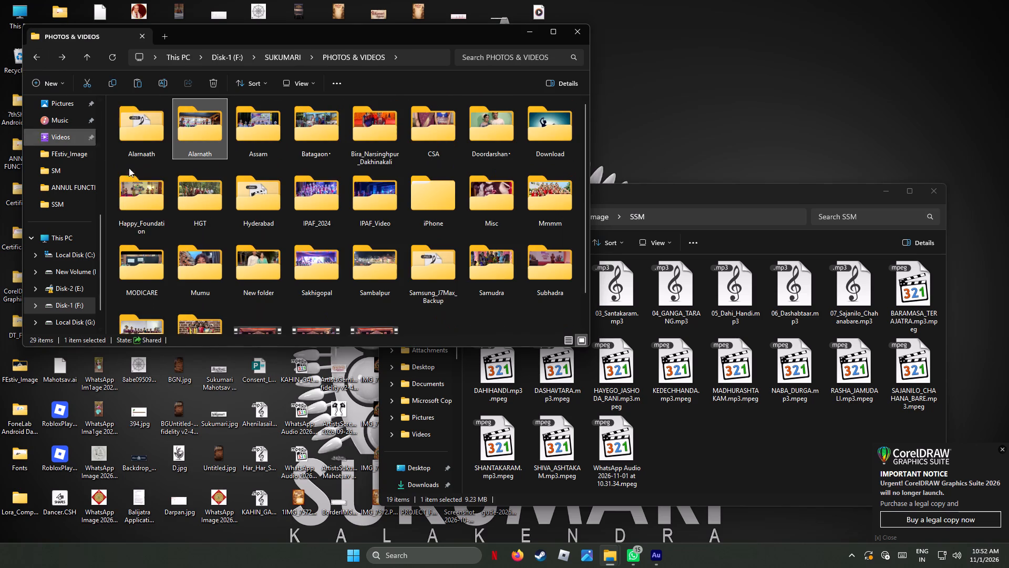
# Open the Alarnaath folder, sample its Angikam.mp3 through to near the end, and return to PHOTOS & VIDEOS.
pyautogui.doubleClick(146, 127)
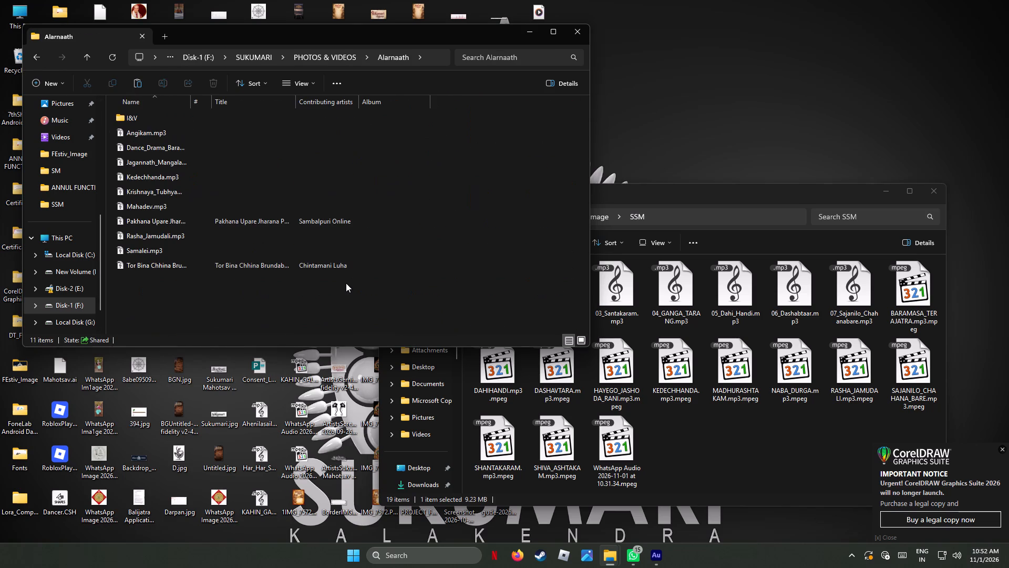
pyautogui.doubleClick(163, 132)
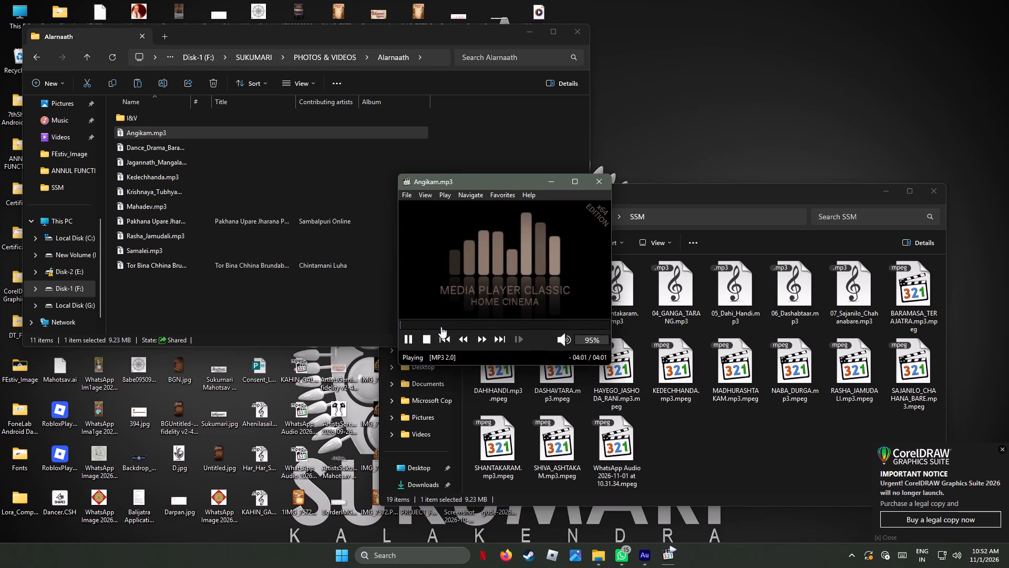
pyautogui.click(414, 324)
pyautogui.click(476, 323)
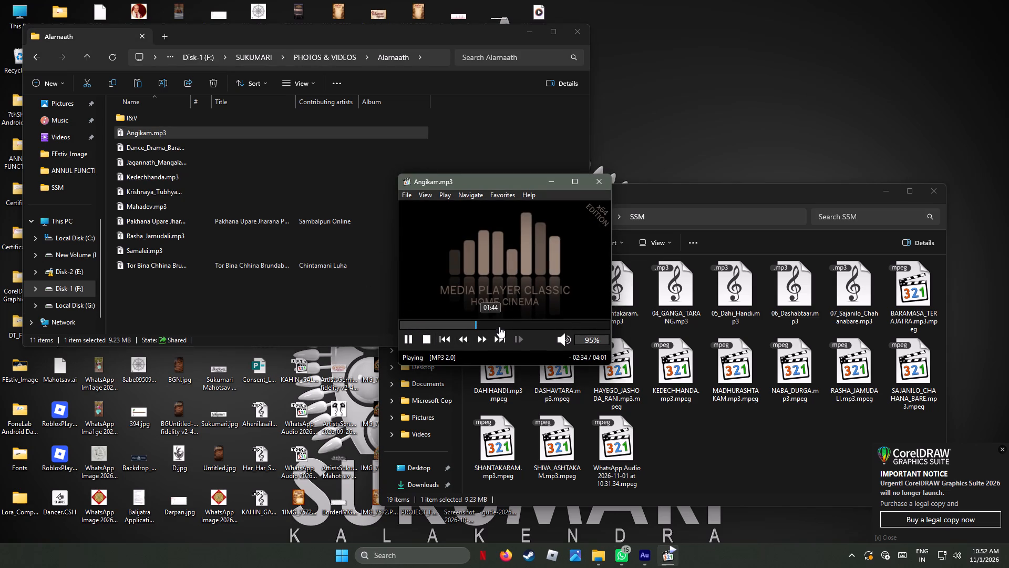
pyautogui.click(522, 325)
pyautogui.click(533, 322)
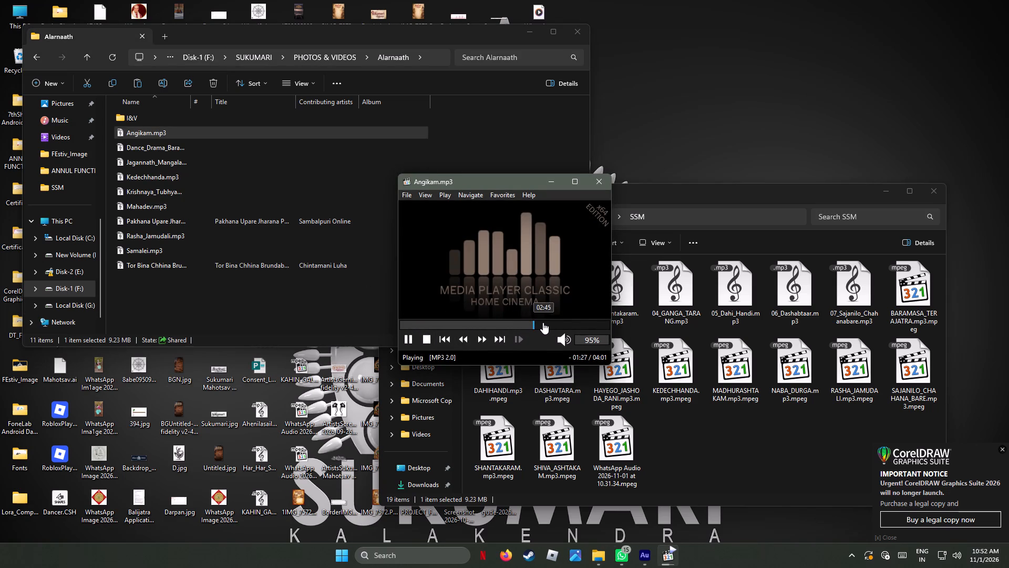
pyautogui.click(550, 322)
pyautogui.click(569, 322)
pyautogui.click(585, 322)
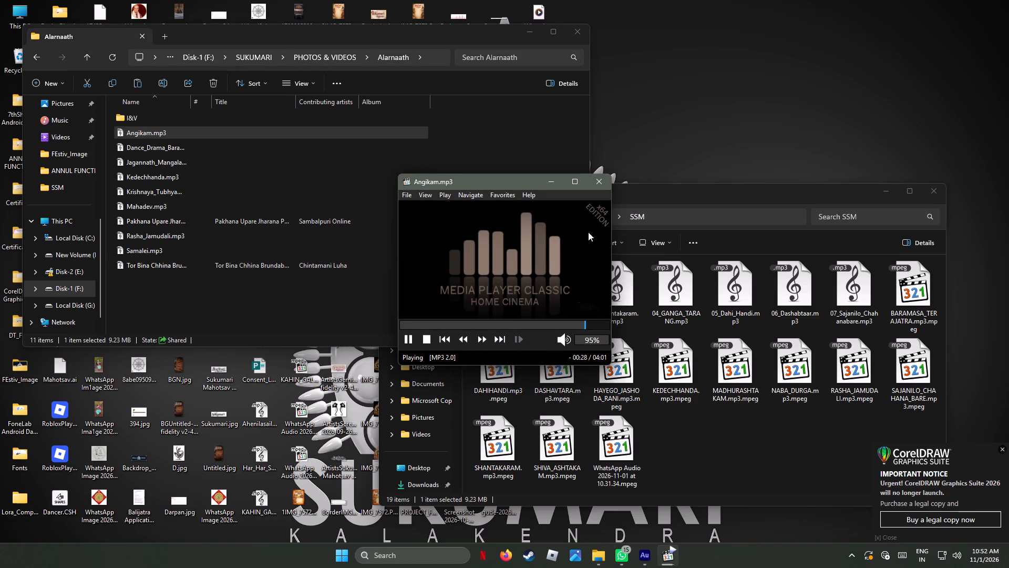
pyautogui.click(603, 183)
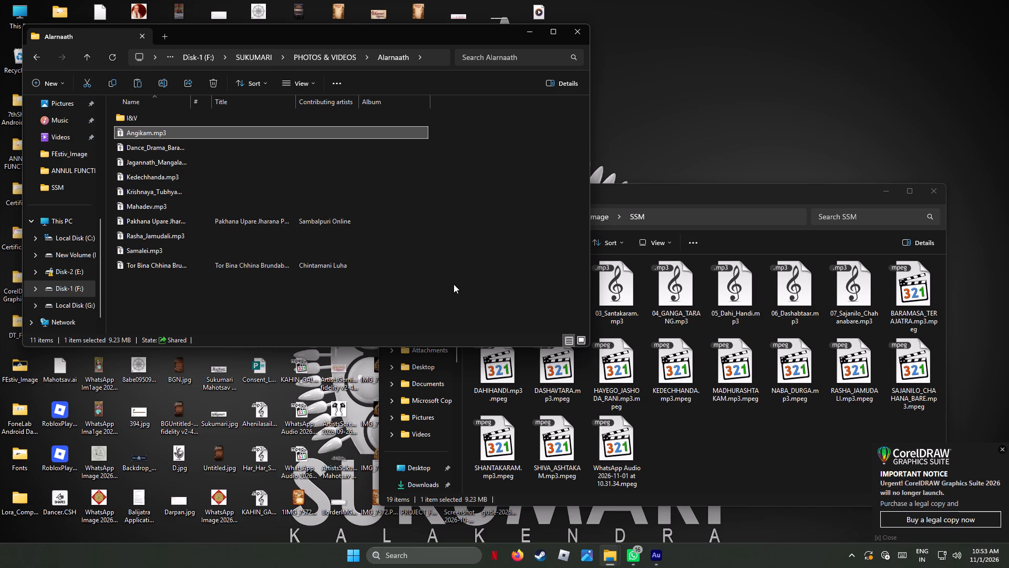
pyautogui.click(40, 55)
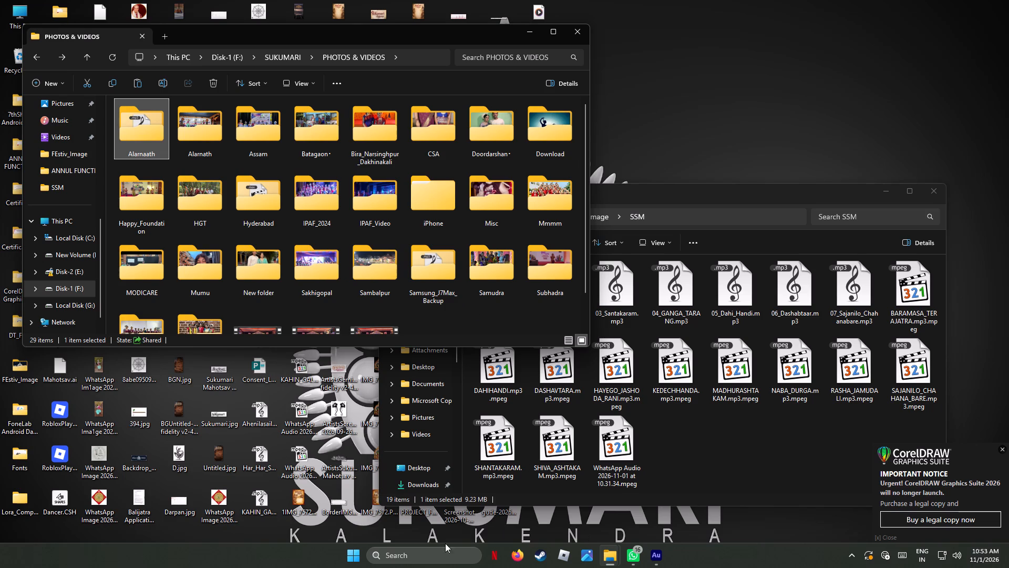
# Open Windows search.
pyautogui.click(417, 554)
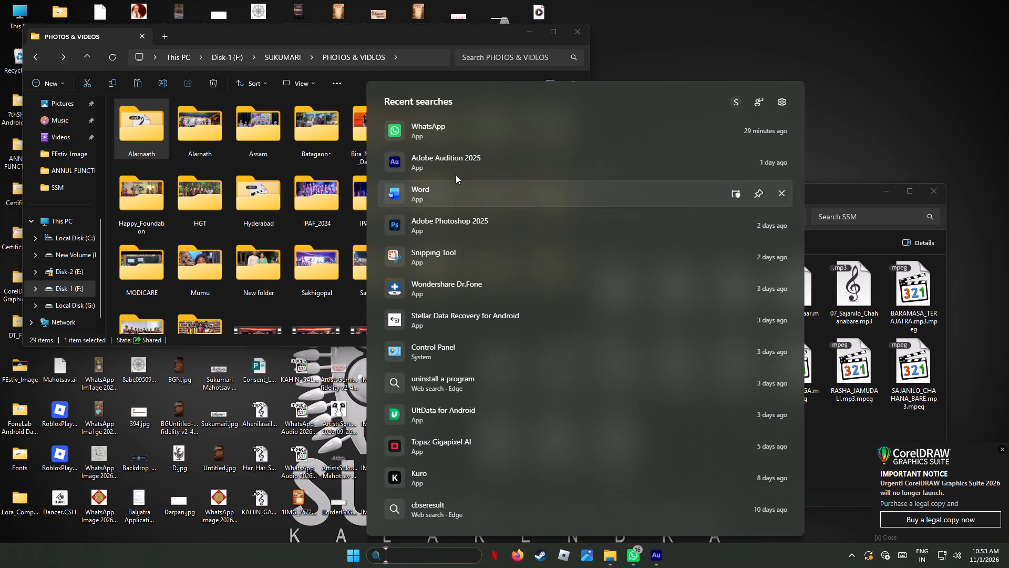
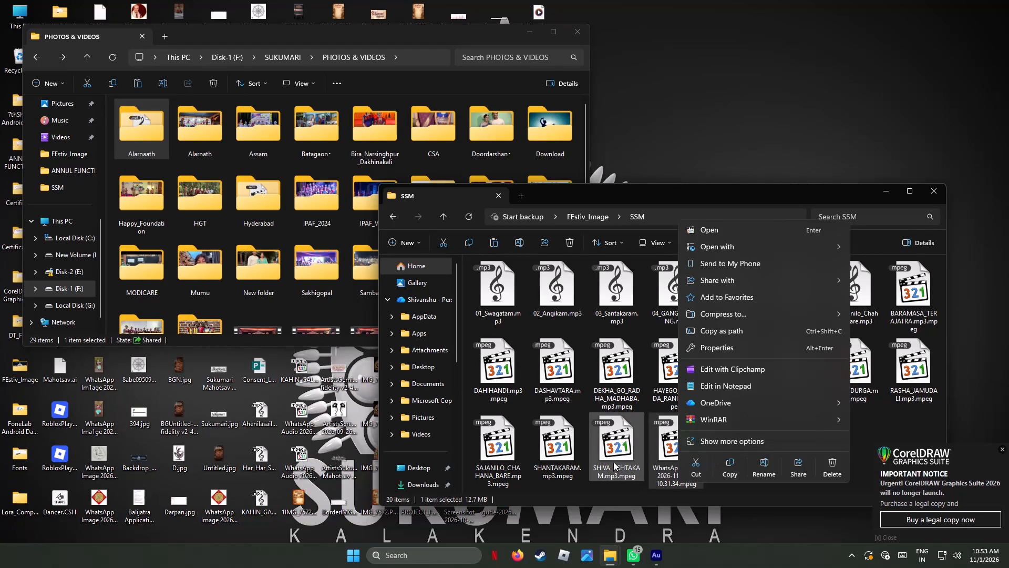
# Open DEKHA_GO_RADHA_MADHABA.mp3.mpeg from the SSM folder in Adobe Audition and sample its playback from the start and from about 1:28.
pyautogui.click(613, 462)
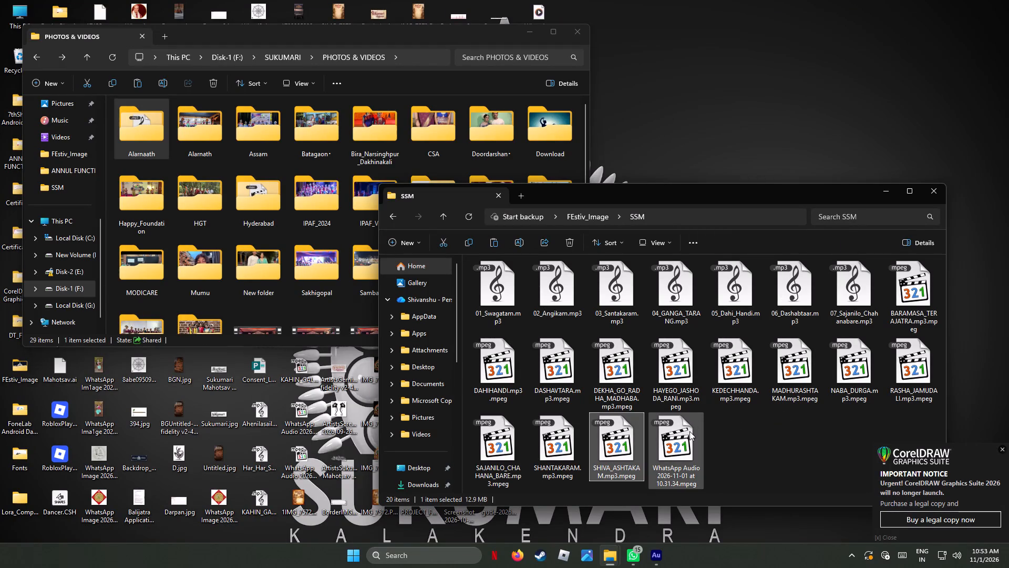
pyautogui.rightClick(612, 361)
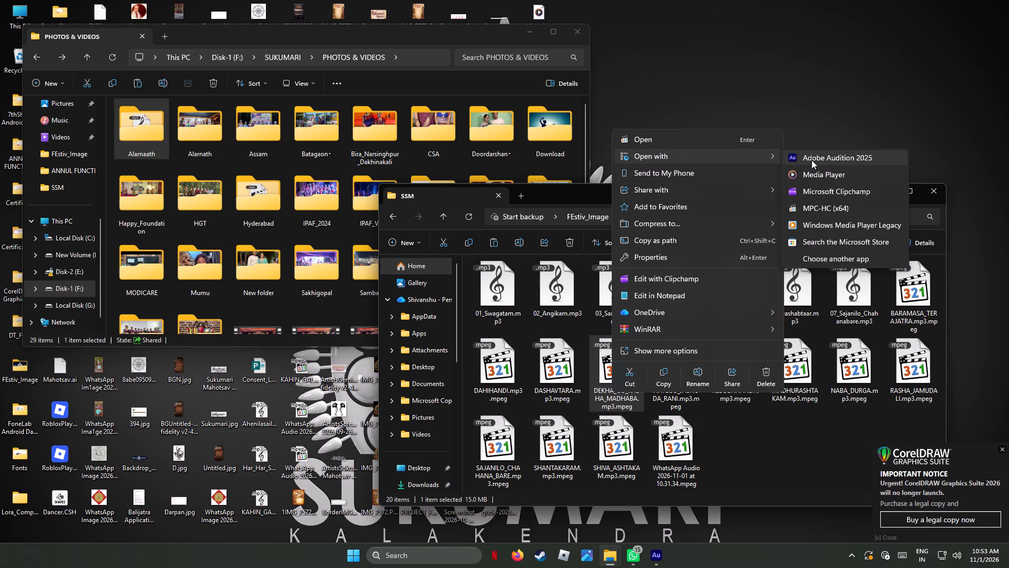
pyautogui.click(811, 160)
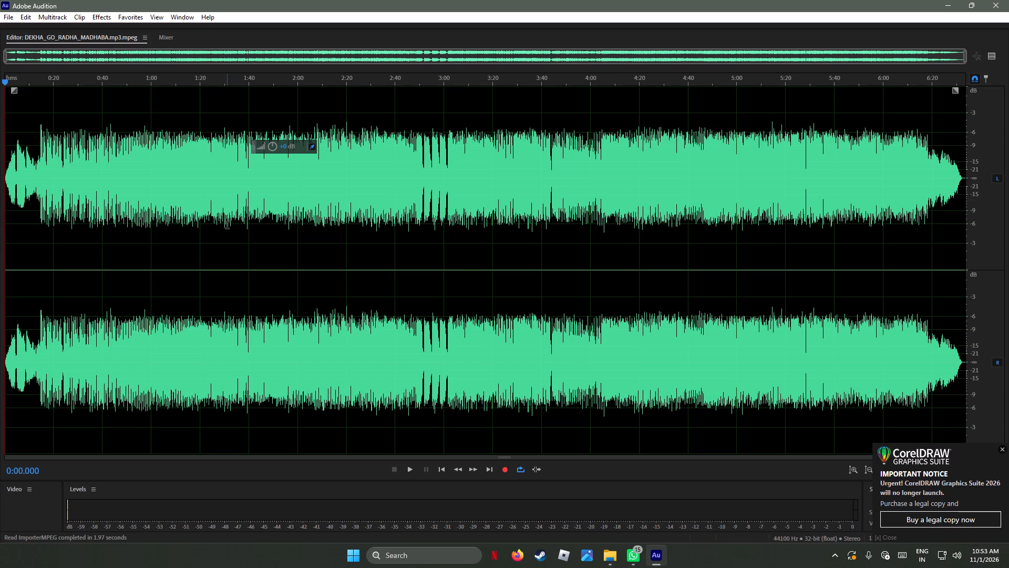
pyautogui.press('space')
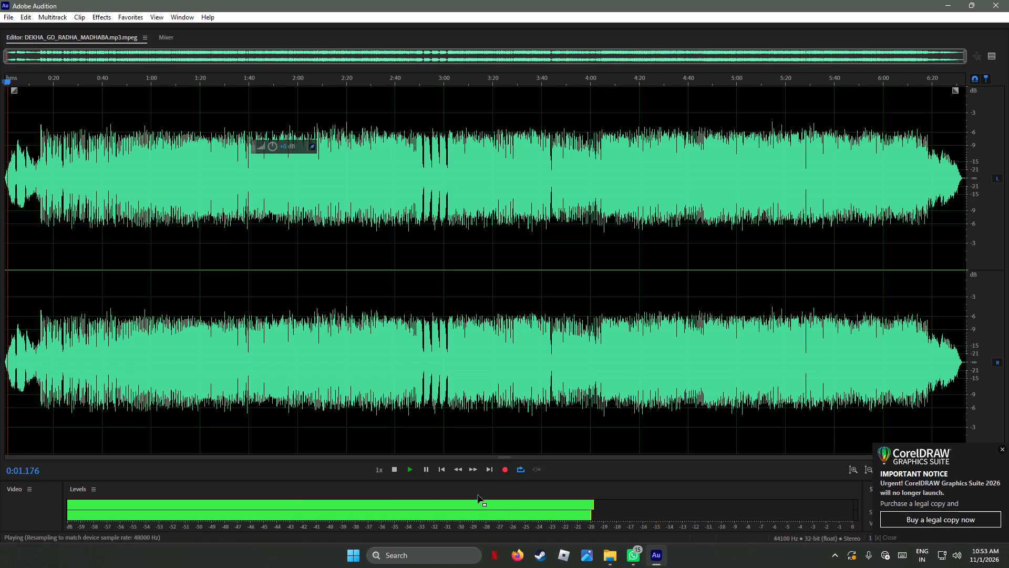
pyautogui.click(221, 81)
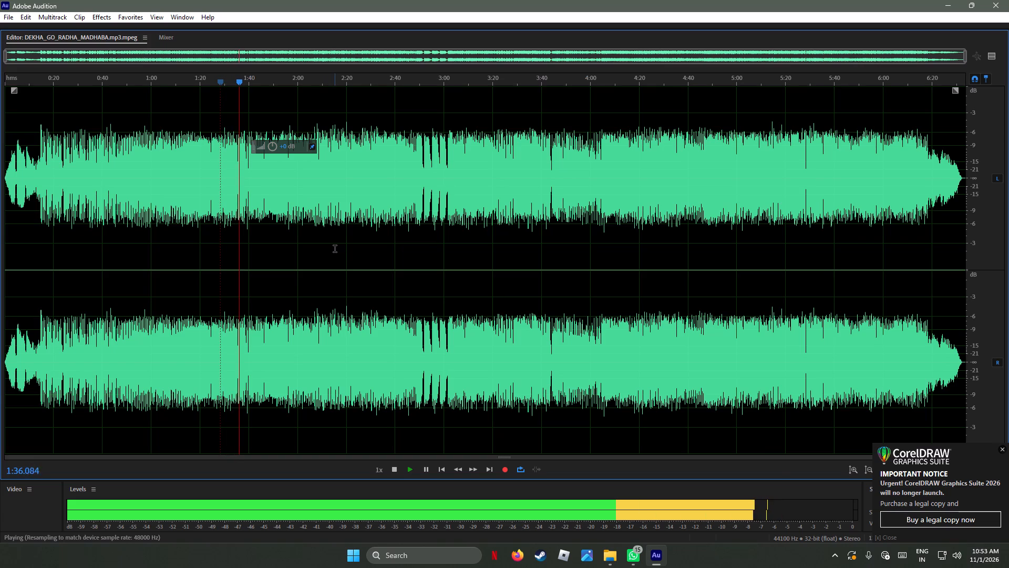
pyautogui.press('space')
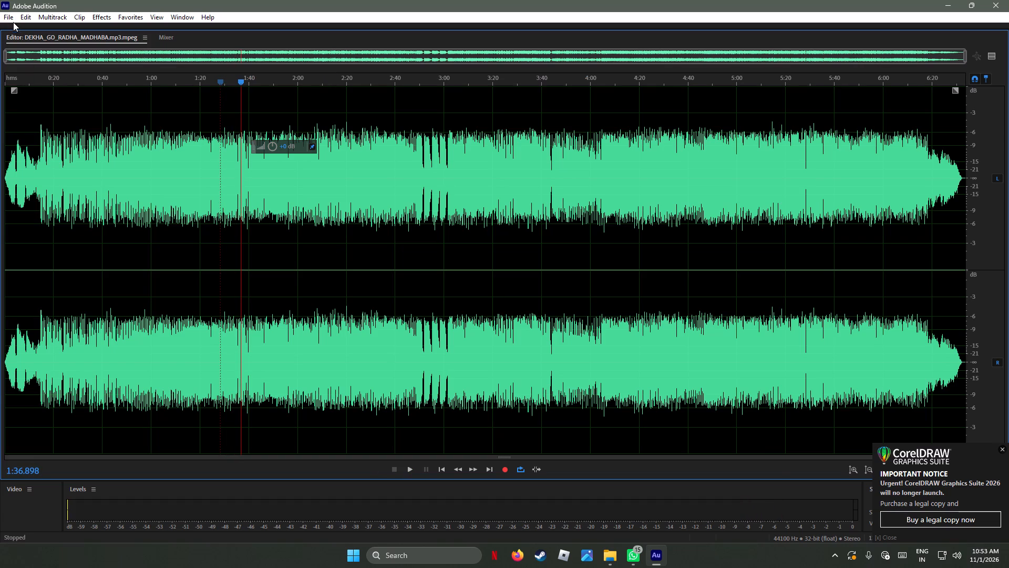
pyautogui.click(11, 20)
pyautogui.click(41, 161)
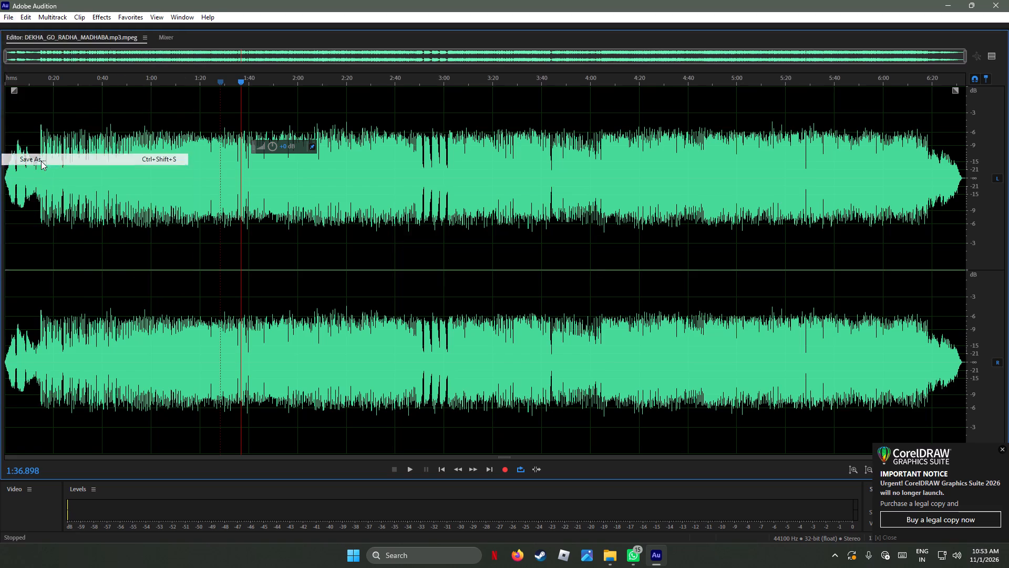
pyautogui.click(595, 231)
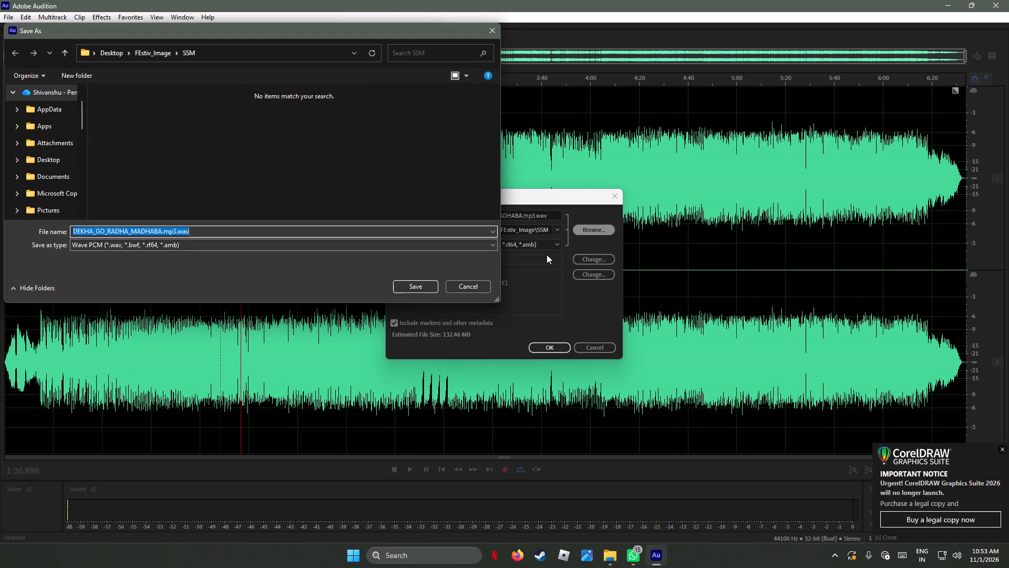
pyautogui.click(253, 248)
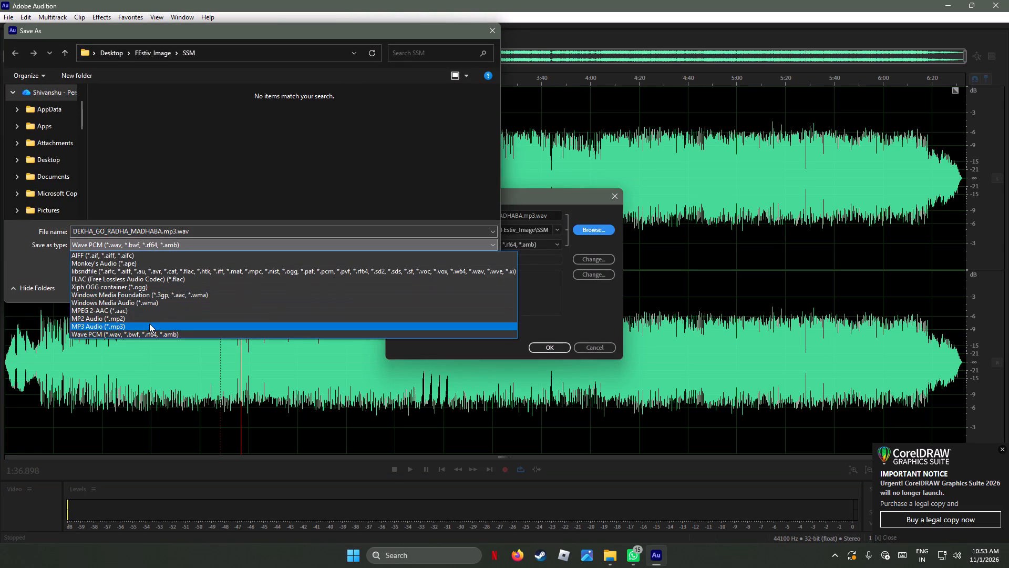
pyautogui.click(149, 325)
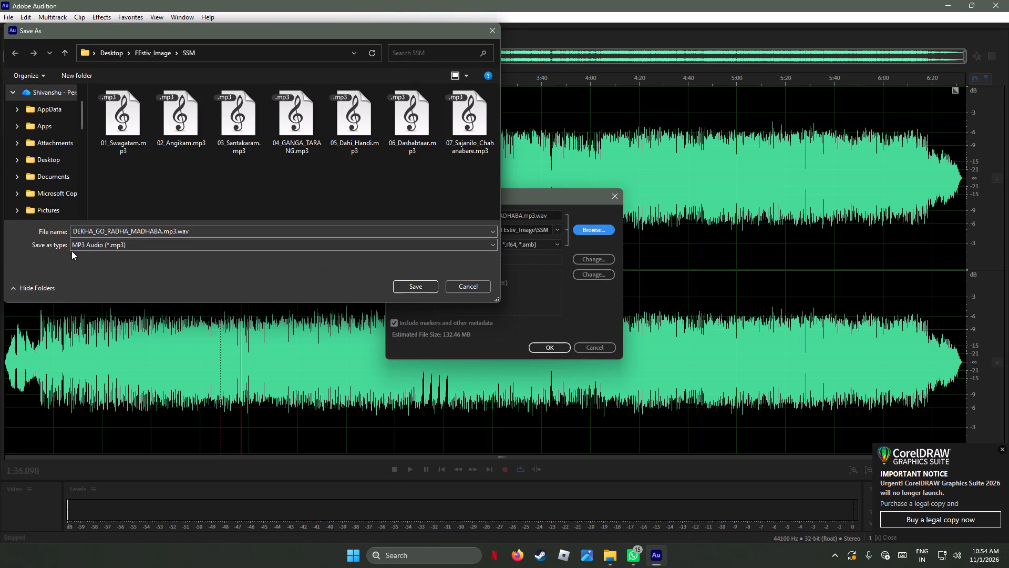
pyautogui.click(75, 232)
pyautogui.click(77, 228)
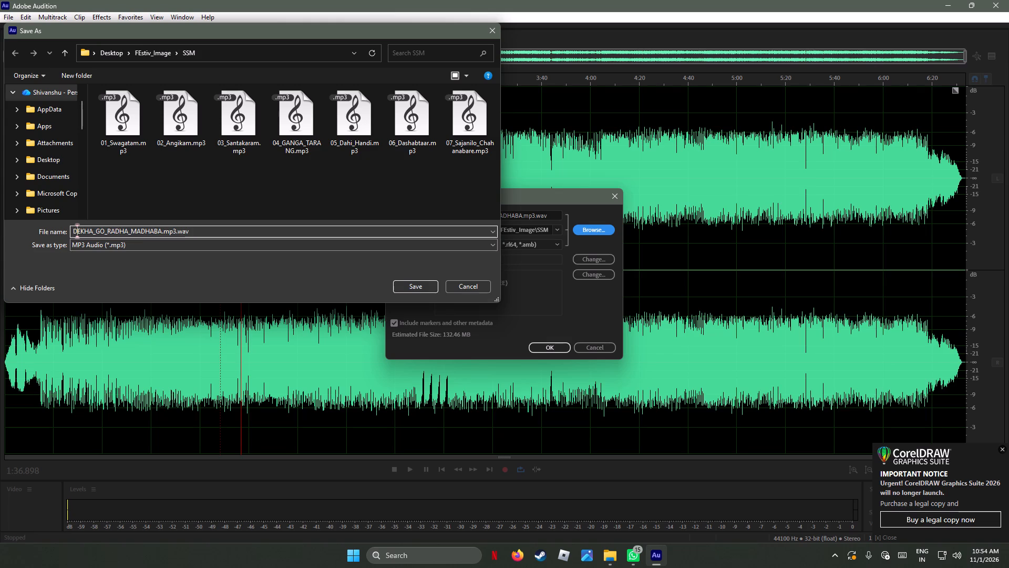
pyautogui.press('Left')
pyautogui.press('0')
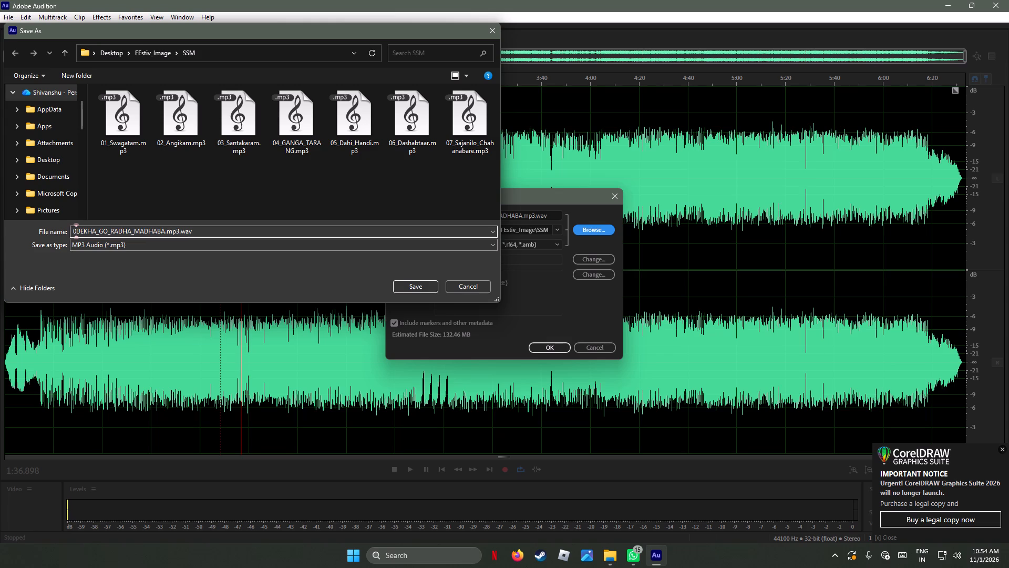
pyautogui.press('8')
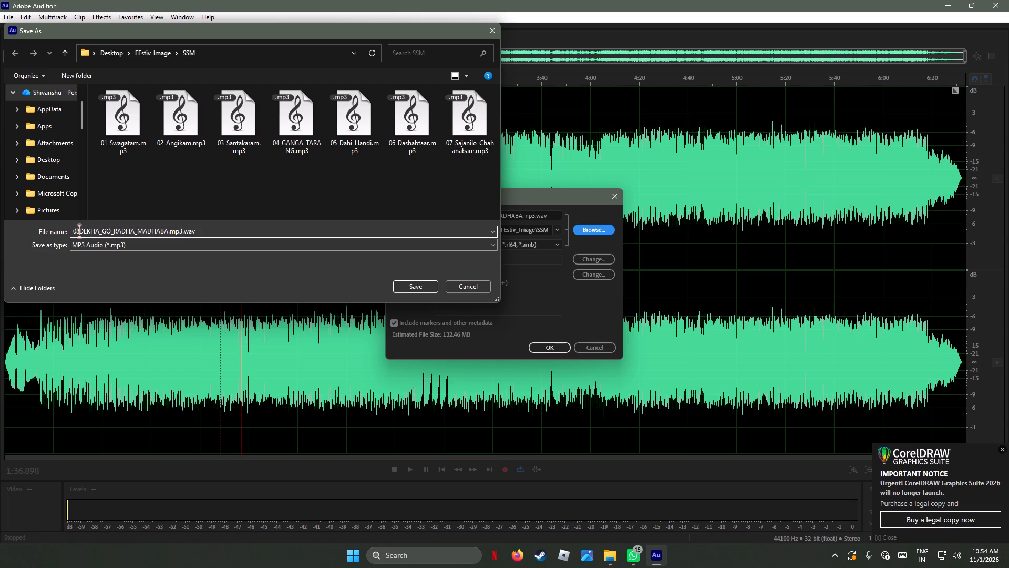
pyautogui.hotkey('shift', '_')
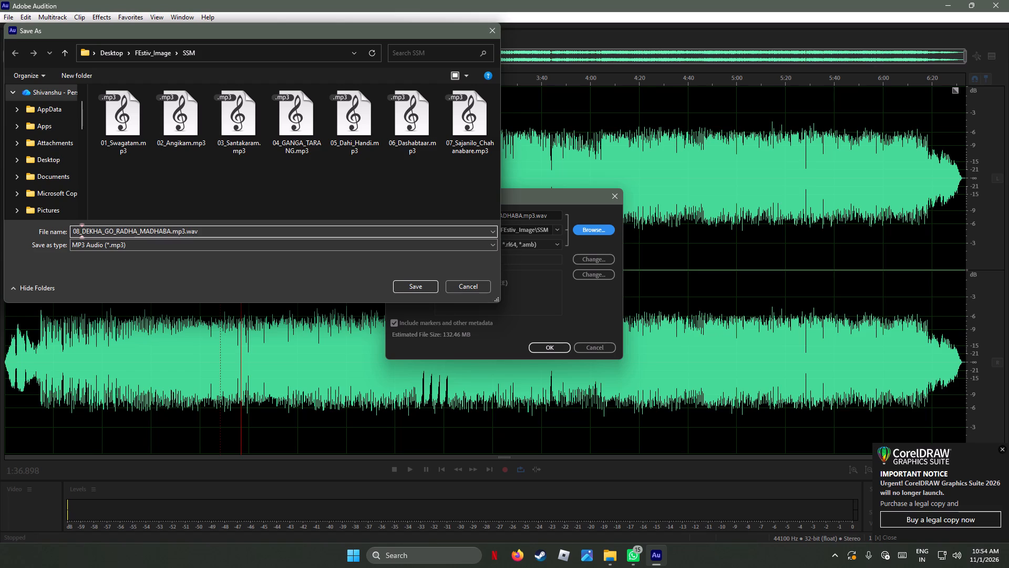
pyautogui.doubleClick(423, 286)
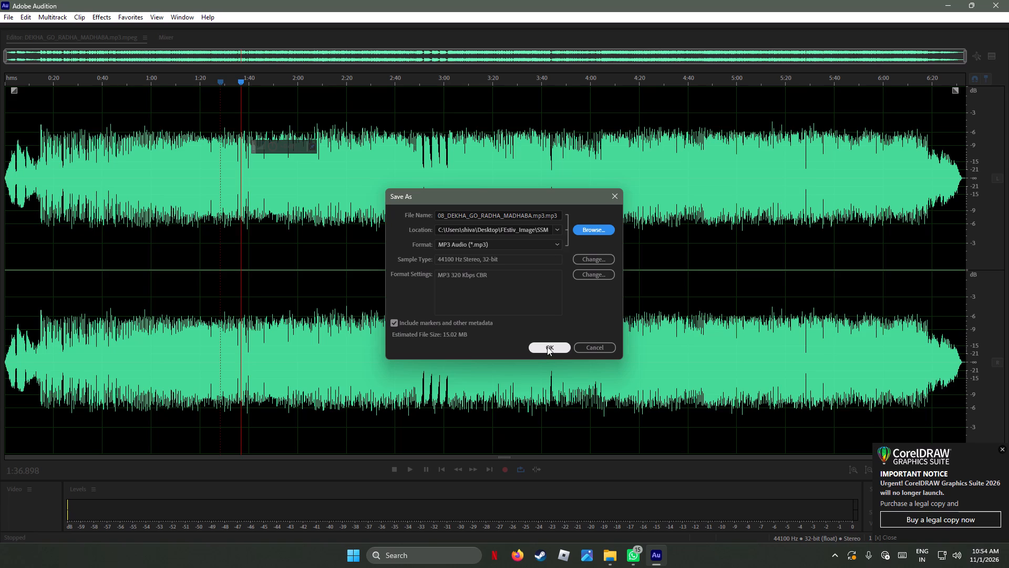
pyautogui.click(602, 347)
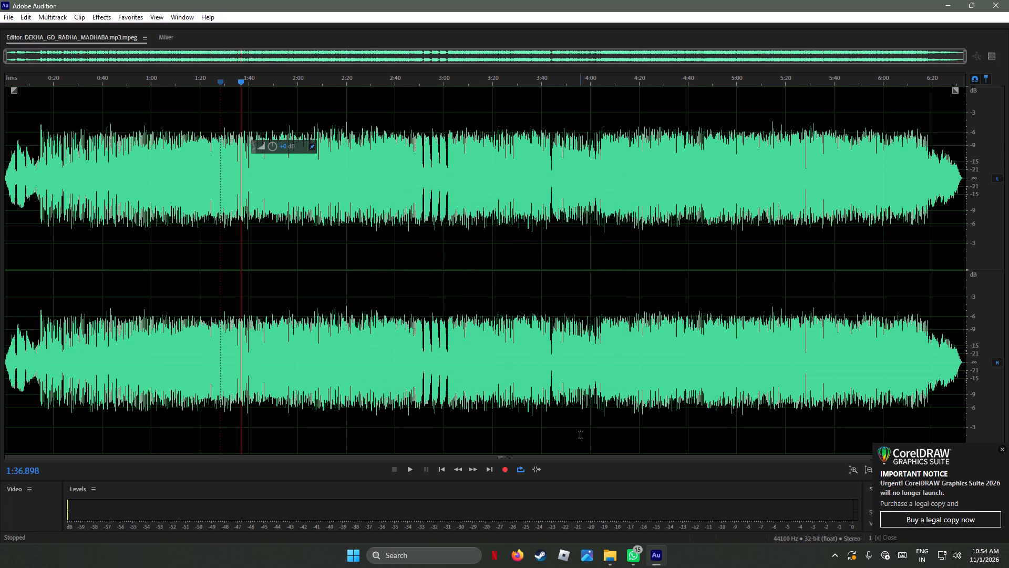
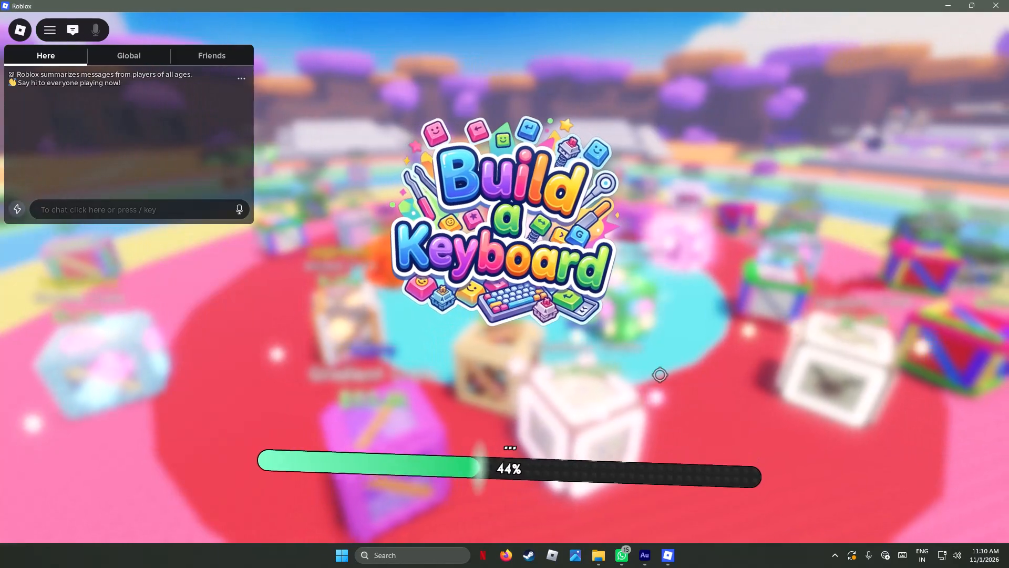
# Claim the offline earnings without doubling them in Build a Keyboard.
pyautogui.press('w')
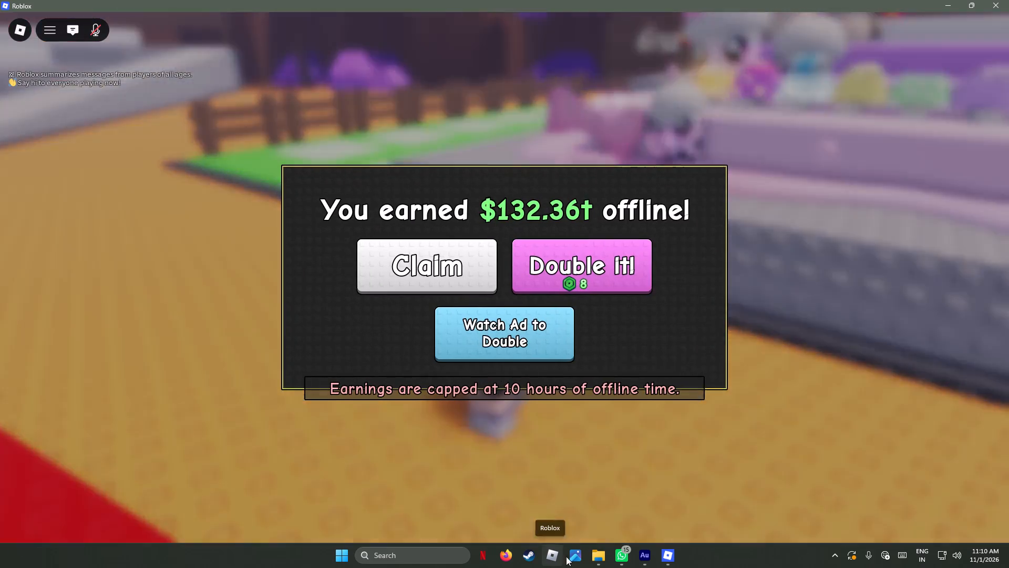
pyautogui.press('w')
pyautogui.press('d')
pyautogui.press('s')
pyautogui.press('s')
pyautogui.press('s')
pyautogui.press('s')
pyautogui.press('s')
pyautogui.click(457, 256)
# Walk to the centre of the crate arena and pick up the Godly Coffin Crate.
pyautogui.press('a')
pyautogui.press('a')
pyautogui.rightClick(550, 293)
pyautogui.press('w')
pyautogui.press('w')
pyautogui.press('w')
pyautogui.press('w')
pyautogui.press('w')
pyautogui.moveTo(553, 293); pyautogui.dragTo(504, 277, button='right')
pyautogui.press('d')
pyautogui.press('d')
pyautogui.press('d')
pyautogui.press('d')
pyautogui.press('d')
pyautogui.press('d')
pyautogui.press('d')
pyautogui.scroll(-6, 504, 277)
pyautogui.press('w')
pyautogui.press('w')
pyautogui.press('w')
pyautogui.press('w')
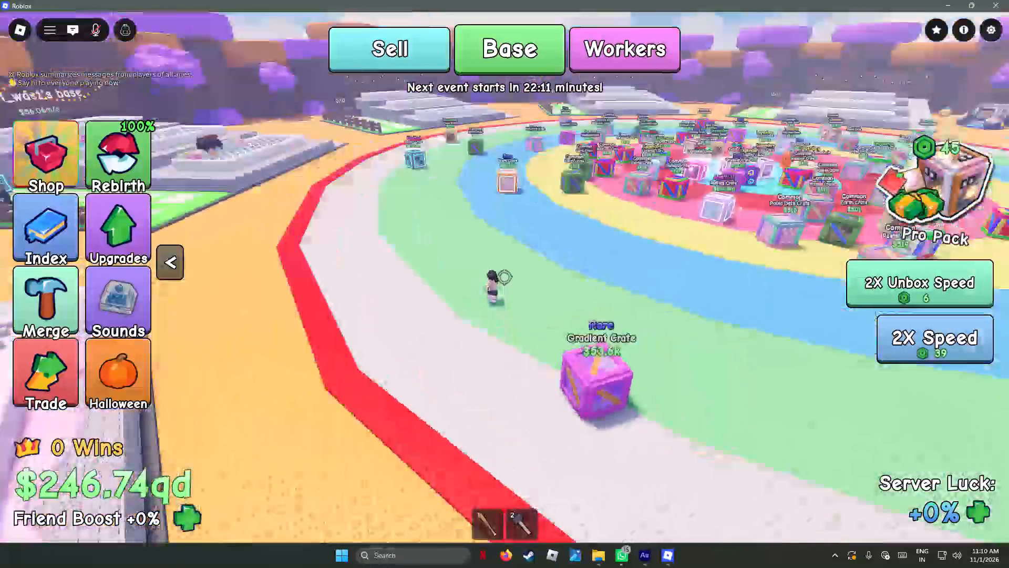
pyautogui.rightClick(653, 141)
pyautogui.press('d')
pyautogui.rightClick(654, 210)
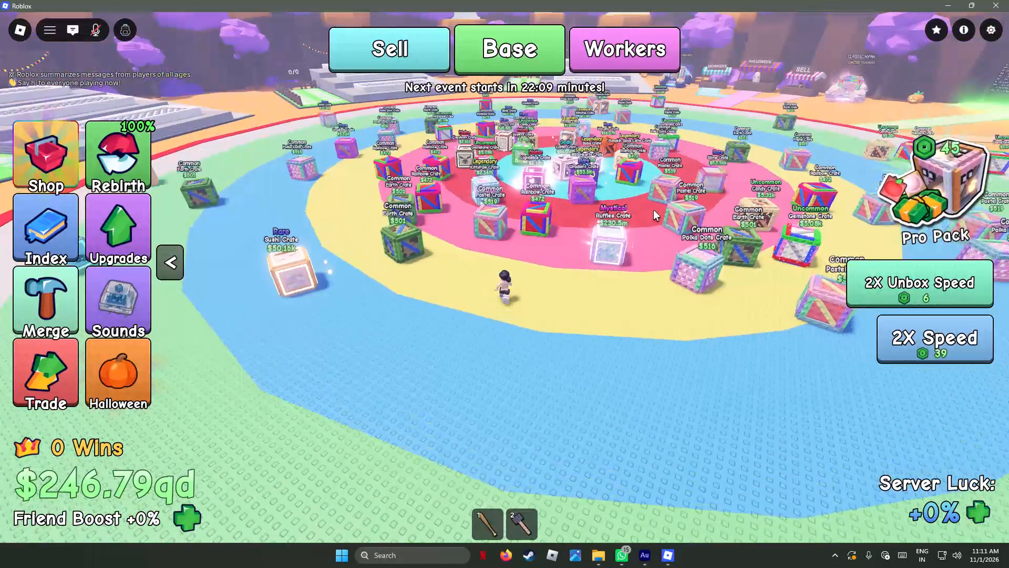
pyautogui.rightClick(654, 210)
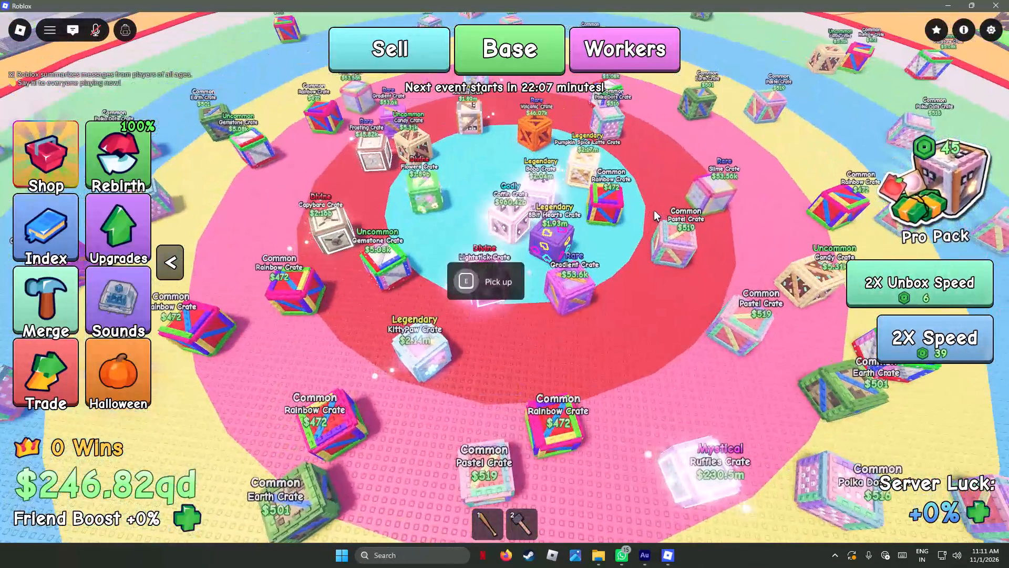
pyautogui.press('e')
pyautogui.press('e')
pyautogui.press('e')
pyautogui.press('e')
pyautogui.press('e')
pyautogui.press('e')
pyautogui.press('e')
pyautogui.press('e')
pyautogui.press('e')
# Return to the base with the Coffin Crate and deliver it there.
pyautogui.click(527, 34)
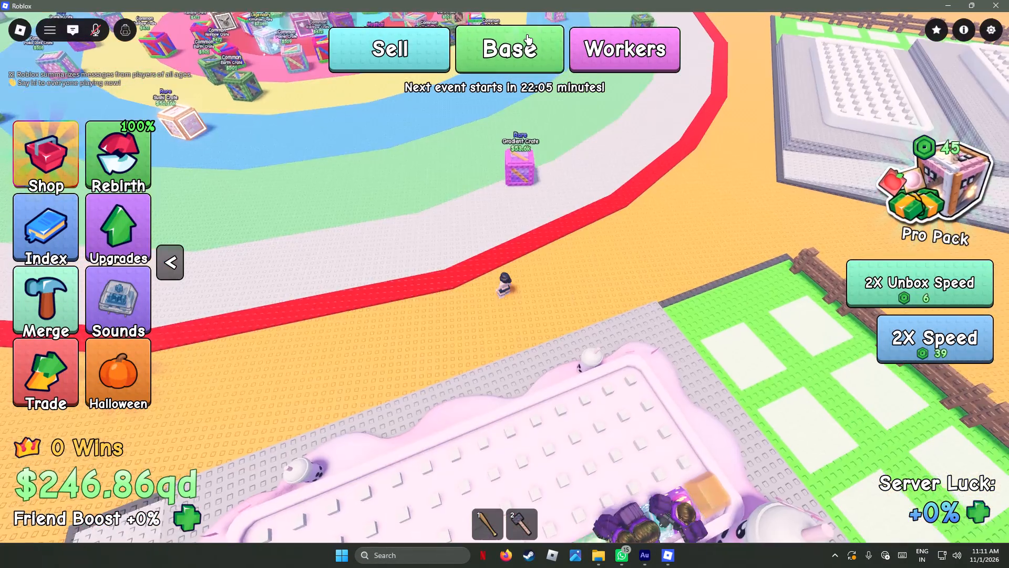
pyautogui.press('s')
pyautogui.press('s')
pyautogui.press('s')
pyautogui.press('s')
pyautogui.press('s')
pyautogui.press('s')
pyautogui.press('s')
pyautogui.press('s')
pyautogui.press('s')
pyautogui.press('s')
pyautogui.press('s')
pyautogui.press('s')
pyautogui.press('s')
pyautogui.press('s')
pyautogui.press('a')
pyautogui.press('w')
pyautogui.rightClick(627, 255)
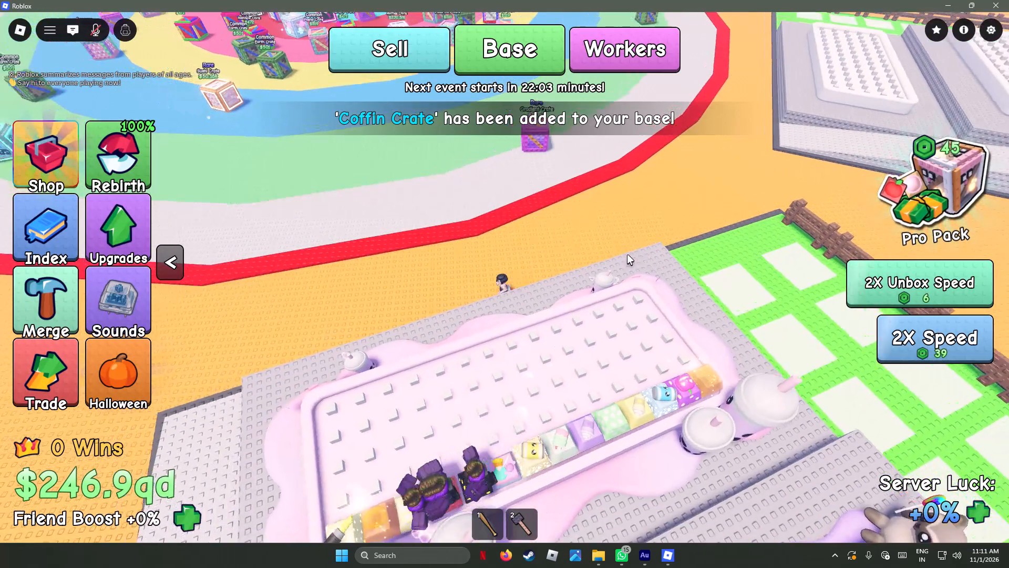
# Go back to the middle of the crate arena, try to pick up another crate and return to the base.
pyautogui.click(1002, 0)
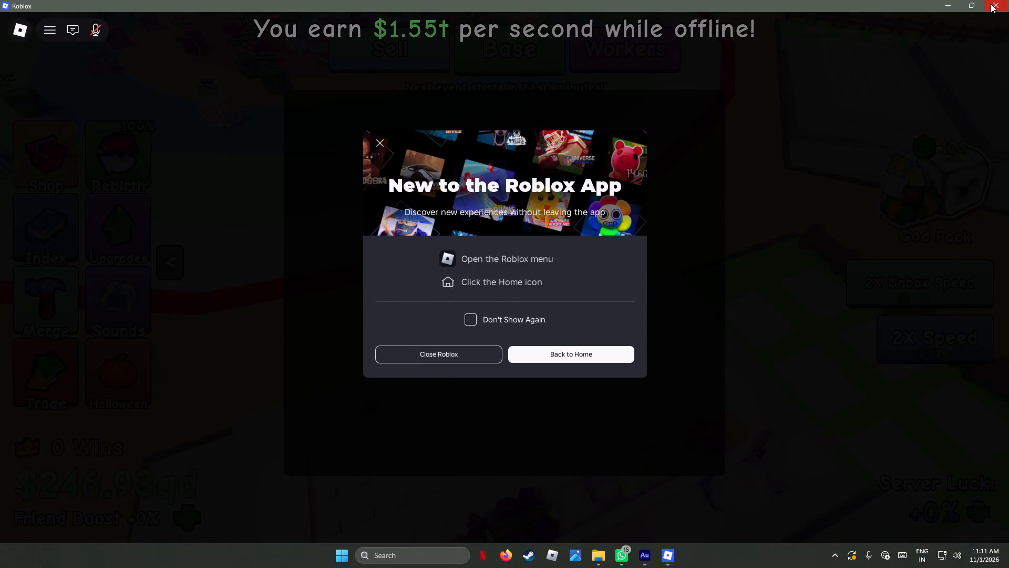
pyautogui.click(793, 261)
pyautogui.press('w')
pyautogui.press('w')
pyautogui.press('w')
pyautogui.press('w')
pyautogui.press('w')
pyautogui.press('w')
pyautogui.press('w')
pyautogui.press('w')
pyautogui.press('w')
pyautogui.press('w')
pyautogui.press('w')
pyautogui.press('w')
pyautogui.press('w')
pyautogui.press('w')
pyautogui.press('w')
pyautogui.press('w')
pyautogui.press('w')
pyautogui.press('w')
pyautogui.press('w')
pyautogui.press('w')
pyautogui.rightClick(701, 226)
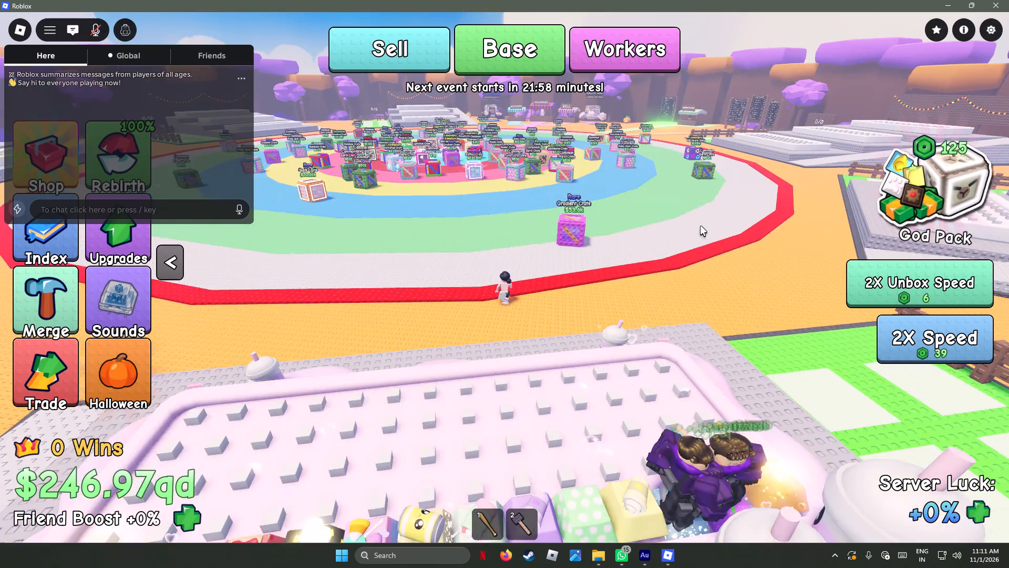
pyautogui.rightClick(701, 226)
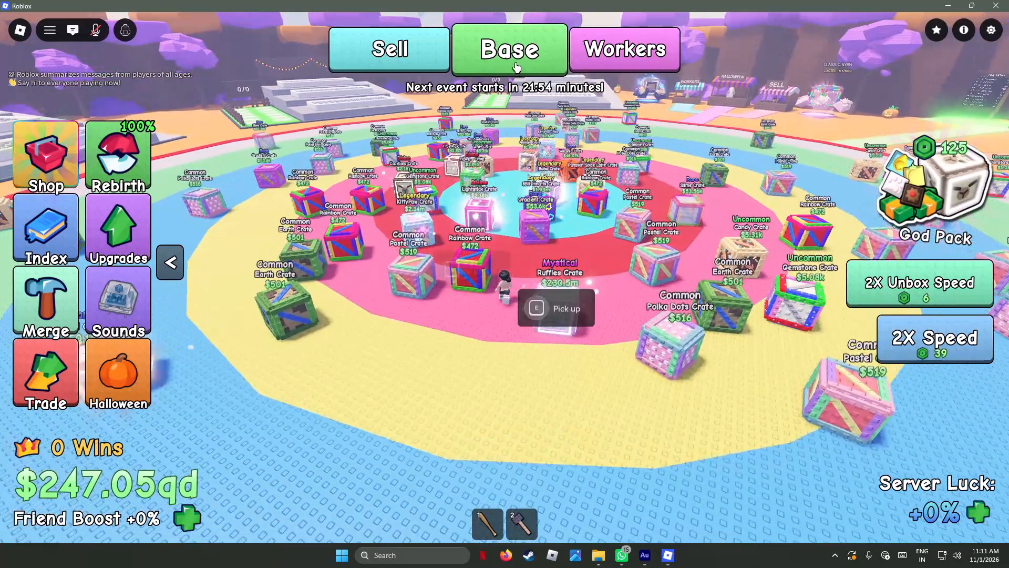
pyautogui.press('a')
pyautogui.press('e')
pyautogui.press('e')
pyautogui.press('e')
pyautogui.press('e')
pyautogui.press('e')
pyautogui.press('e')
pyautogui.press('e')
pyautogui.press('e')
pyautogui.click(516, 57)
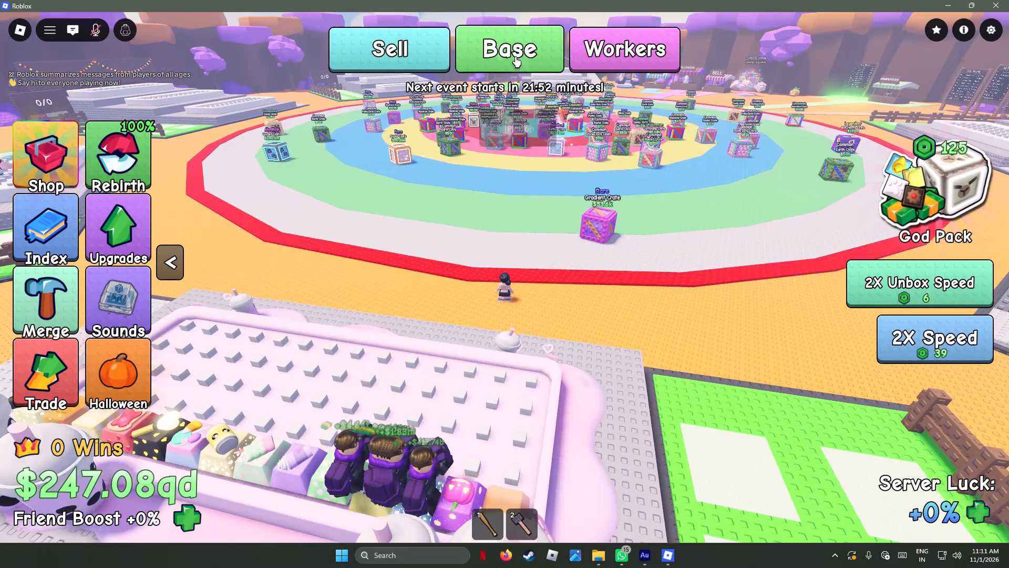
# Leave the Roblox game and switch back to Adobe Audition.
pyautogui.press('w')
pyautogui.press('w')
pyautogui.press('w')
pyautogui.press('w')
pyautogui.press('w')
pyautogui.press('w')
pyautogui.press('w')
pyautogui.press('w')
pyautogui.press('w')
pyautogui.press('w')
pyautogui.press('w')
pyautogui.press('w')
pyautogui.press('w')
pyautogui.click(1005, 0)
pyautogui.click(994, 0)
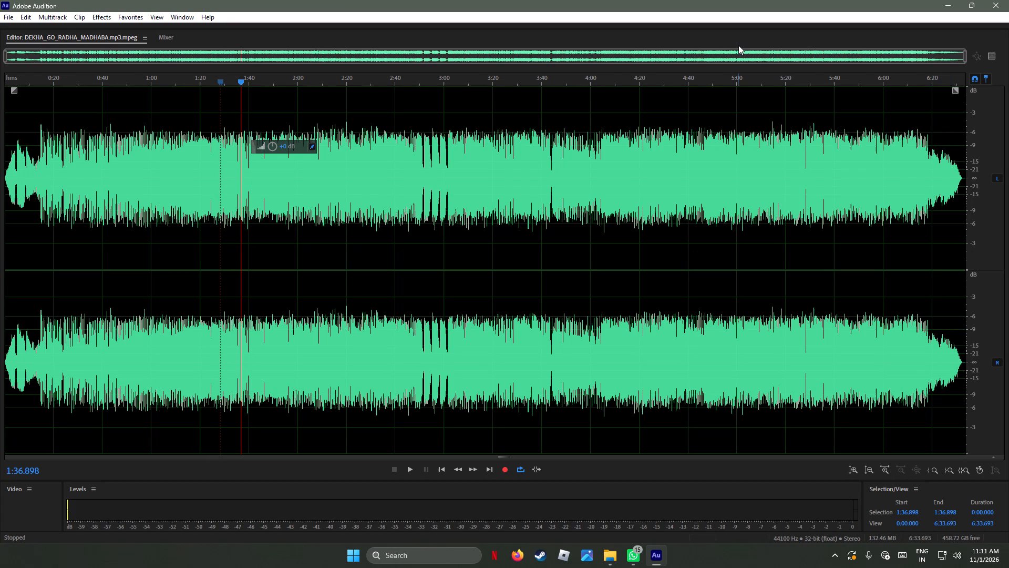
# Sample the DEKHA_GO_RADHA_MADHABA track's playback from about 1:37, 1:22 and 2:26.
pyautogui.press('space')
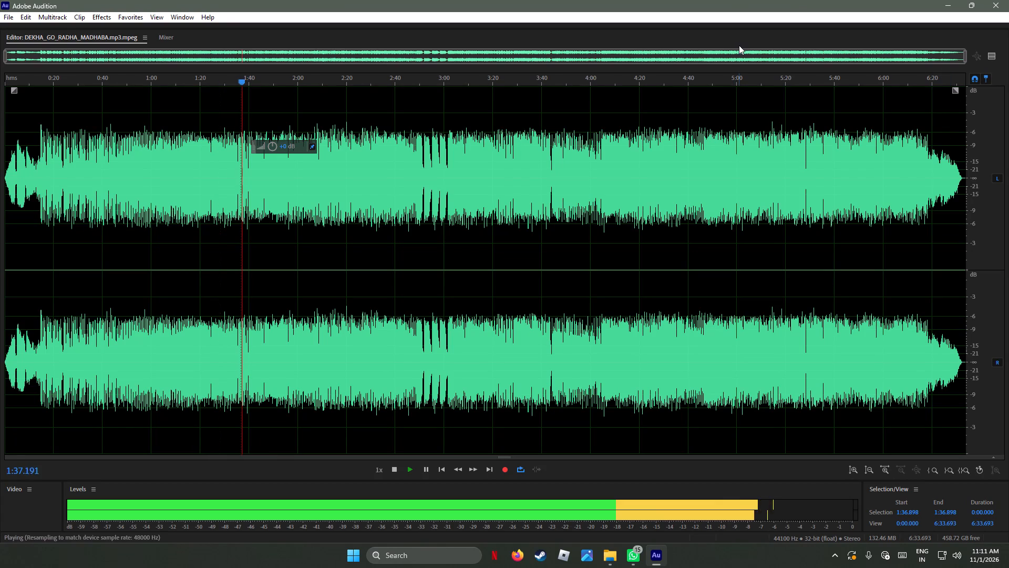
pyautogui.click(182, 84)
pyautogui.click(204, 76)
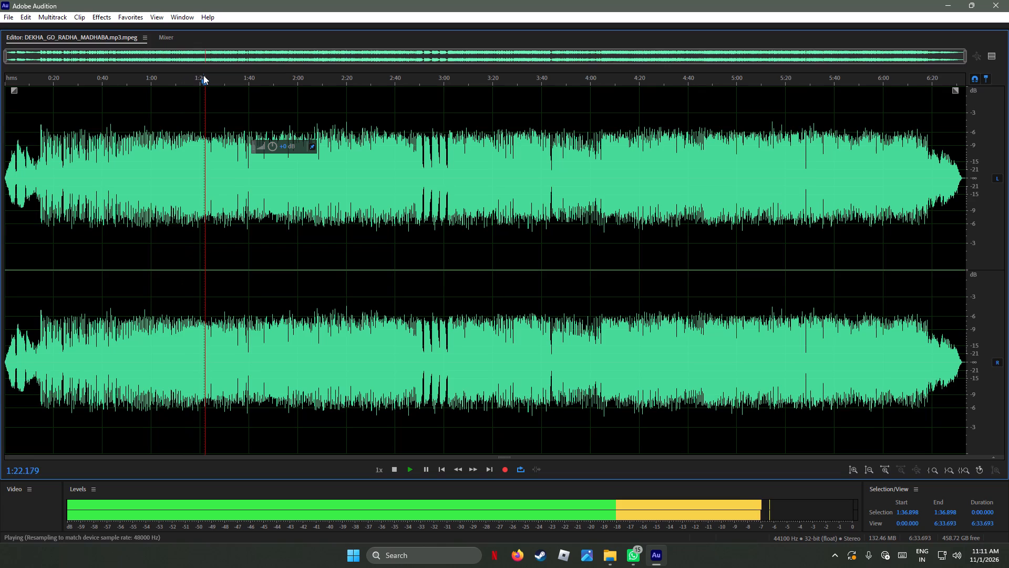
pyautogui.click(362, 84)
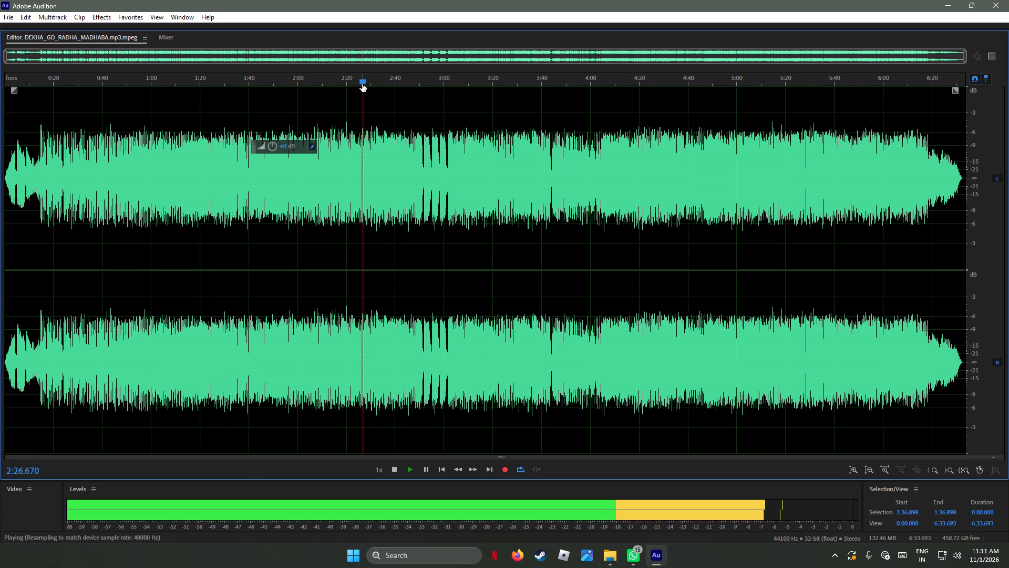
pyautogui.press('space')
# Start saving a copy of the track in the SSM folder with MP3 Audio as the file type.
pyautogui.click(9, 17)
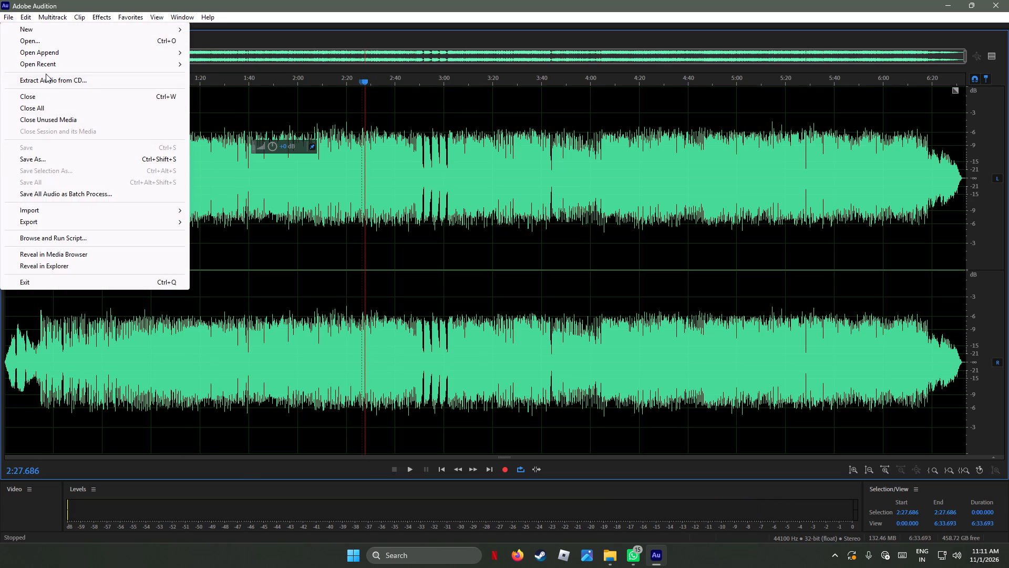
pyautogui.click(49, 159)
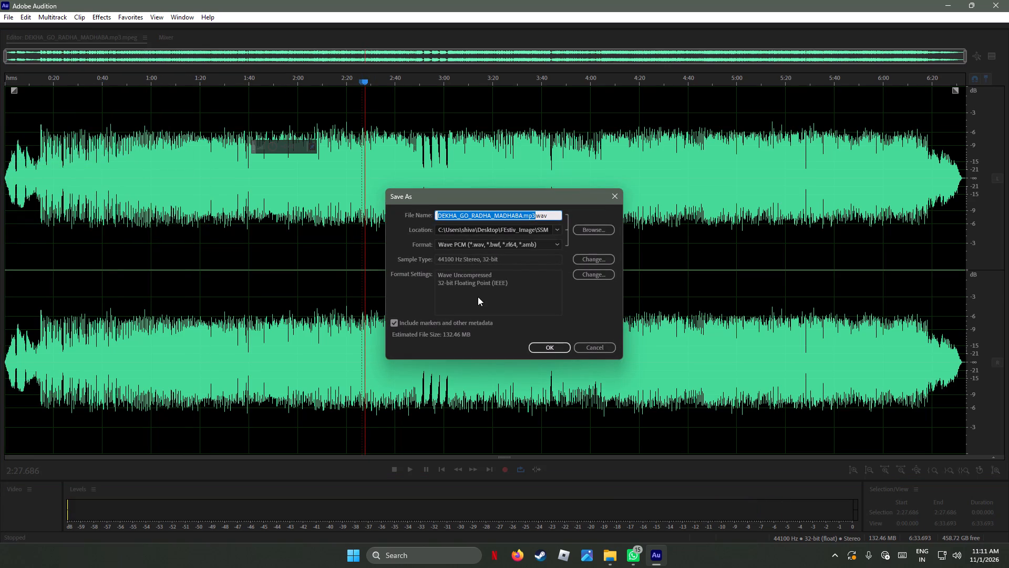
pyautogui.click(580, 231)
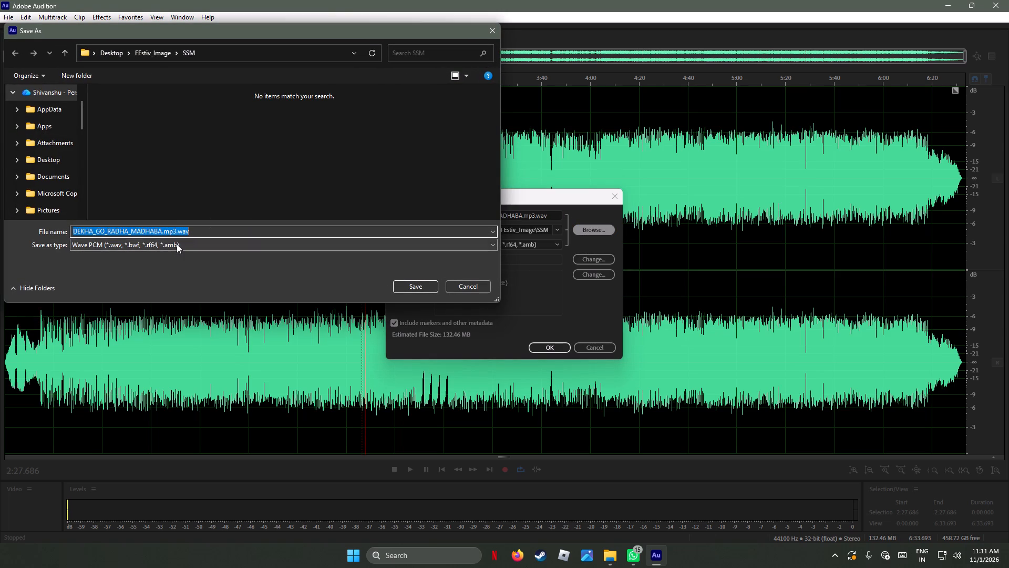
pyautogui.click(177, 243)
pyautogui.click(136, 329)
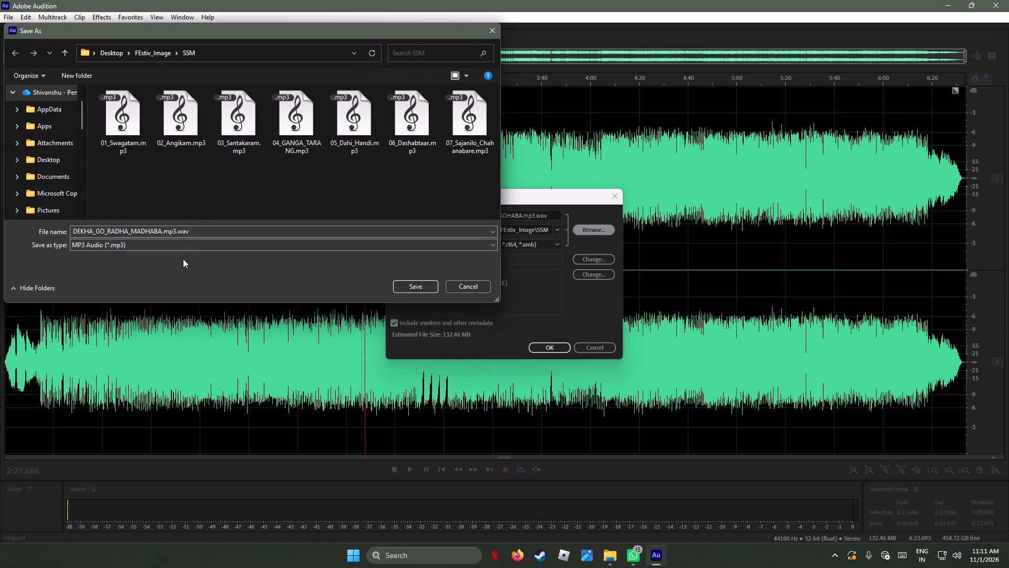
# Name the copy 08_Dekhago_Radhamadhaba_Chali and save it as an MP3.
pyautogui.click(196, 233)
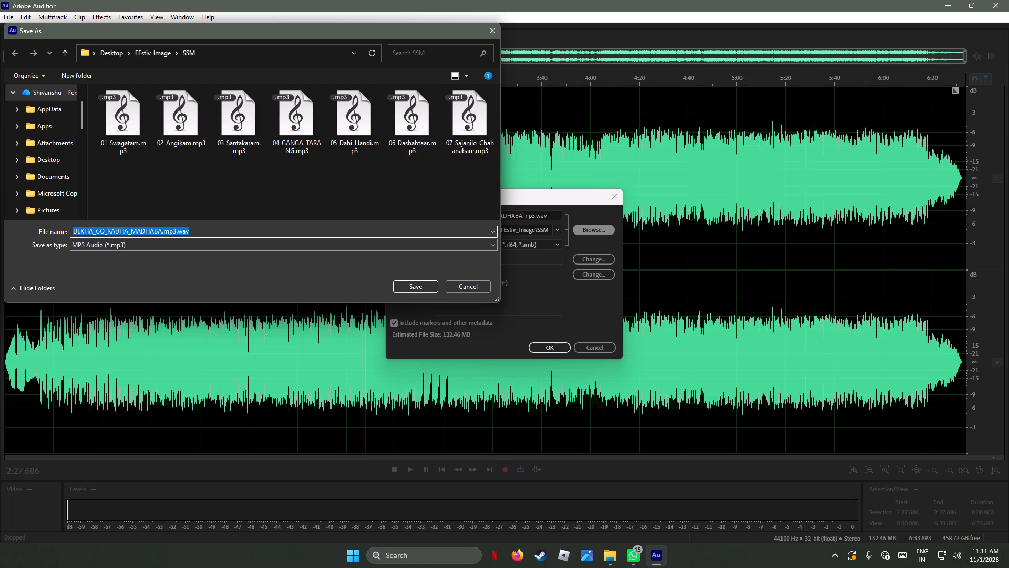
pyautogui.write('De')
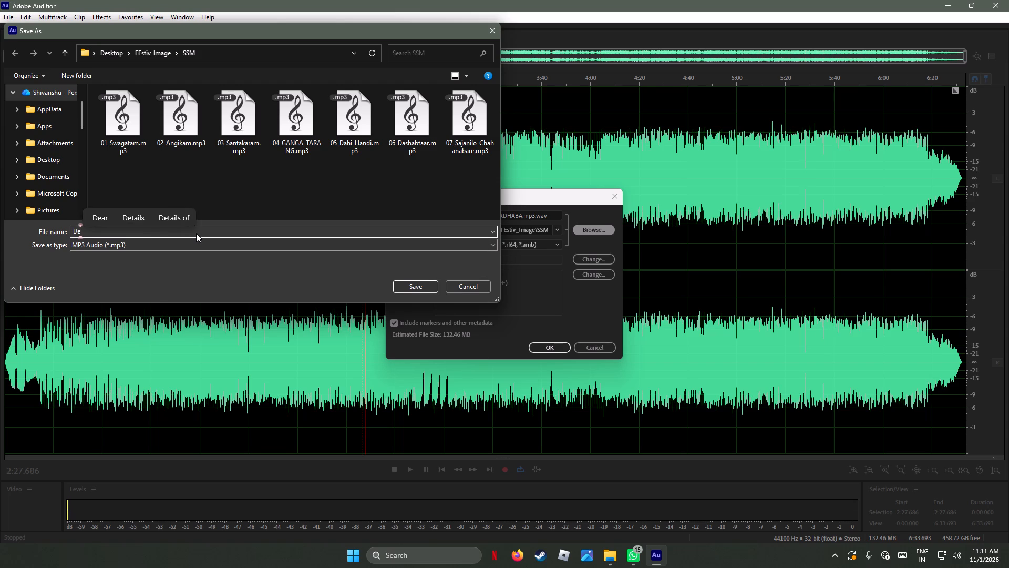
pyautogui.press('BackSpace')
pyautogui.press('BackSpace')
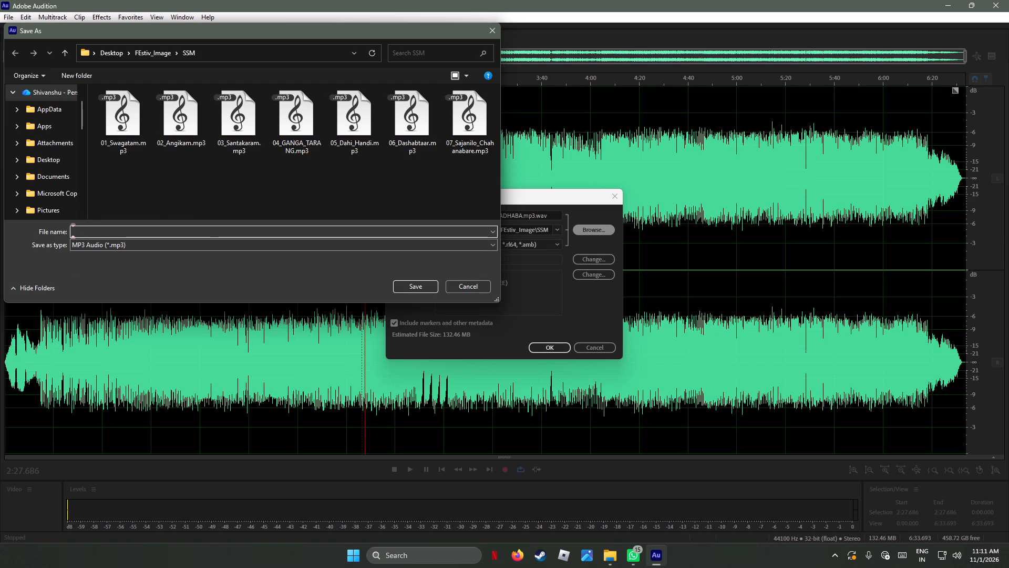
pyautogui.write('08')
pyautogui.hotkey('shift', '_')
pyautogui.write('De')
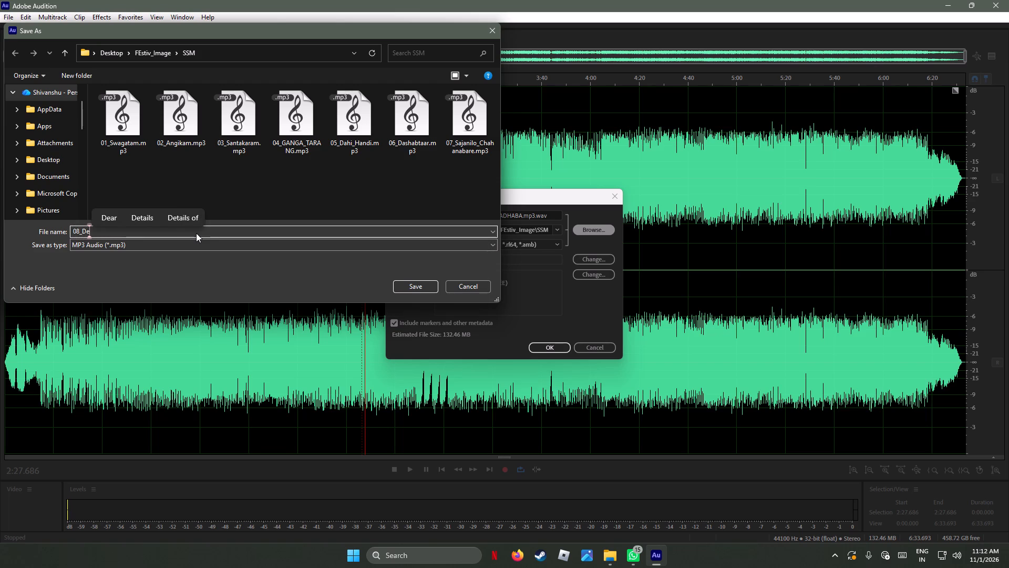
pyautogui.write('kha')
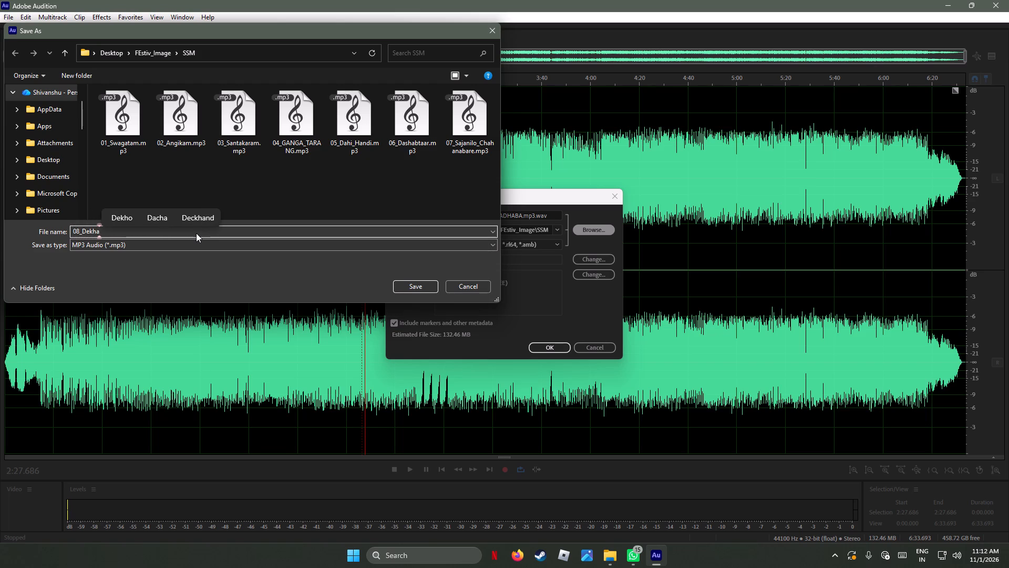
pyautogui.press('g')
pyautogui.press('o')
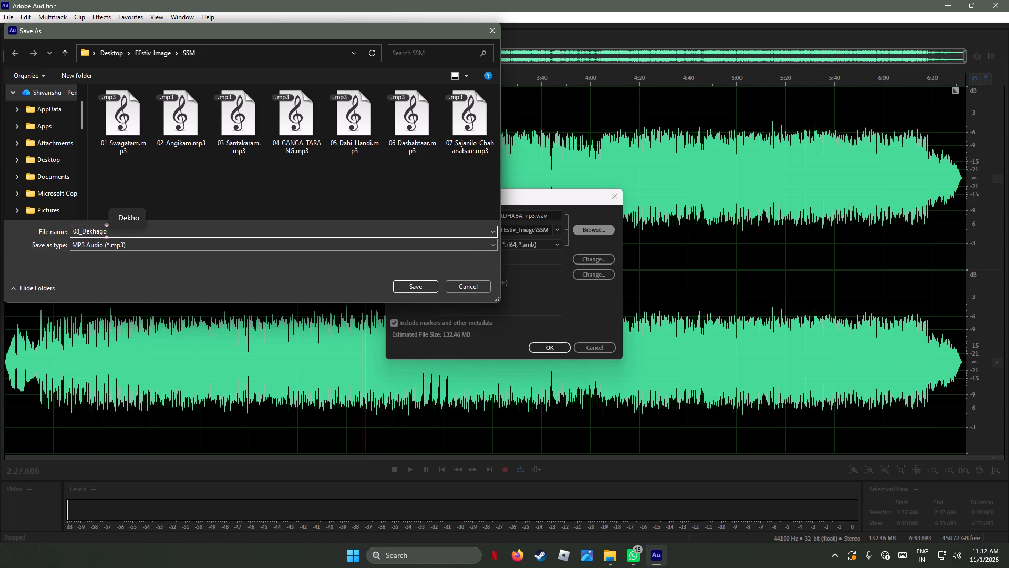
pyautogui.hotkey('shift', '_')
pyautogui.write('Radhamadjh')
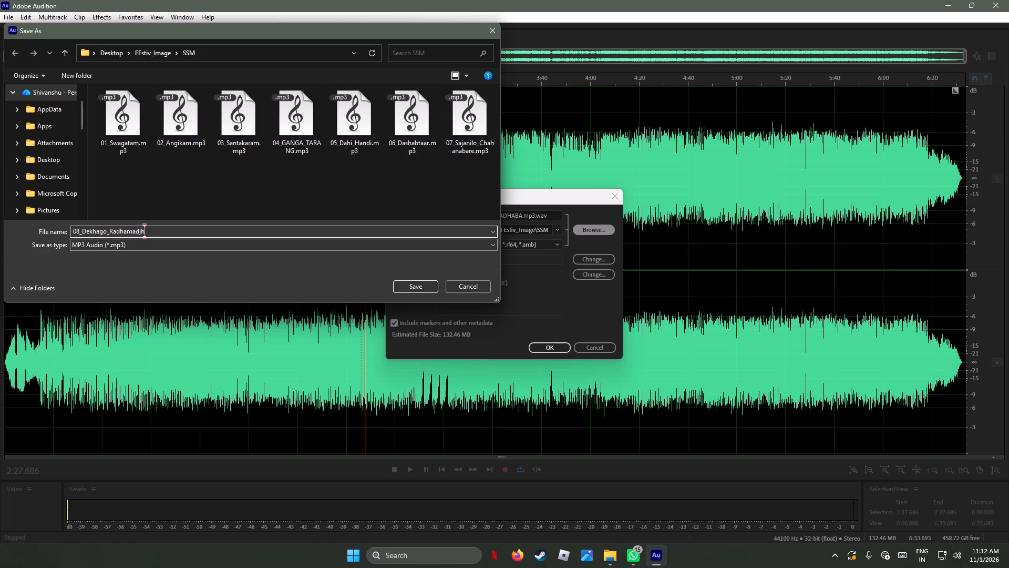
pyautogui.press('BackSpace')
pyautogui.press('BackSpace')
pyautogui.write('haba')
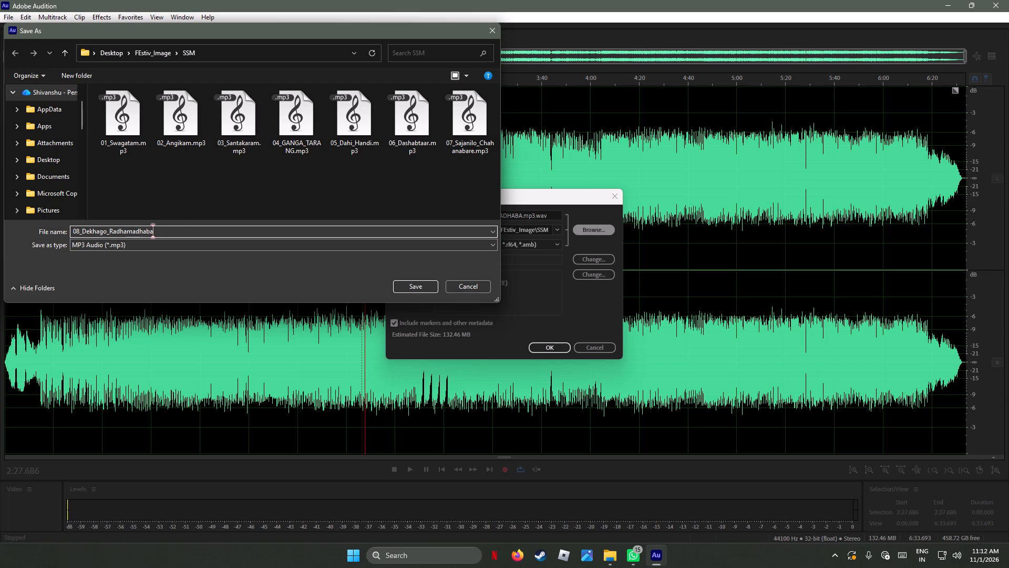
pyautogui.write('_V')
pyautogui.press('BackSpace')
pyautogui.write('Chali')
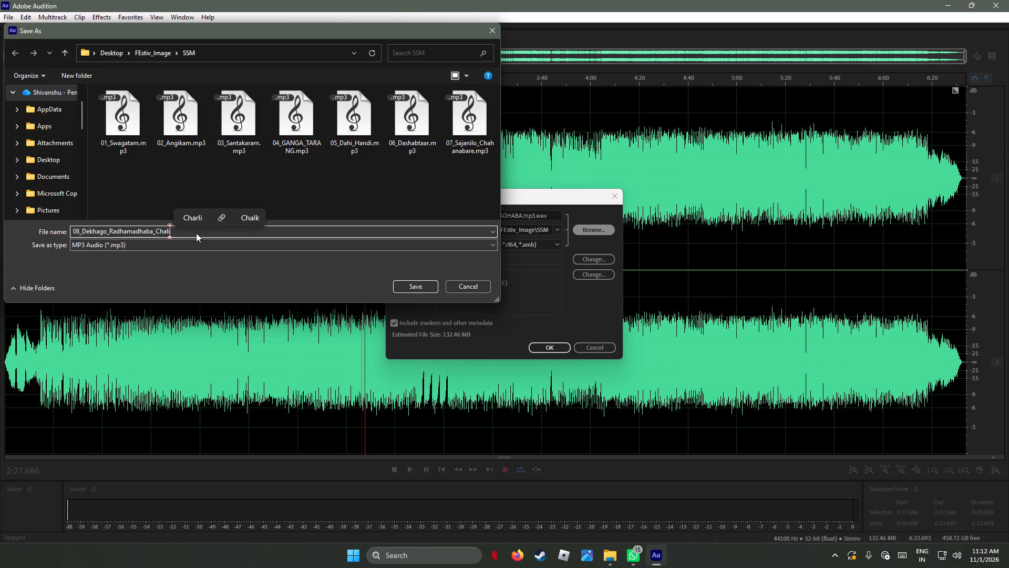
pyautogui.click(273, 281)
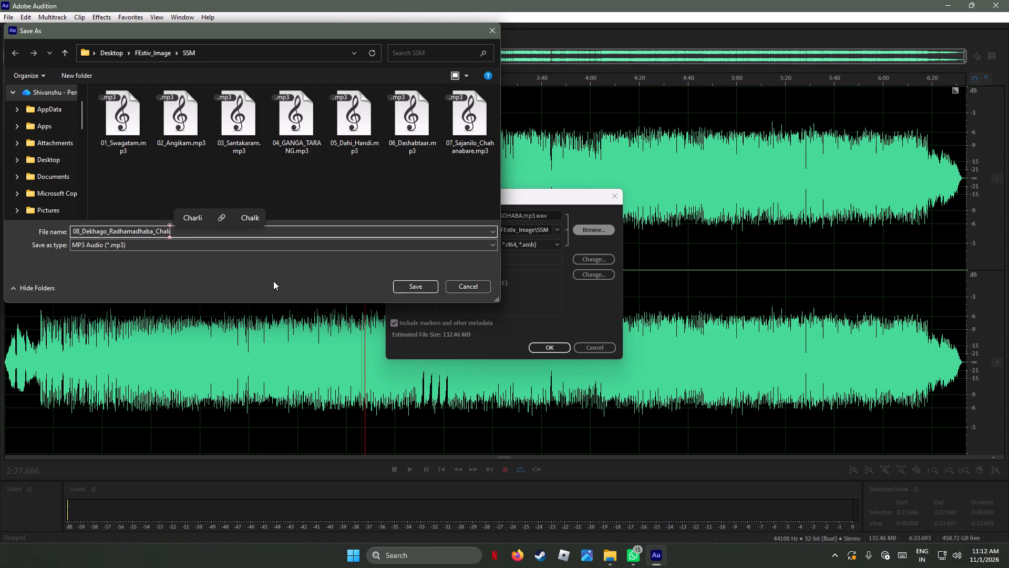
pyautogui.click(420, 284)
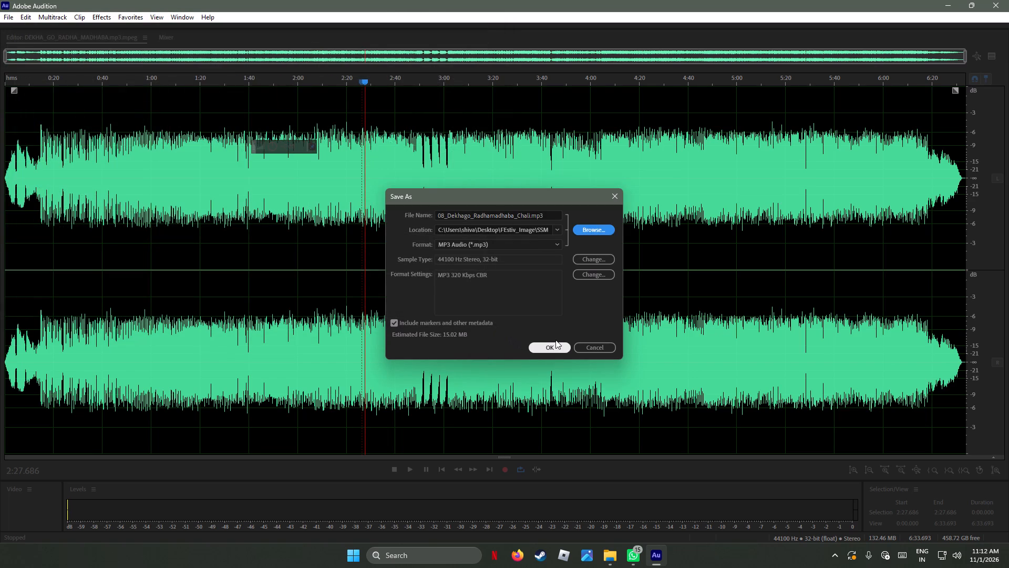
pyautogui.click(556, 349)
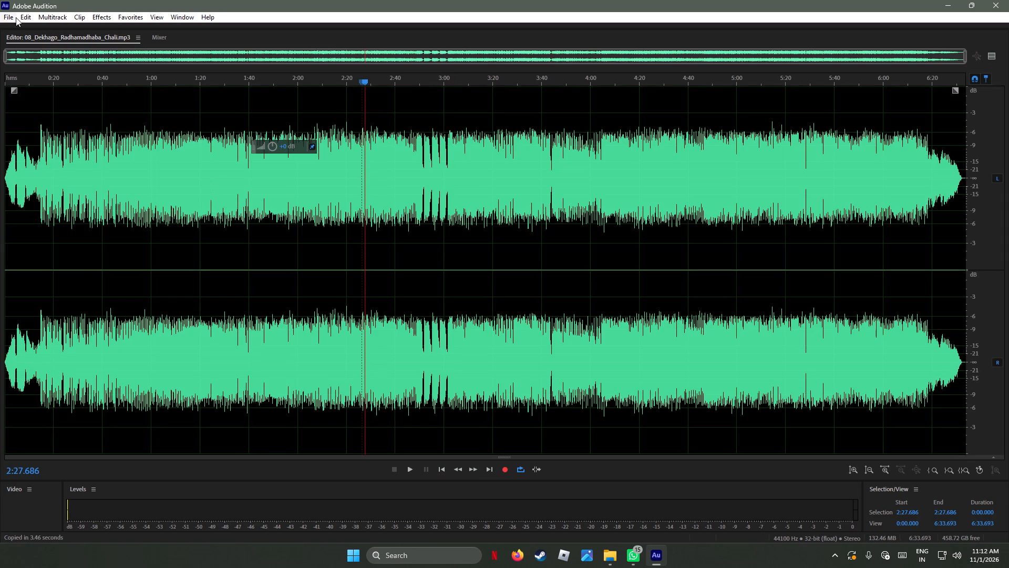
# Close the 08_Dekhago_Radhamadhaba_Chali.mp3 file.
pyautogui.click(9, 15)
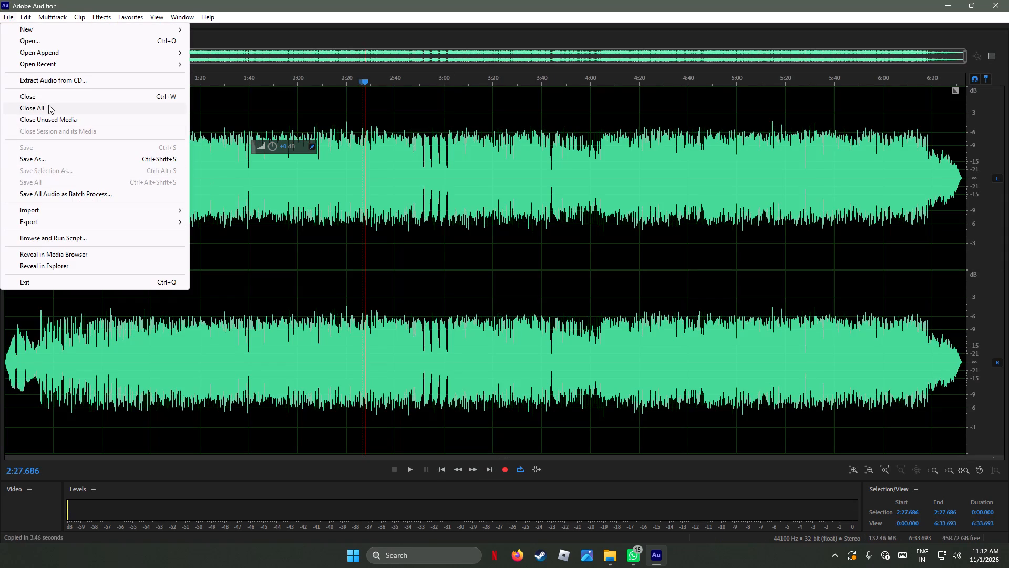
pyautogui.click(53, 96)
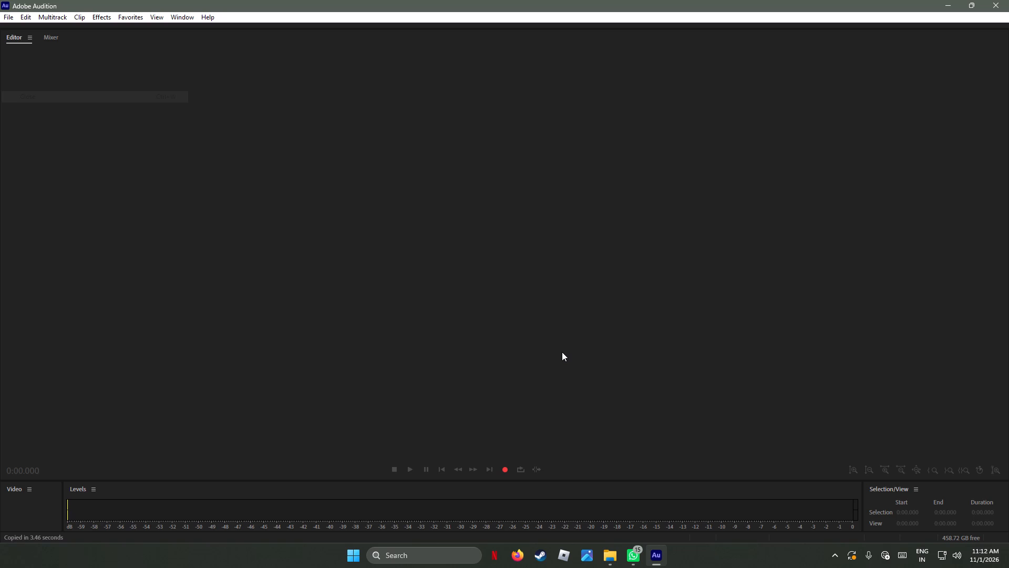
# Open KEDECHHANDA.mp3.mpeg from the SSM folder in Adobe Audition.
pyautogui.click(946, 0)
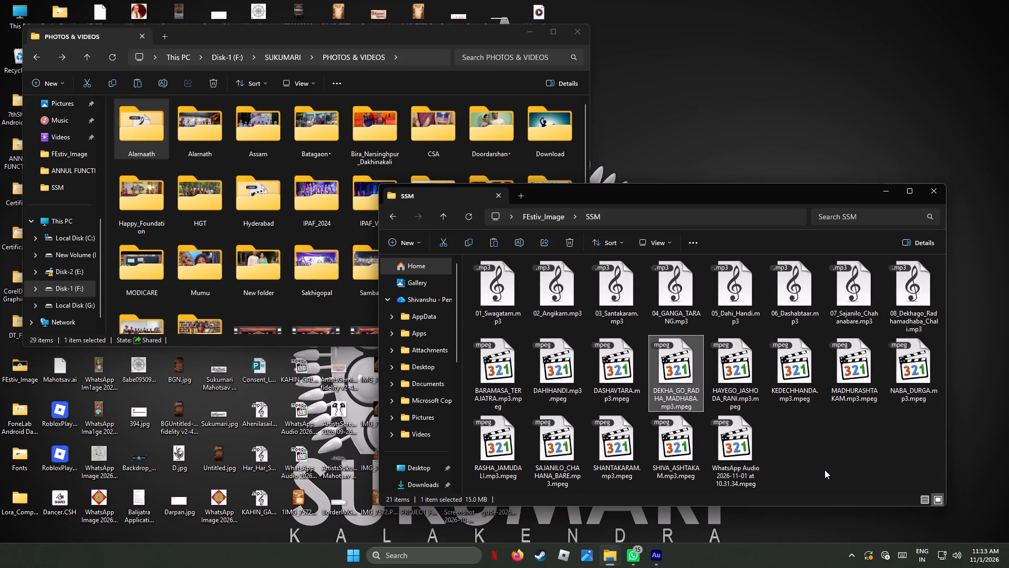
pyautogui.rightClick(785, 359)
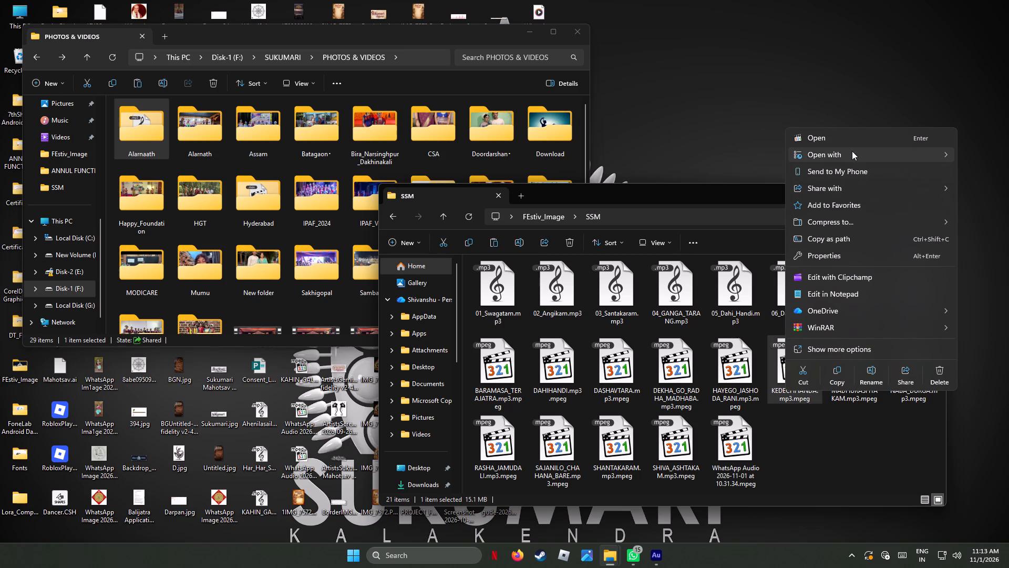
pyautogui.click(725, 157)
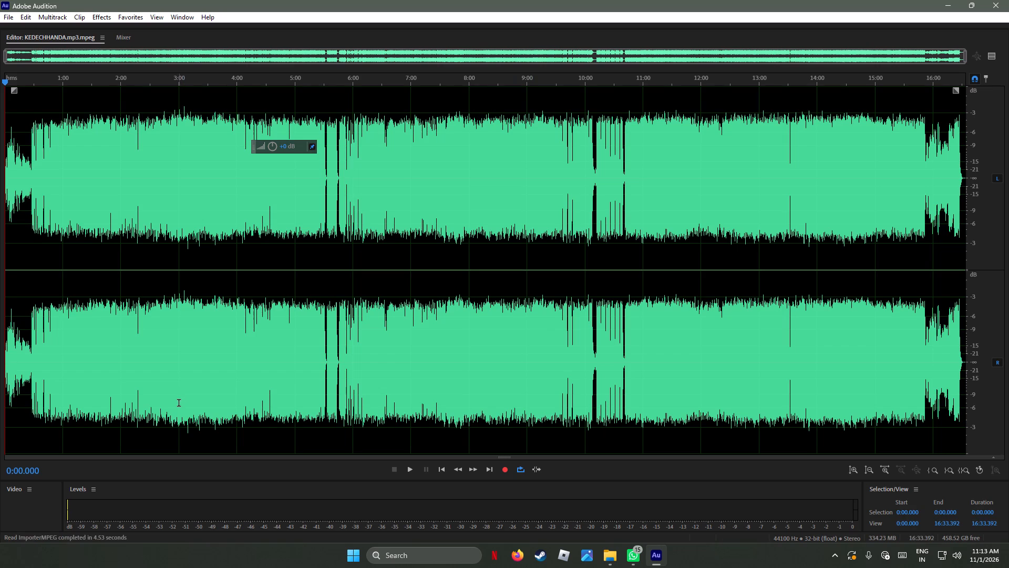
# Sample the opening of the KEDECHHANDA track's playback, then stop it.
pyautogui.press('space')
pyautogui.press('space')
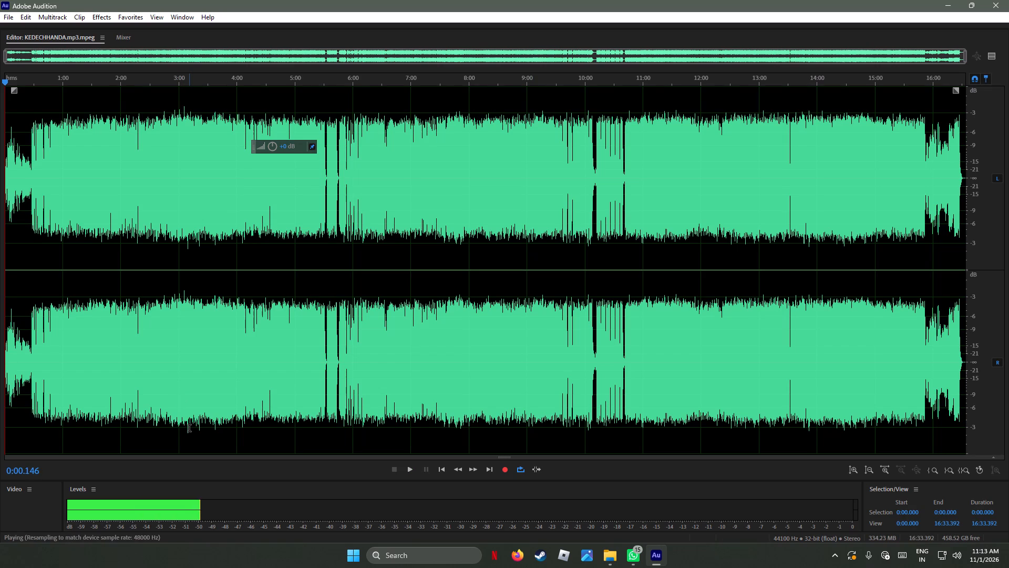
pyautogui.press('space')
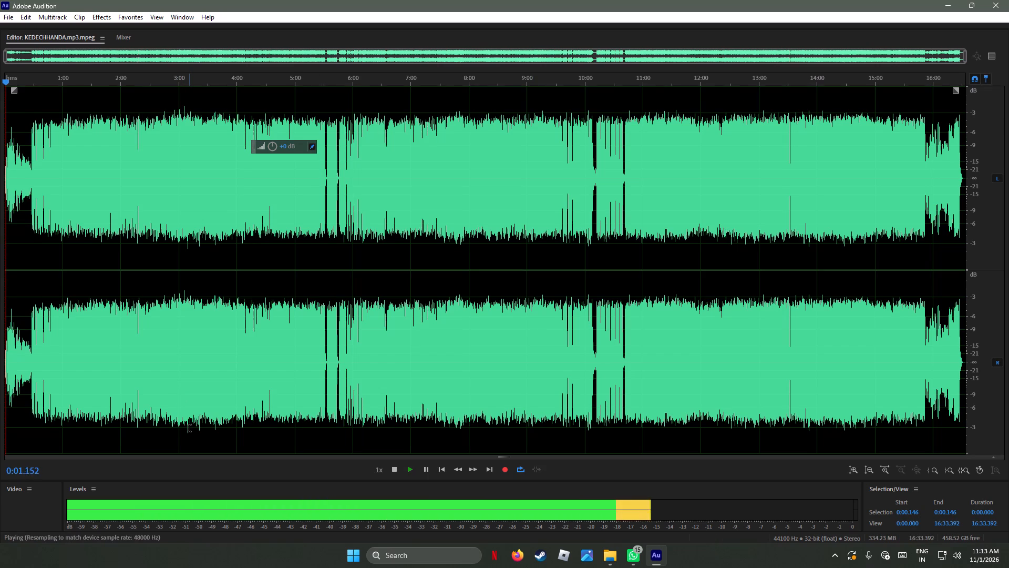
pyautogui.press('space')
# Save a copy of the track in the SSM folder as MP3 Audio, named 09_Kedechhanda.
pyautogui.click(10, 14)
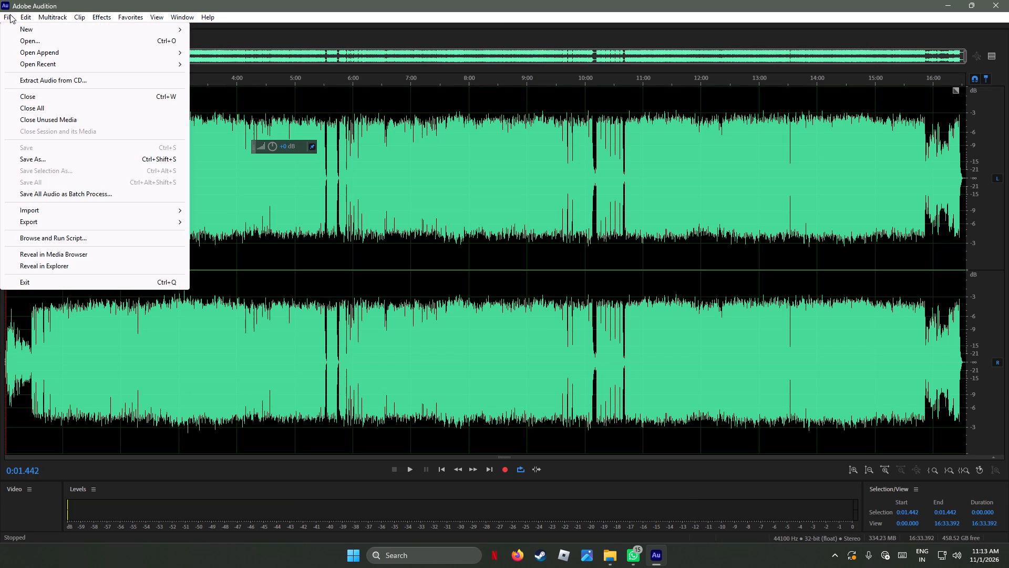
pyautogui.click(57, 155)
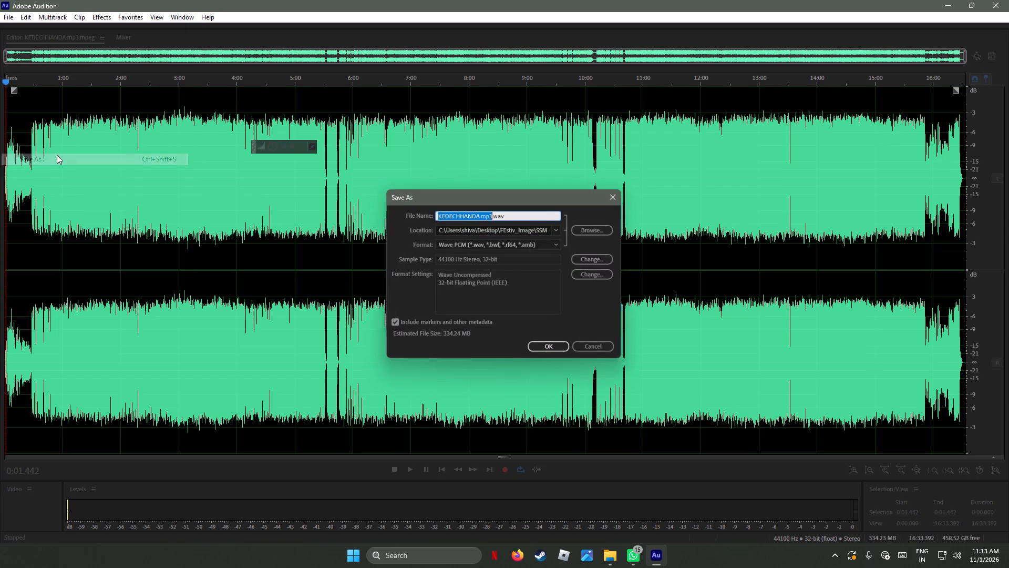
pyautogui.click(588, 229)
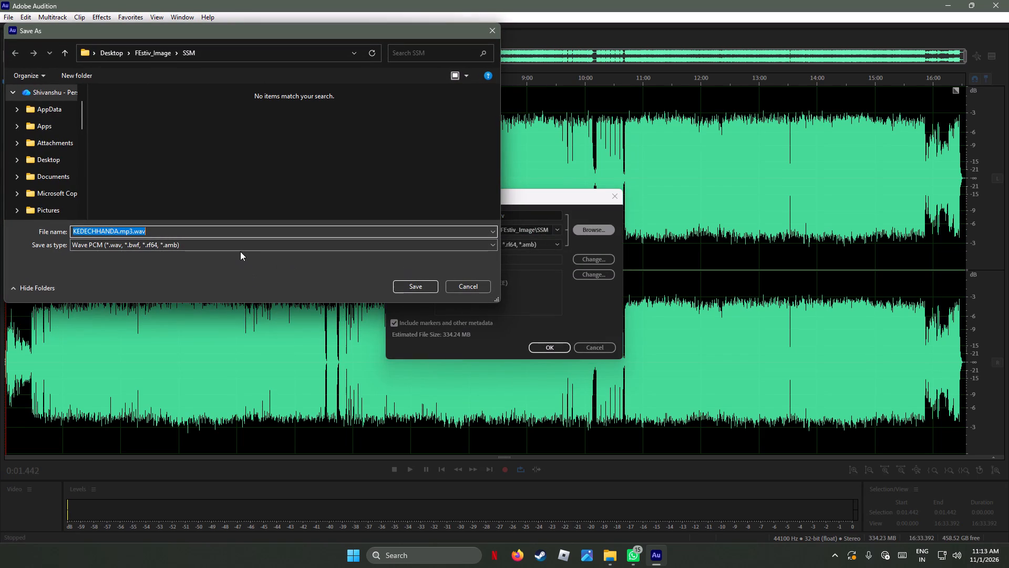
pyautogui.click(242, 249)
pyautogui.click(152, 327)
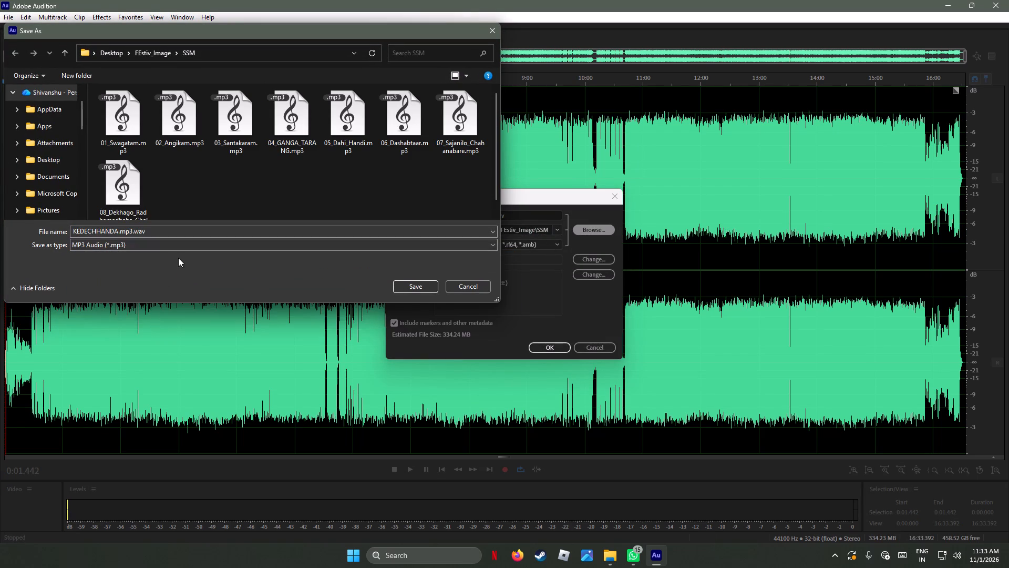
pyautogui.click(168, 232)
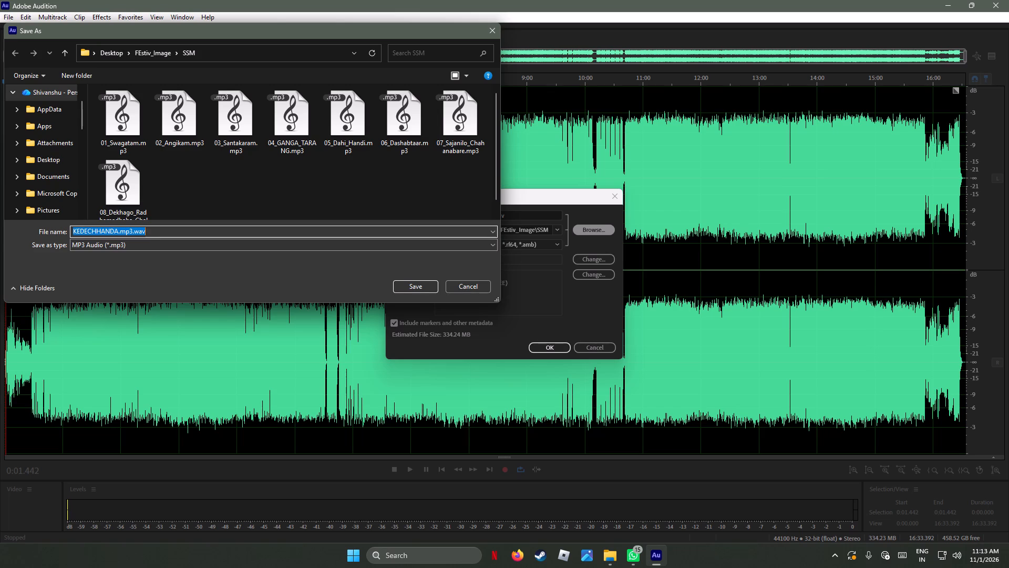
pyautogui.write('09_')
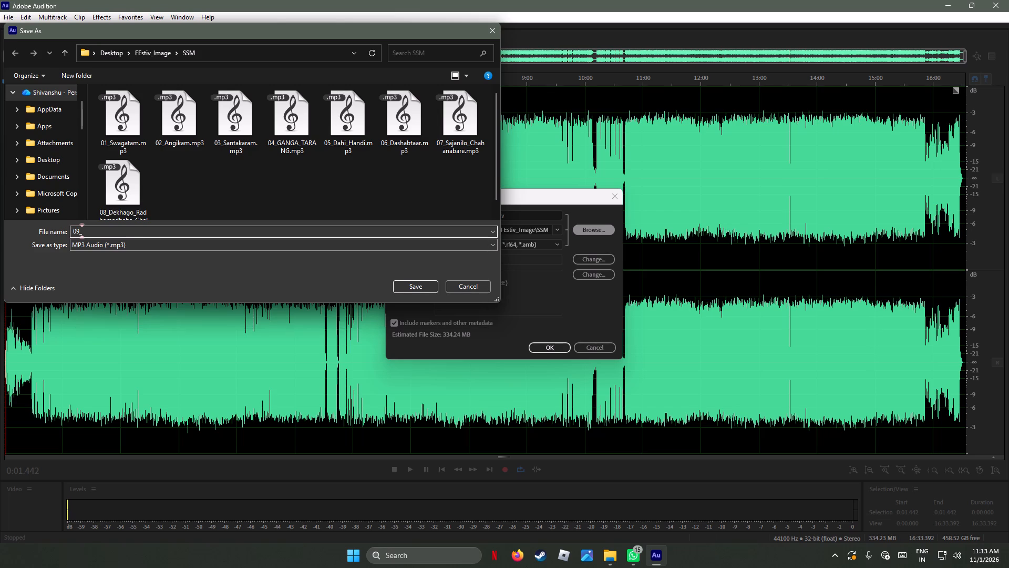
pyautogui.write('Kedechhan')
pyautogui.write('da')
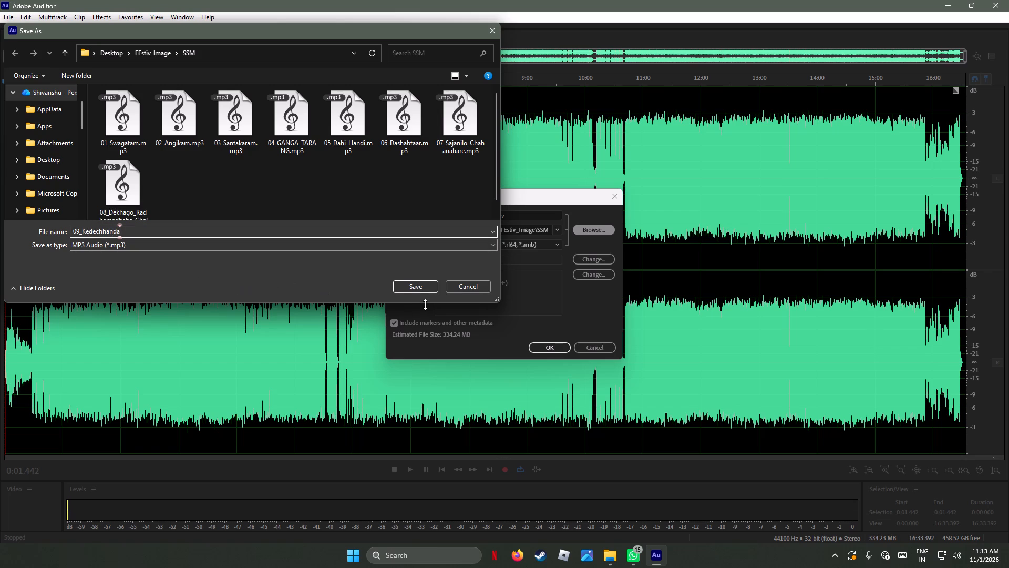
pyautogui.click(423, 284)
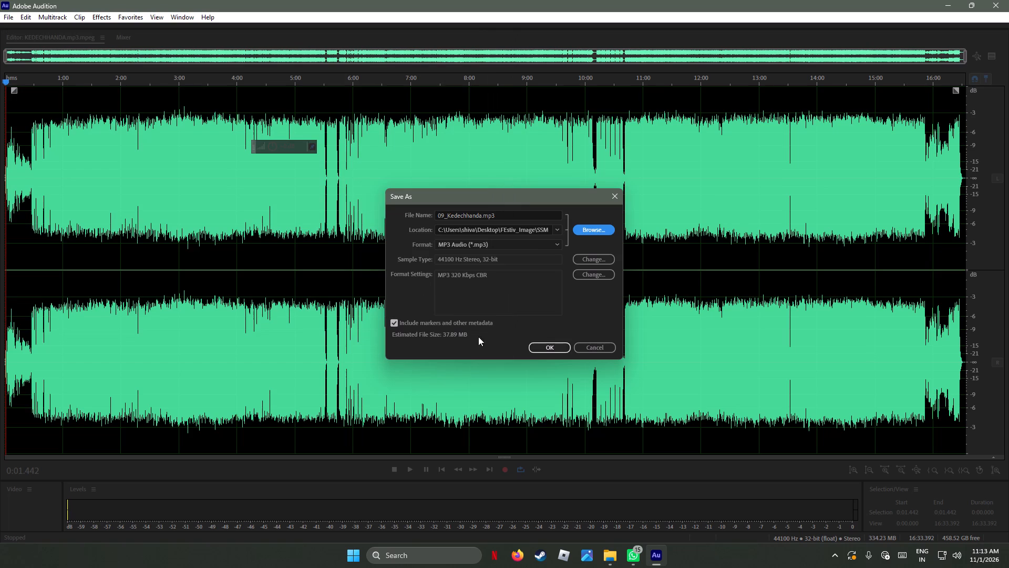
pyautogui.click(547, 349)
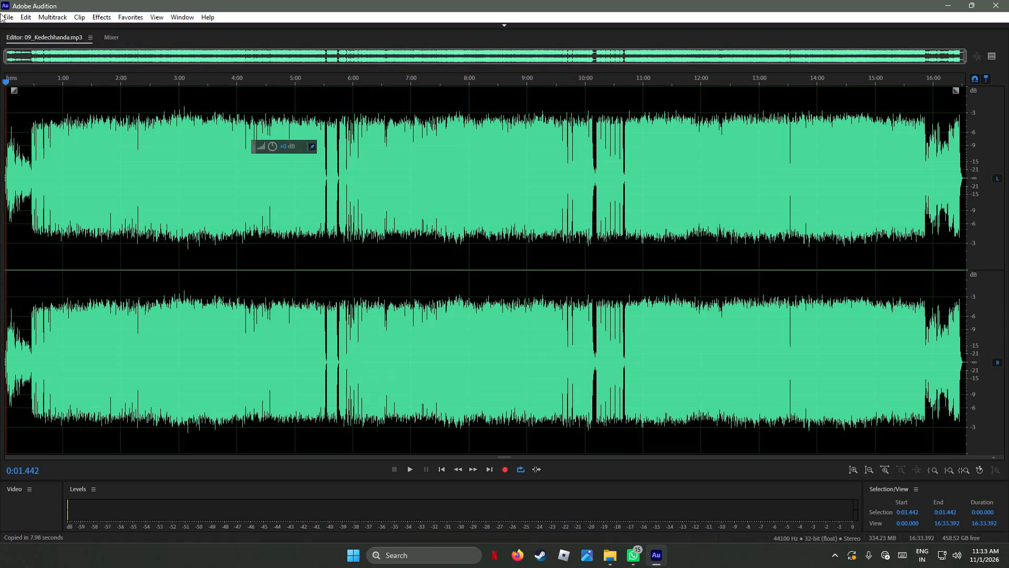
# Close the 09_Kedechhanda.mp3 file.
pyautogui.click(6, 16)
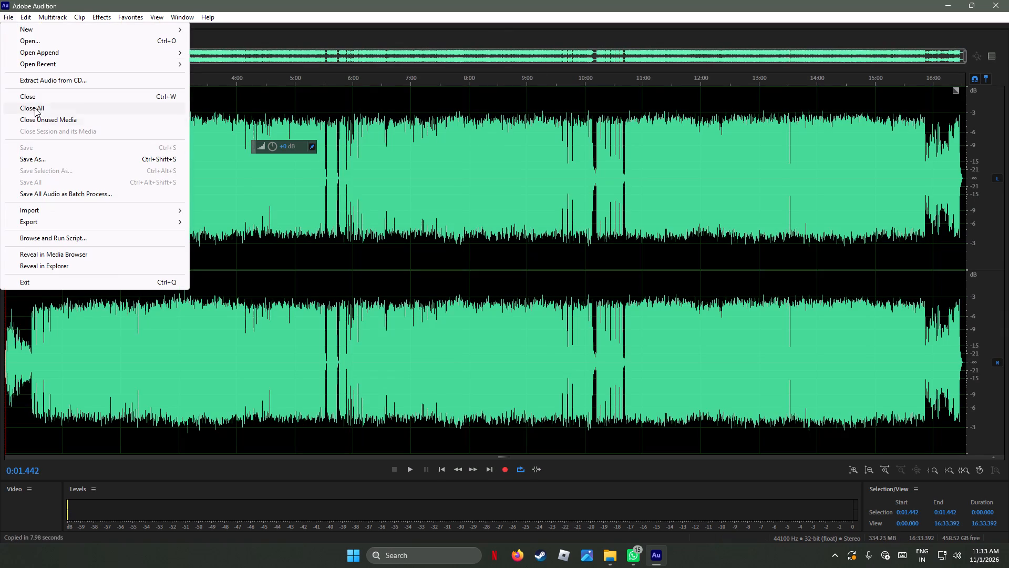
pyautogui.click(42, 97)
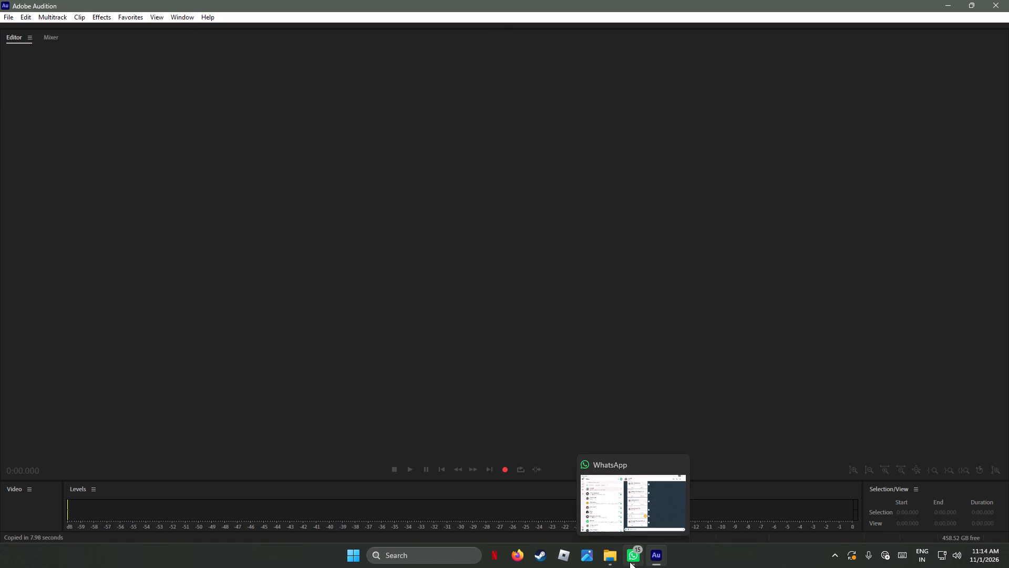
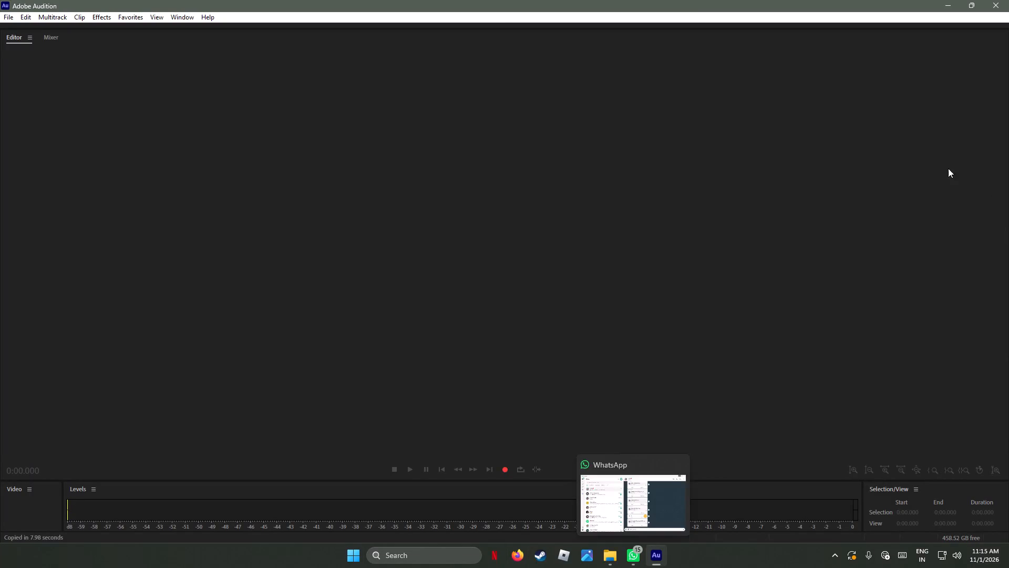
# Open HAYEGO_JASHODA_RANI.mp3.mpeg from the SSM folder in Adobe Audition.
pyautogui.click(948, 3)
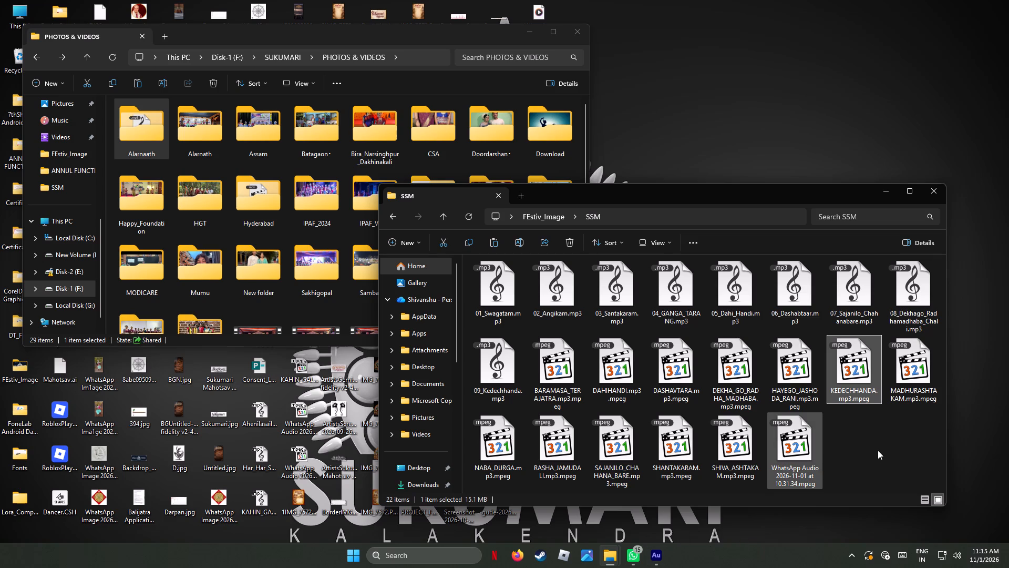
pyautogui.rightClick(785, 365)
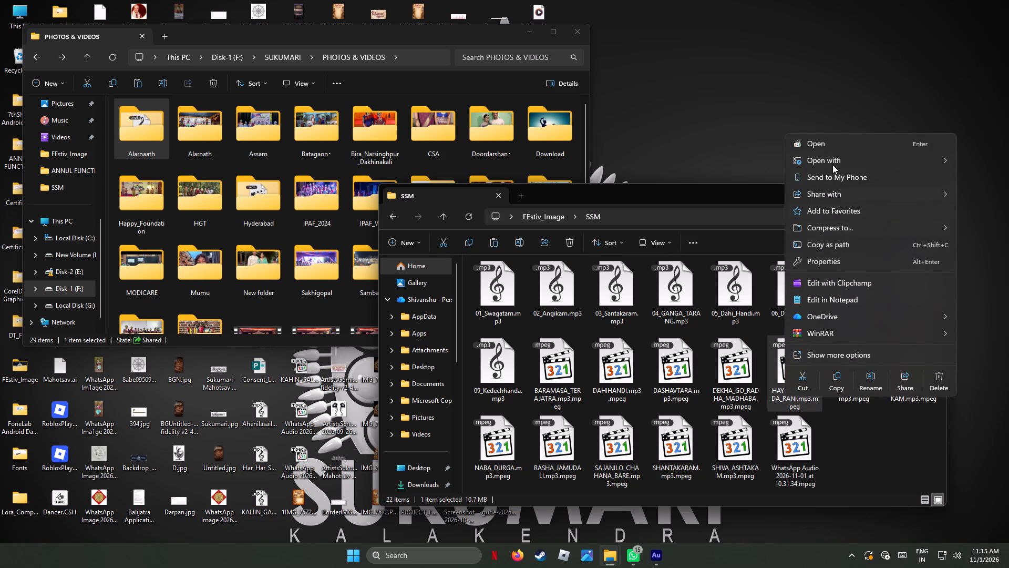
pyautogui.click(738, 160)
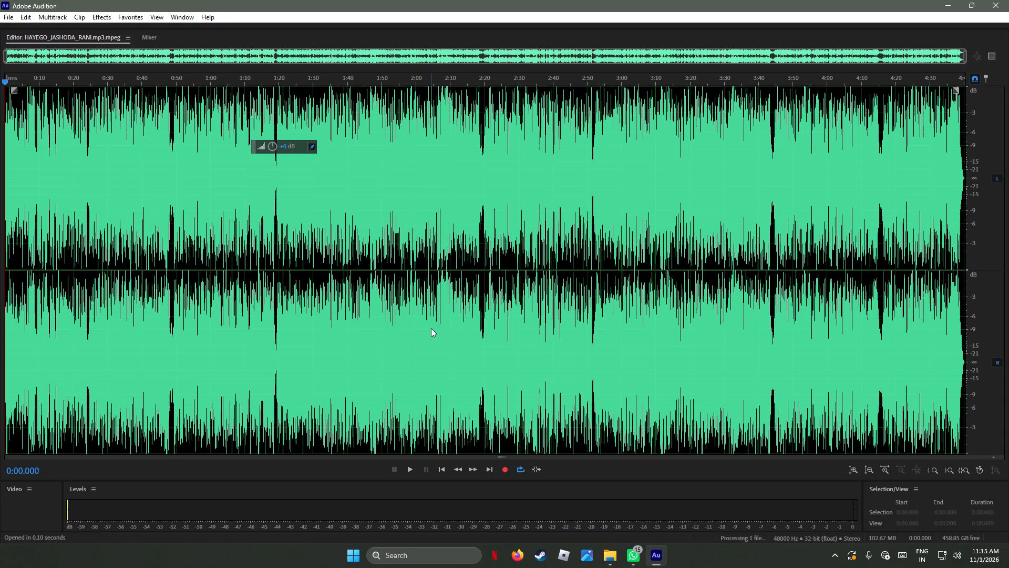
# Play short samples of the HAYEGO_JASHODA_RANI track's opening and examine its first seconds of waveform up close.
pyautogui.press('space')
pyautogui.press('space')
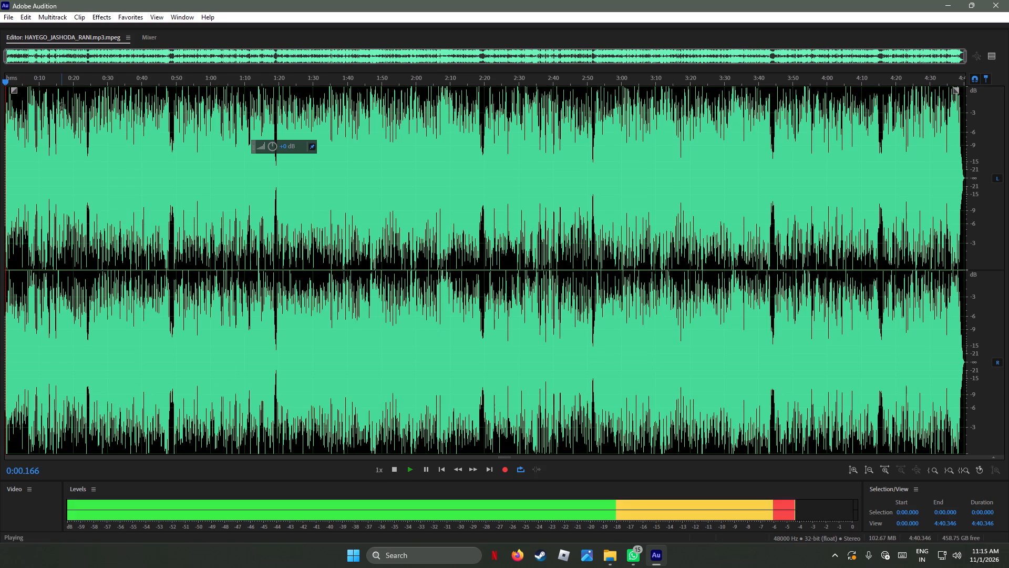
pyautogui.press('space')
pyautogui.press('space')
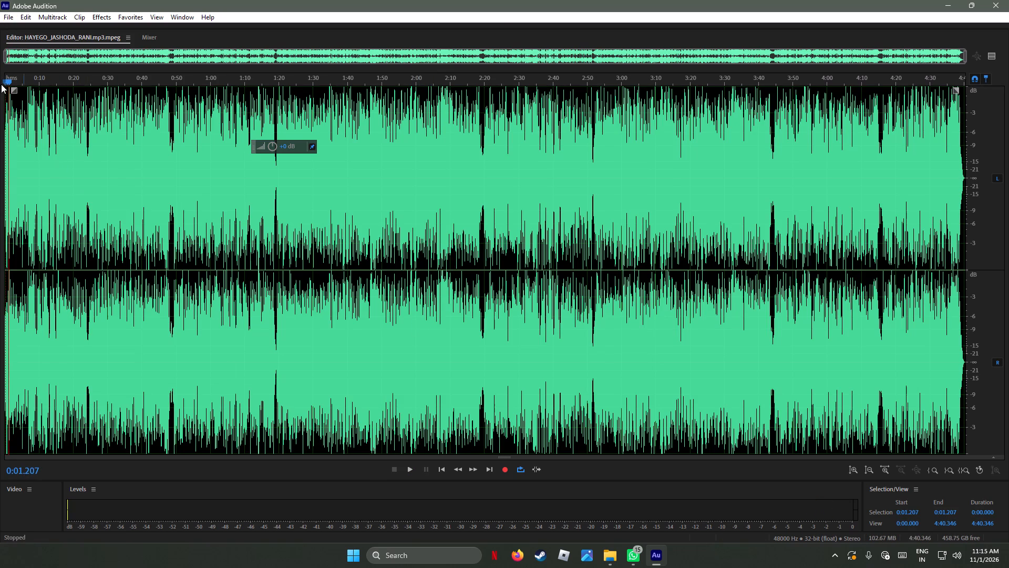
pyautogui.moveTo(9, 82); pyautogui.dragTo(0, 78)
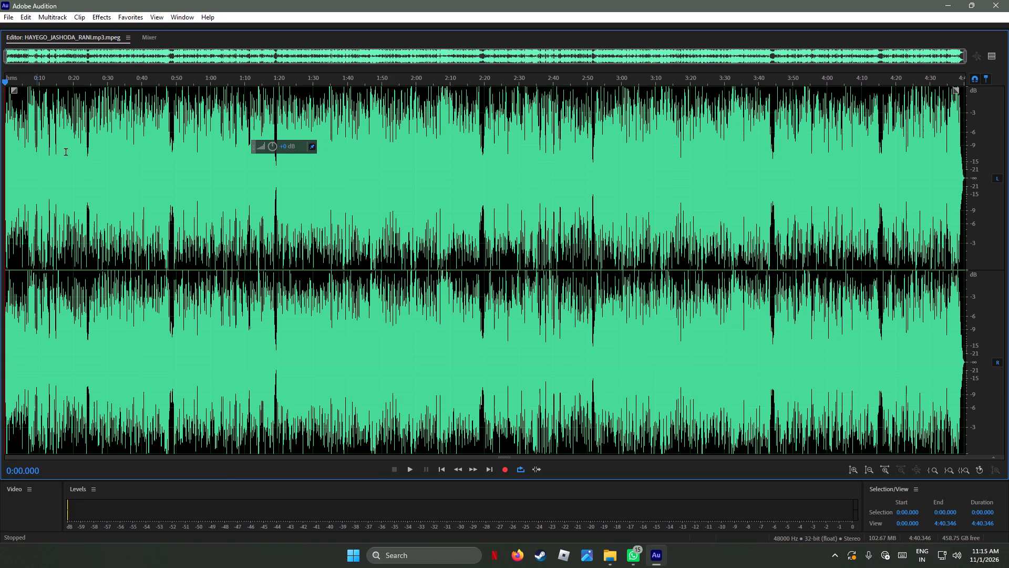
pyautogui.press('space')
pyautogui.press('space')
pyautogui.scroll(-1, 194, 252)
pyautogui.scroll(1, 194, 252)
pyautogui.scroll(-1, 194, 252)
pyautogui.scroll(7, 194, 252)
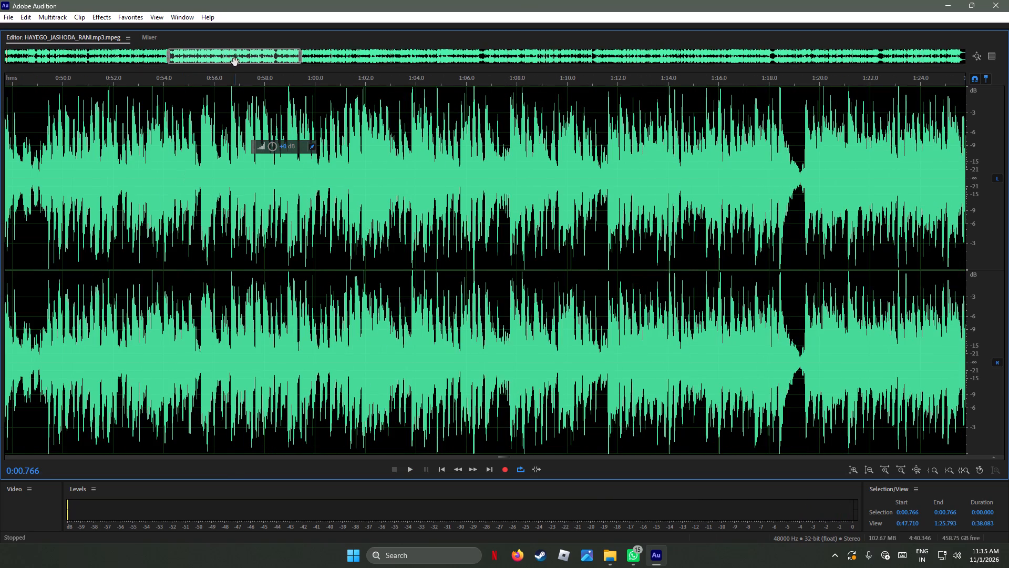
pyautogui.moveTo(235, 62); pyautogui.dragTo(0, 65)
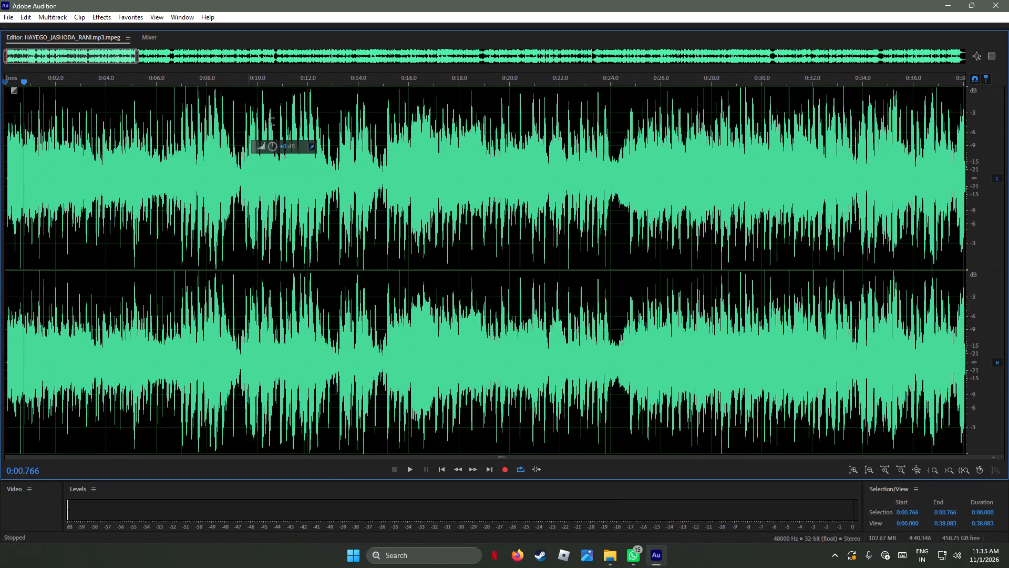
pyautogui.scroll(3, 277, 245)
pyautogui.scroll(-2, 277, 245)
pyautogui.scroll(8, 277, 244)
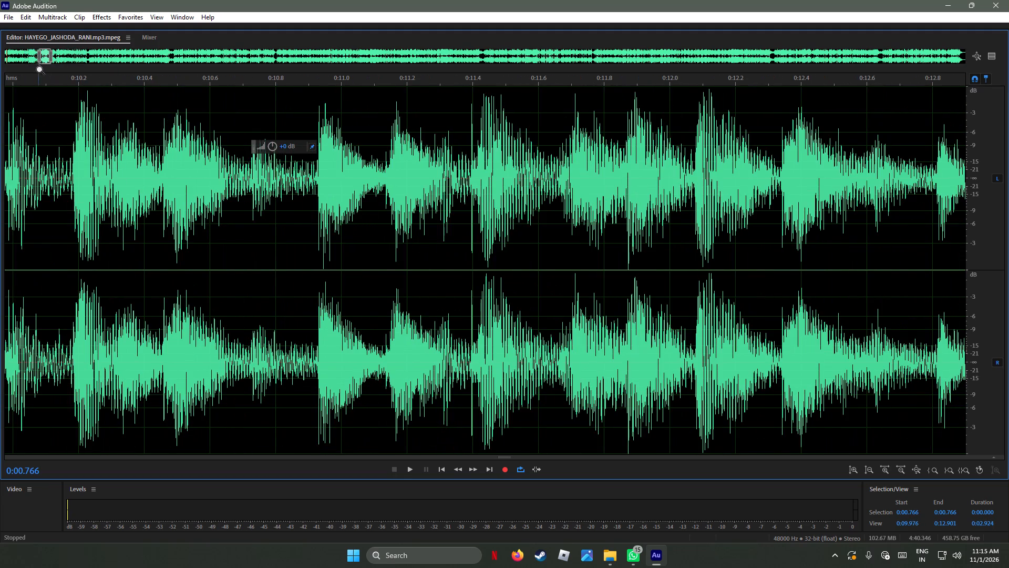
pyautogui.moveTo(43, 54); pyautogui.dragTo(0, 51)
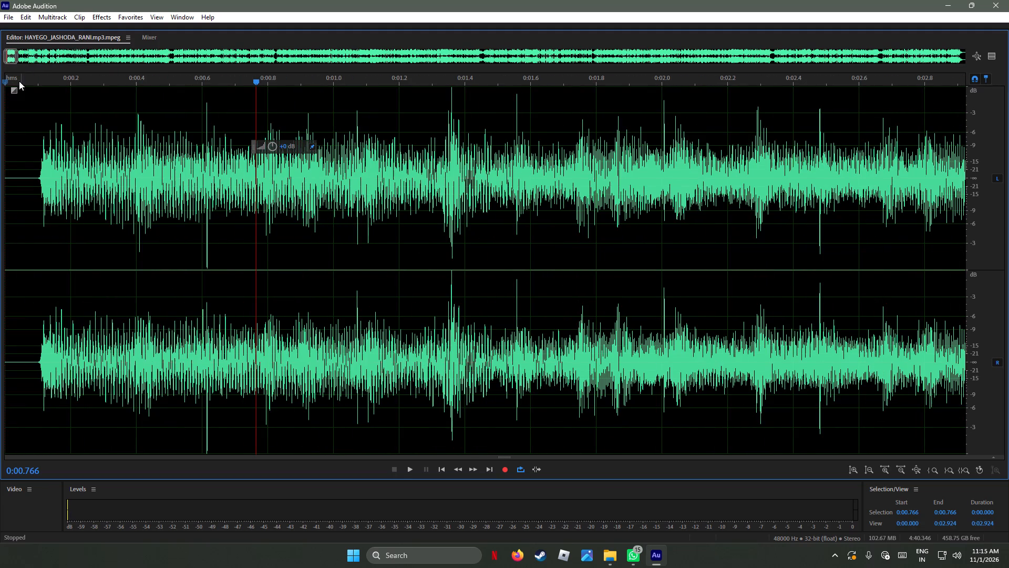
pyautogui.click(18, 82)
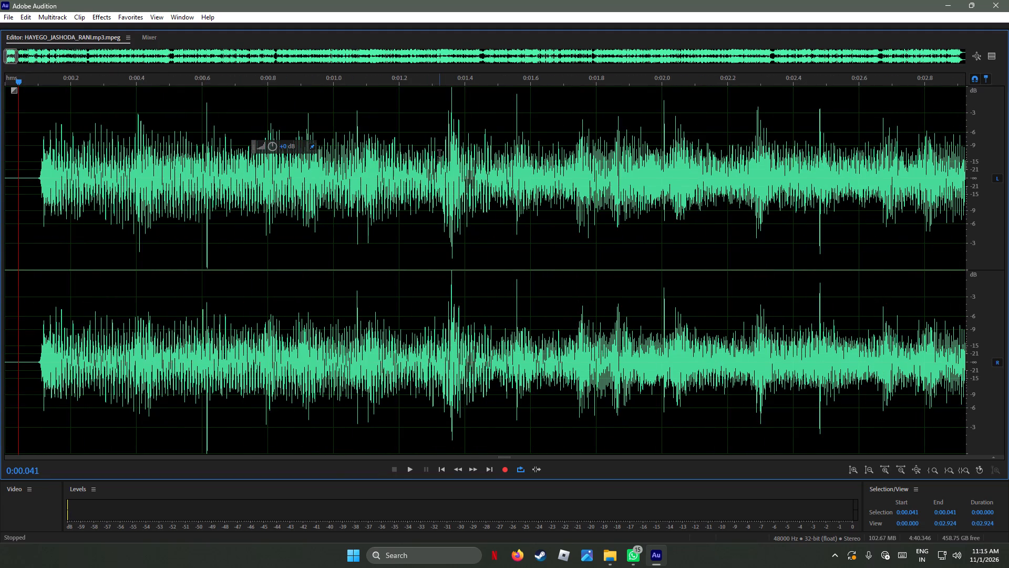
pyautogui.press('space')
pyautogui.press('space')
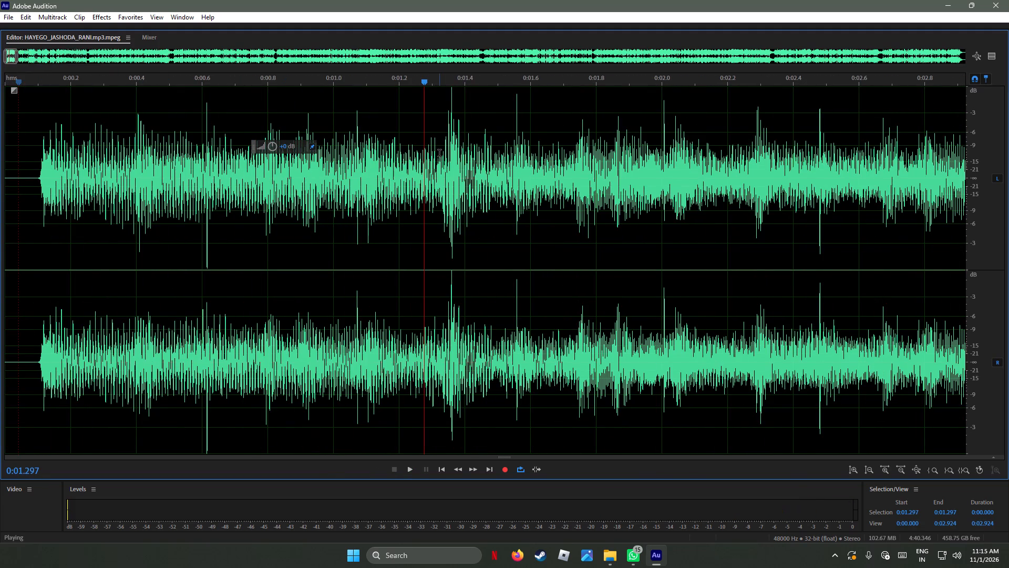
# Apply a Fade Envelope with the Linear Fade In preset to the track's opening, from about 0:00.101 to 0:01.324.
pyautogui.moveTo(440, 149); pyautogui.dragTo(204, 153)
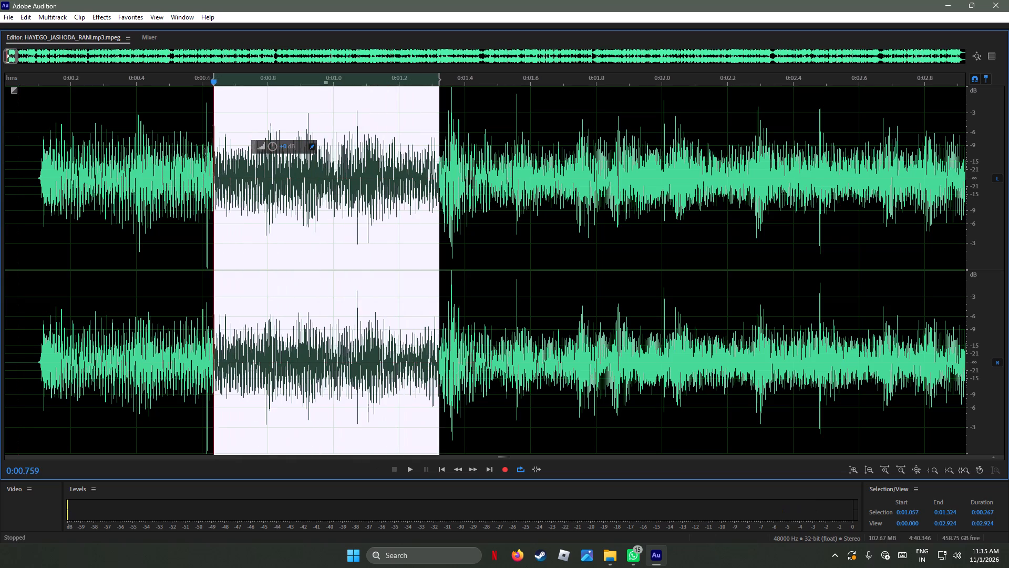
pyautogui.moveTo(204, 153); pyautogui.dragTo(37, 176)
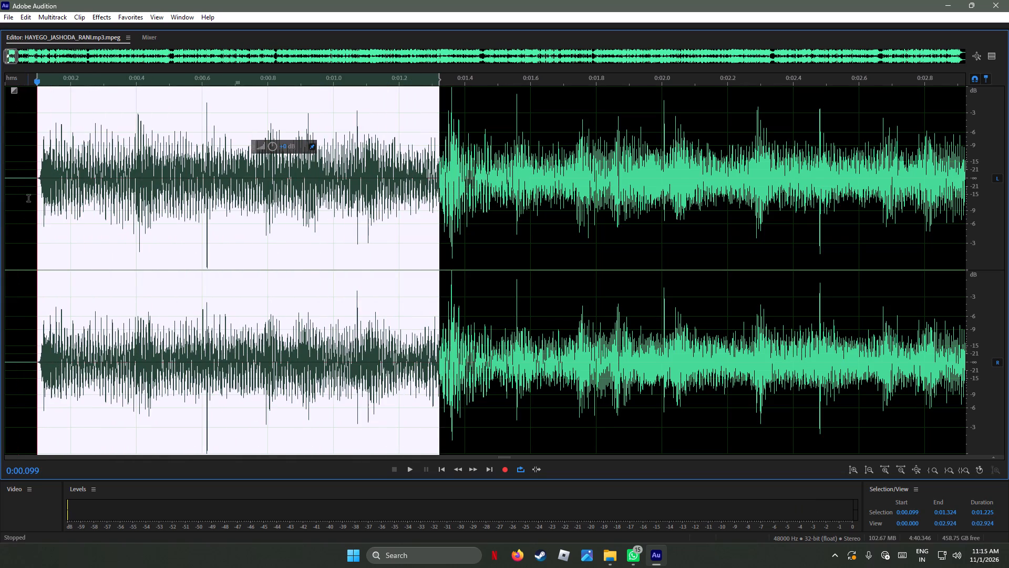
pyautogui.scroll(10, 29, 196)
pyautogui.scroll(6, 182, 160)
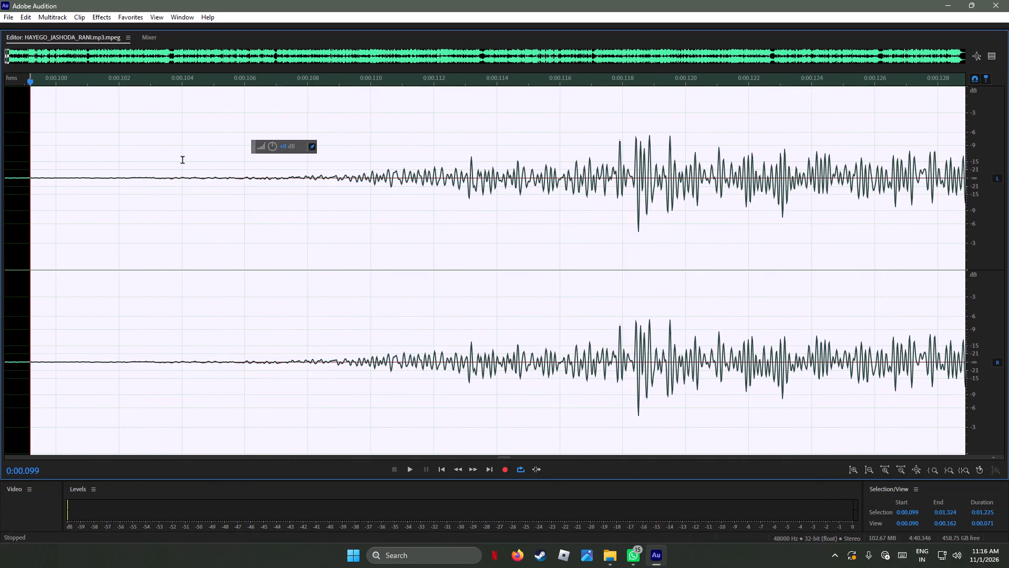
pyautogui.scroll(-3, 182, 160)
pyautogui.moveTo(119, 75); pyautogui.dragTo(156, 85)
pyautogui.scroll(-5, 211, 169)
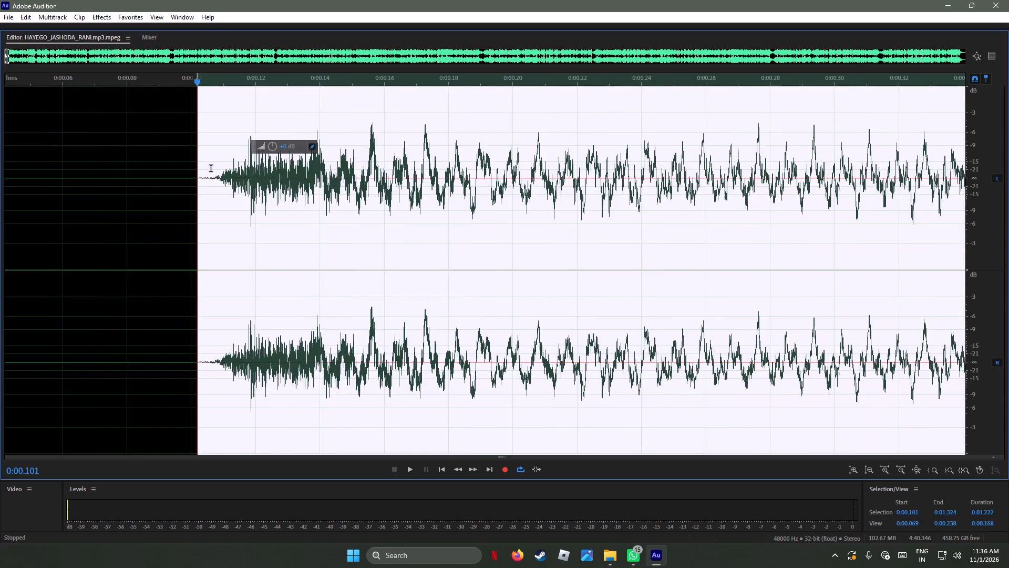
pyautogui.scroll(-3, 211, 169)
pyautogui.scroll(1, 211, 169)
pyautogui.scroll(-8, 211, 169)
pyautogui.scroll(3, 211, 169)
pyautogui.scroll(-2, 211, 169)
pyautogui.scroll(2, 211, 169)
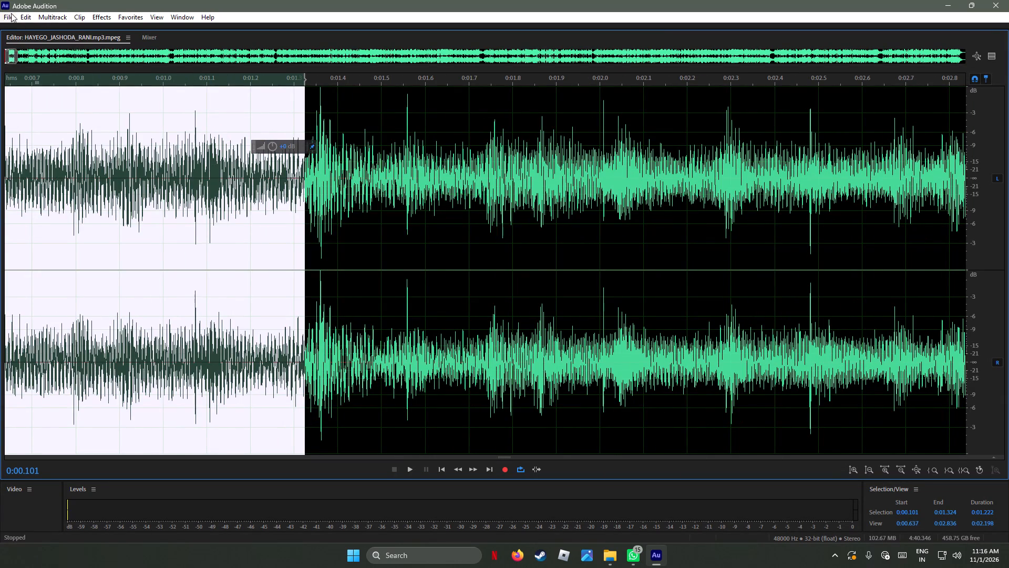
pyautogui.click(104, 19)
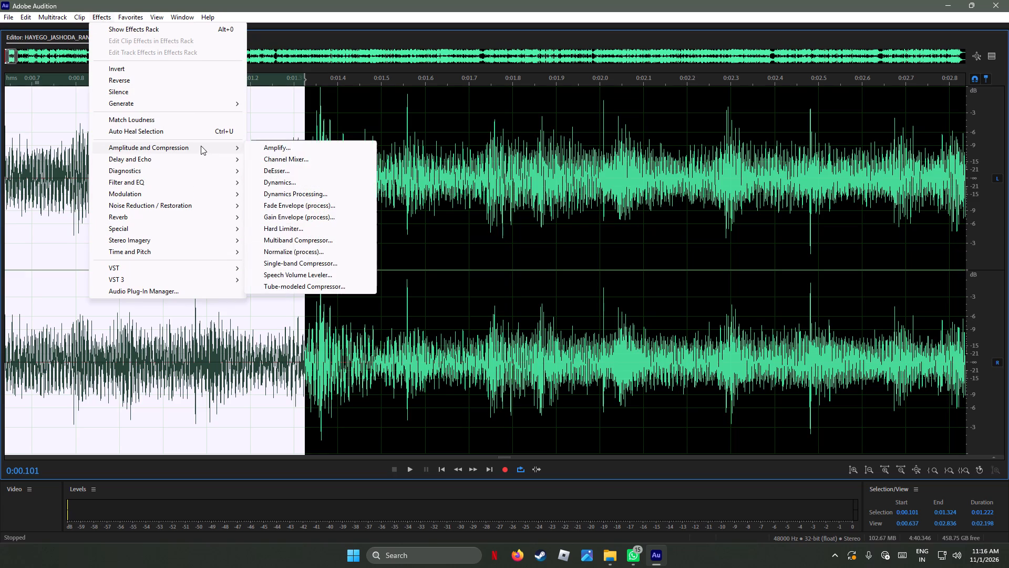
pyautogui.click(313, 209)
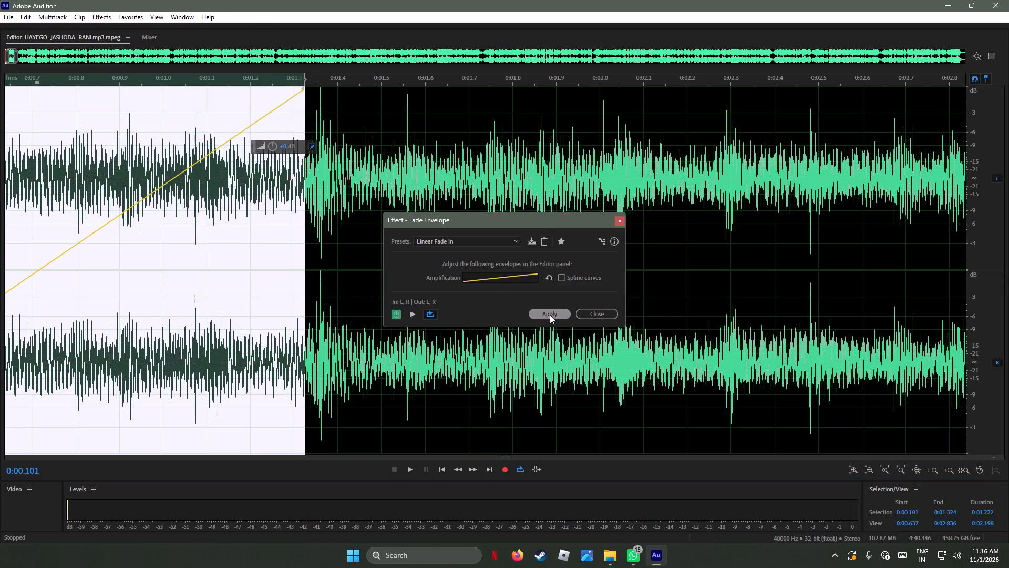
pyautogui.click(550, 315)
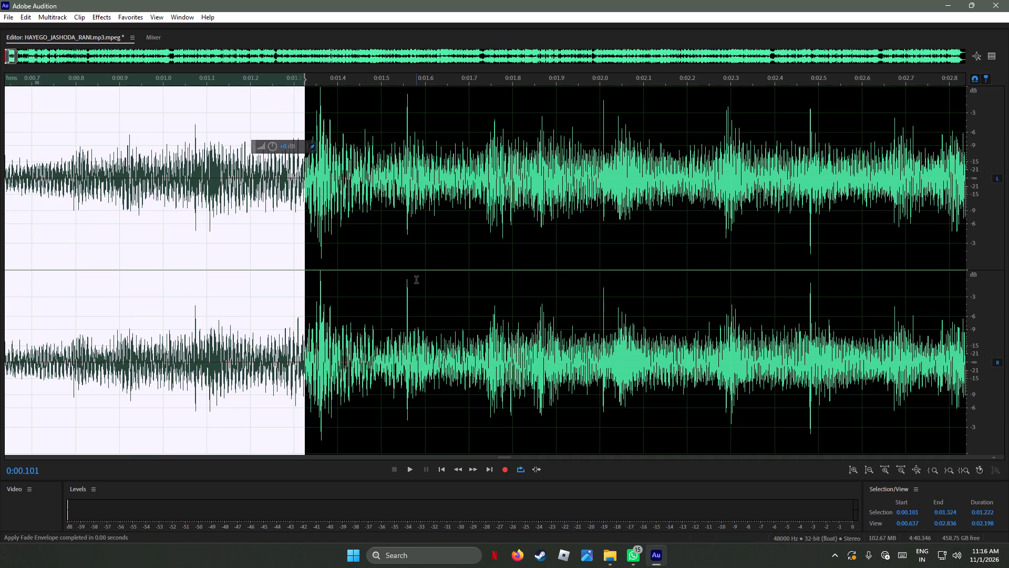
# Play the faded opening from the very start of the track, then stop it.
pyautogui.scroll(-6, 417, 280)
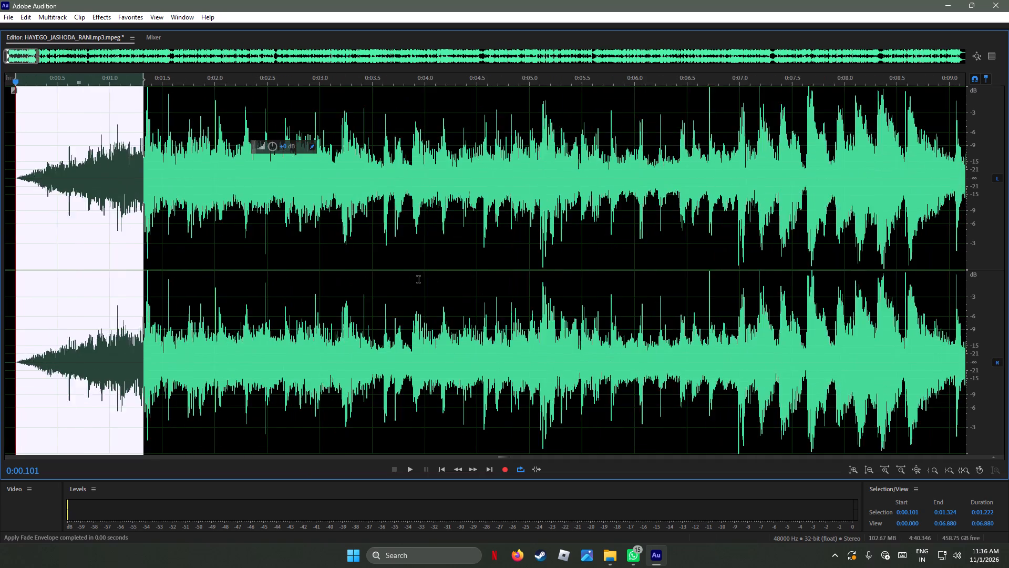
pyautogui.moveTo(107, 77); pyautogui.dragTo(492, 130)
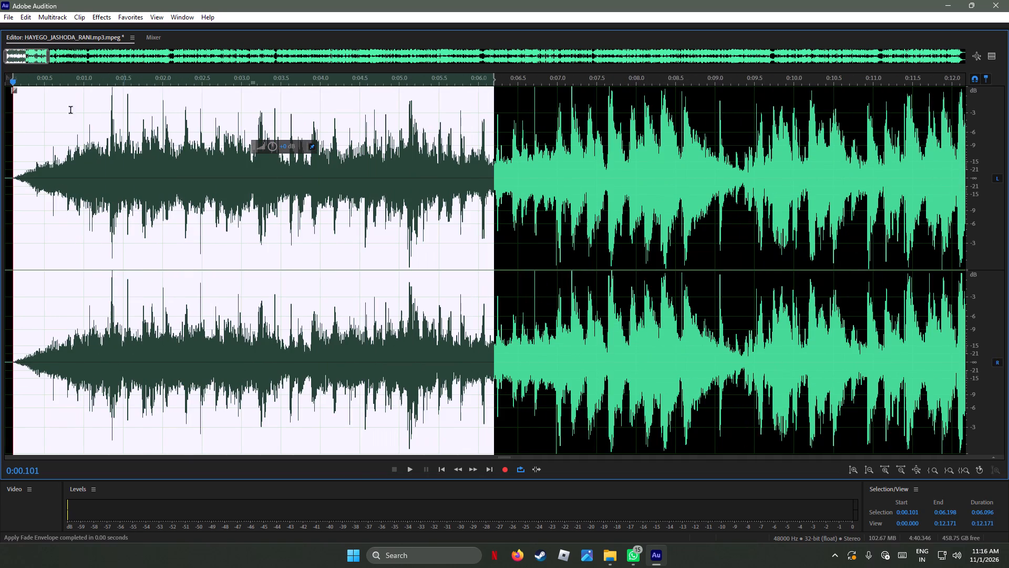
pyautogui.moveTo(13, 78); pyautogui.dragTo(0, 81)
pyautogui.press('space')
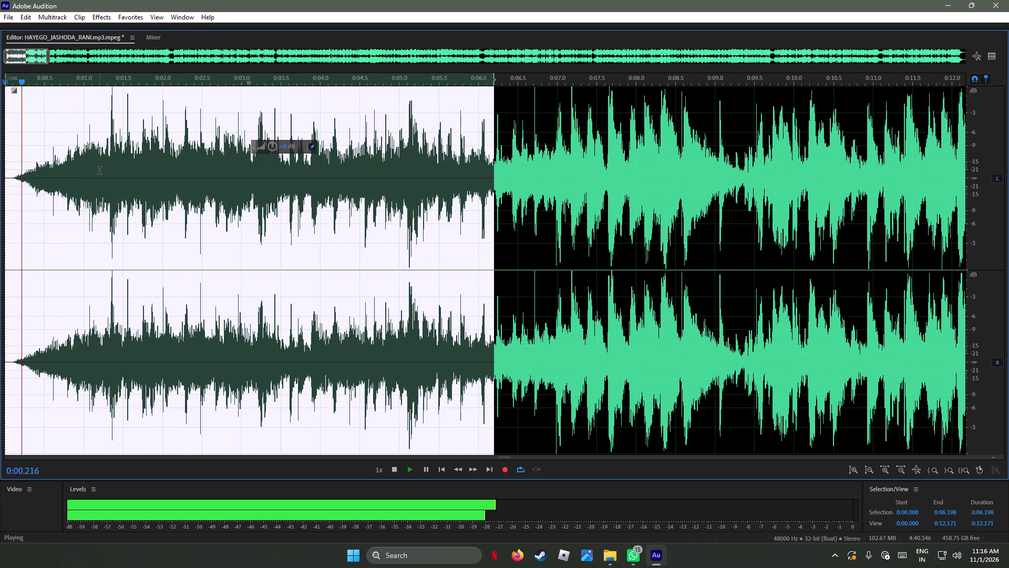
pyautogui.press('space')
# Sample the last few seconds of the track's playback, from about 4:36.8, then stop it.
pyautogui.scroll(-1, 534, 310)
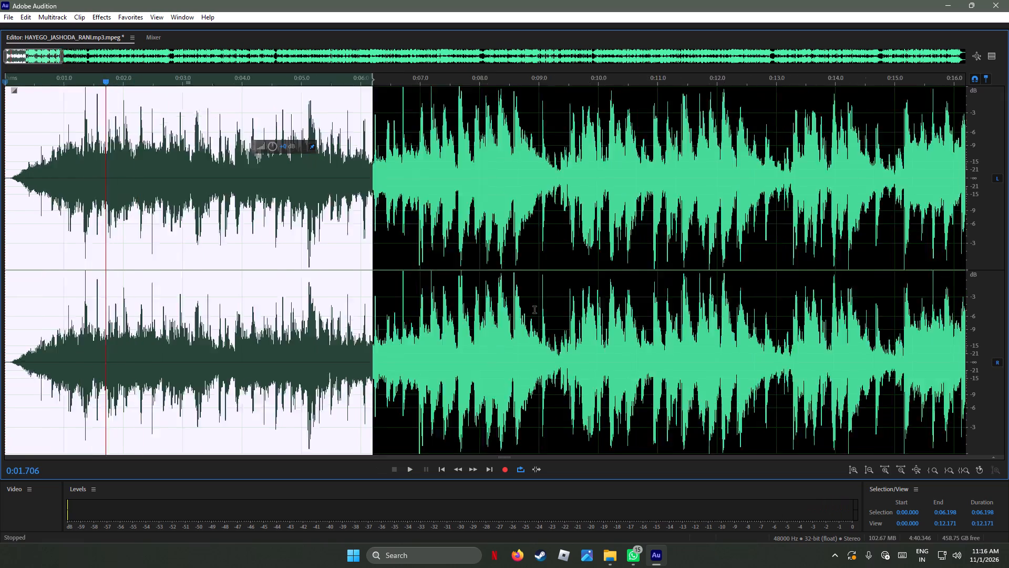
pyautogui.scroll(2, 534, 310)
pyautogui.scroll(-5, 534, 310)
pyautogui.scroll(3, 534, 310)
pyautogui.scroll(-17, 534, 310)
pyautogui.scroll(5, 538, 308)
pyautogui.scroll(-1, 538, 308)
pyautogui.scroll(1, 538, 308)
pyautogui.scroll(-2, 538, 308)
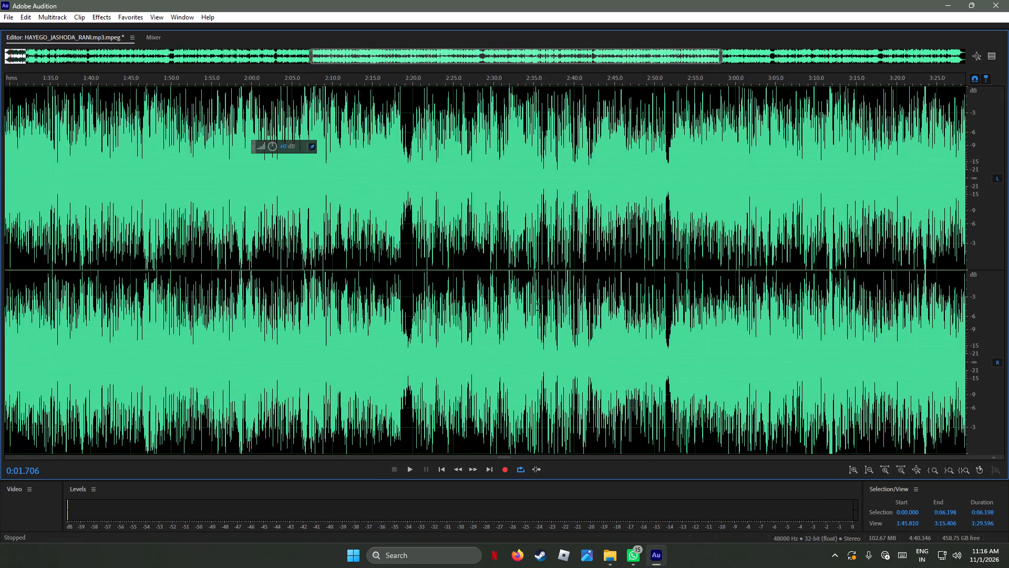
pyautogui.scroll(1, 538, 308)
pyautogui.scroll(-2, 538, 308)
pyautogui.scroll(1, 538, 308)
pyautogui.scroll(-6, 538, 308)
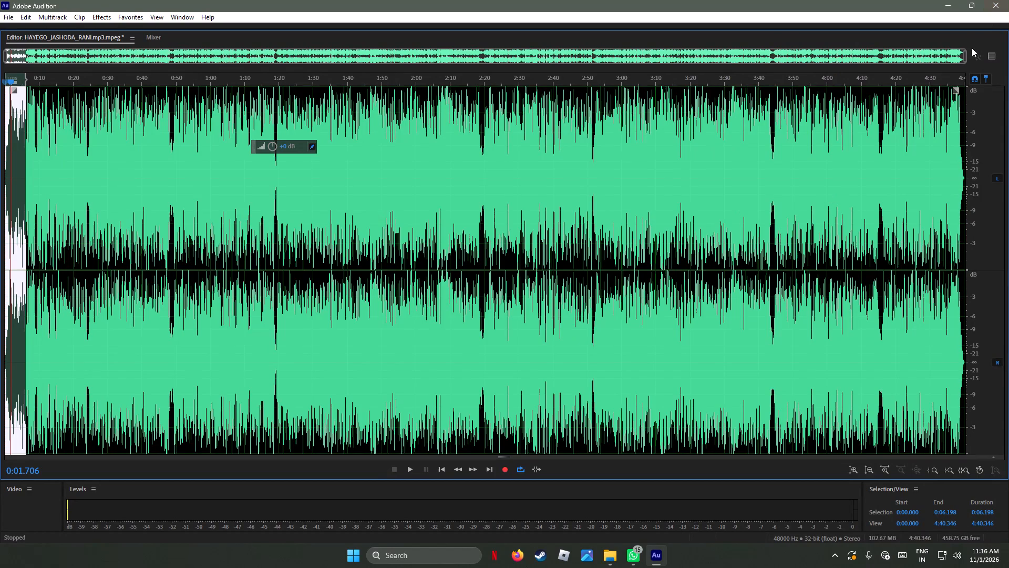
pyautogui.click(953, 76)
pyautogui.press('space')
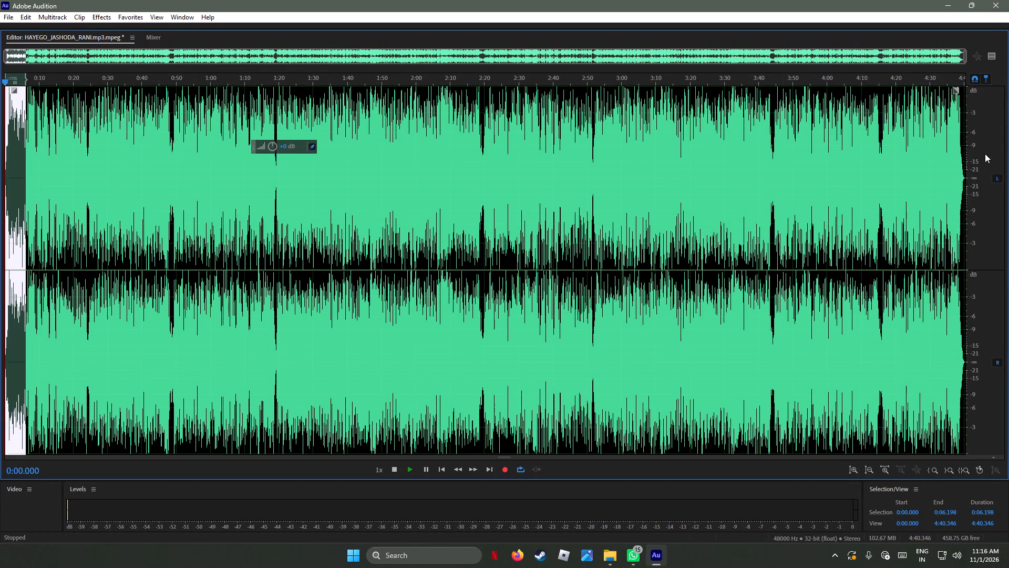
pyautogui.press('space')
pyautogui.click(939, 127)
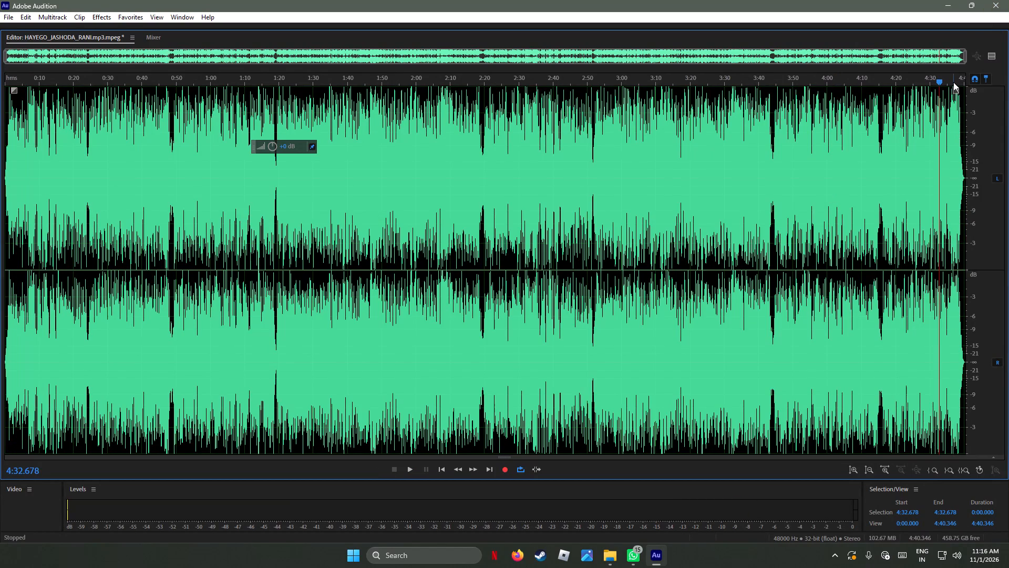
pyautogui.click(953, 79)
pyautogui.press('space')
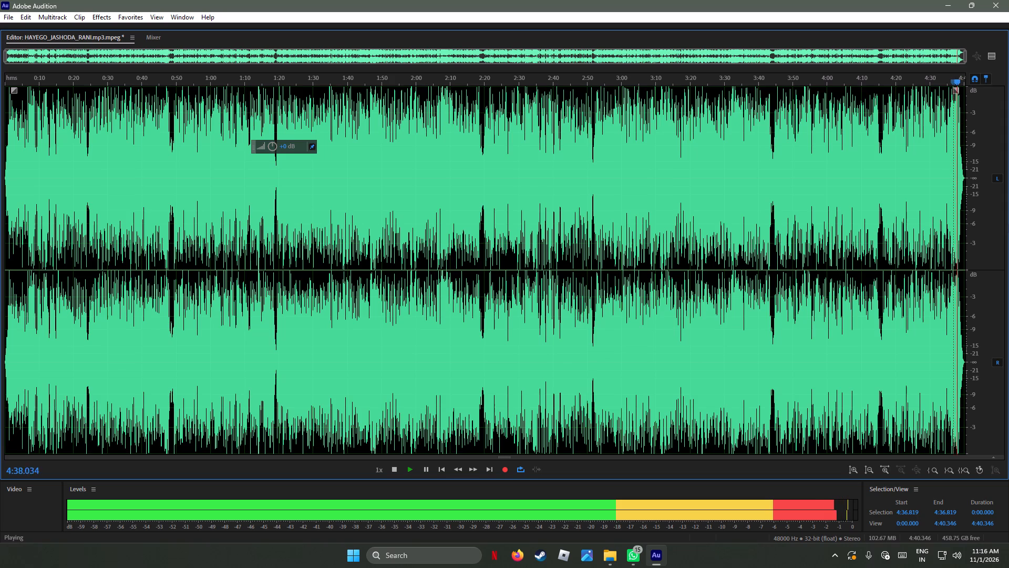
pyautogui.press('space')
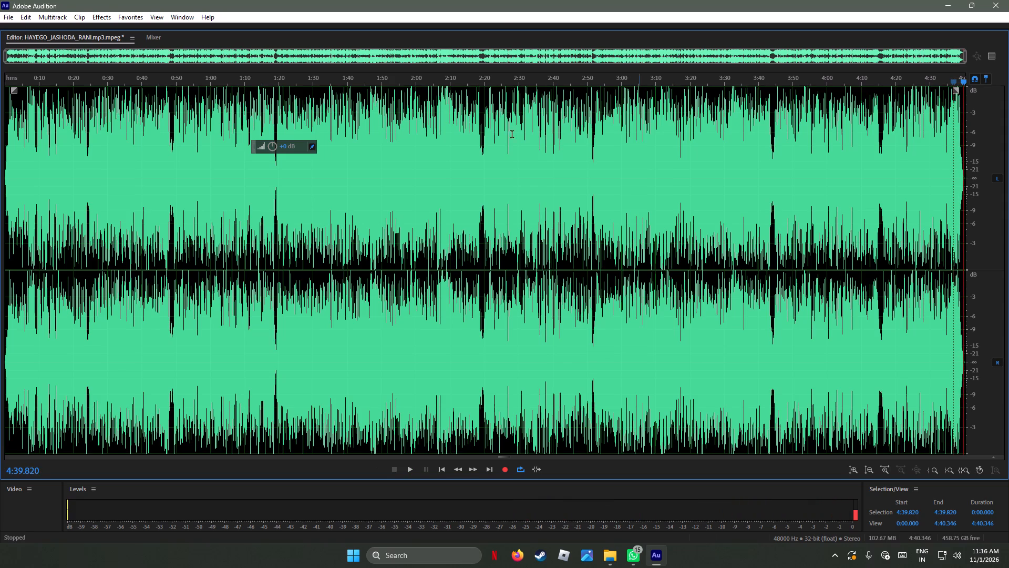
# Save the faded HAYEGO_JASHODA_RANI track in the SSM folder as MP3 Audio named 10_Haigo_Jashoda_Rani.
pyautogui.click(5, 17)
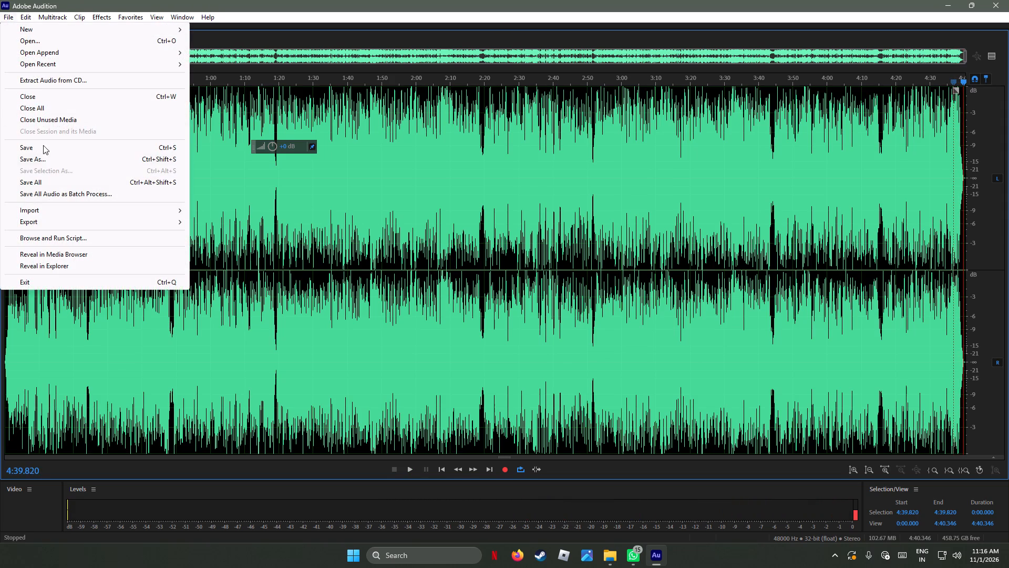
pyautogui.click(49, 161)
pyautogui.click(583, 229)
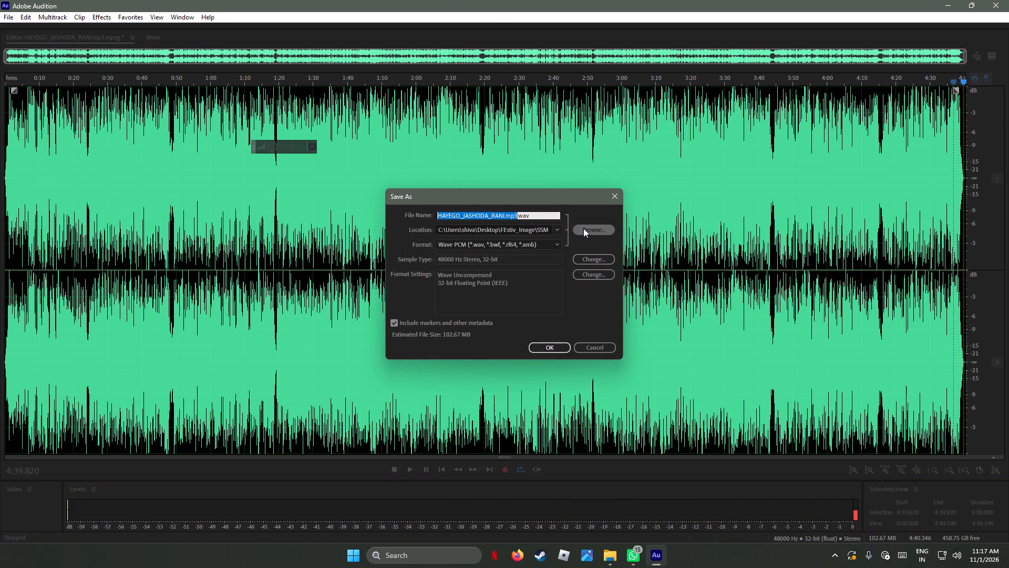
pyautogui.click(208, 241)
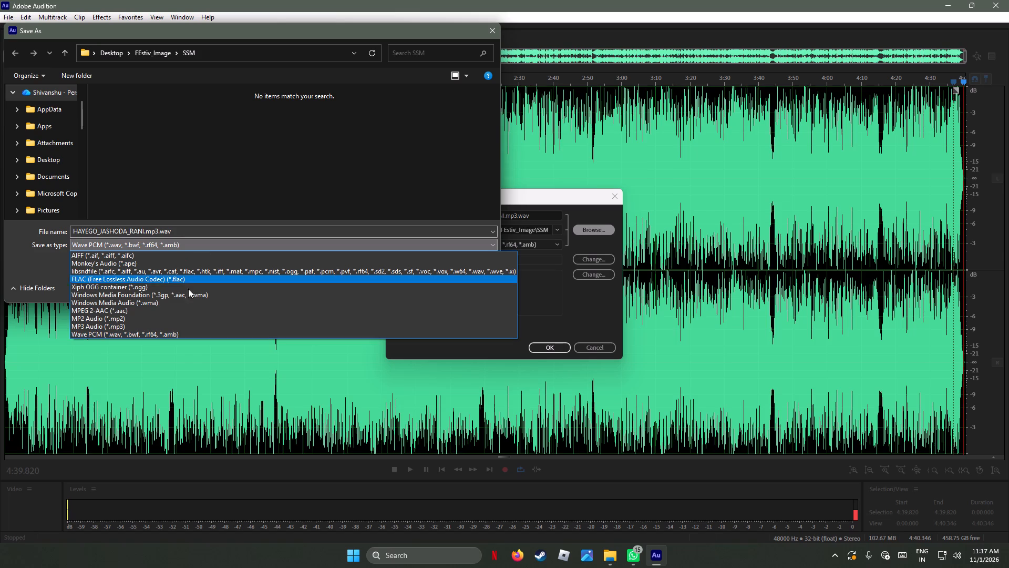
pyautogui.doubleClick(151, 326)
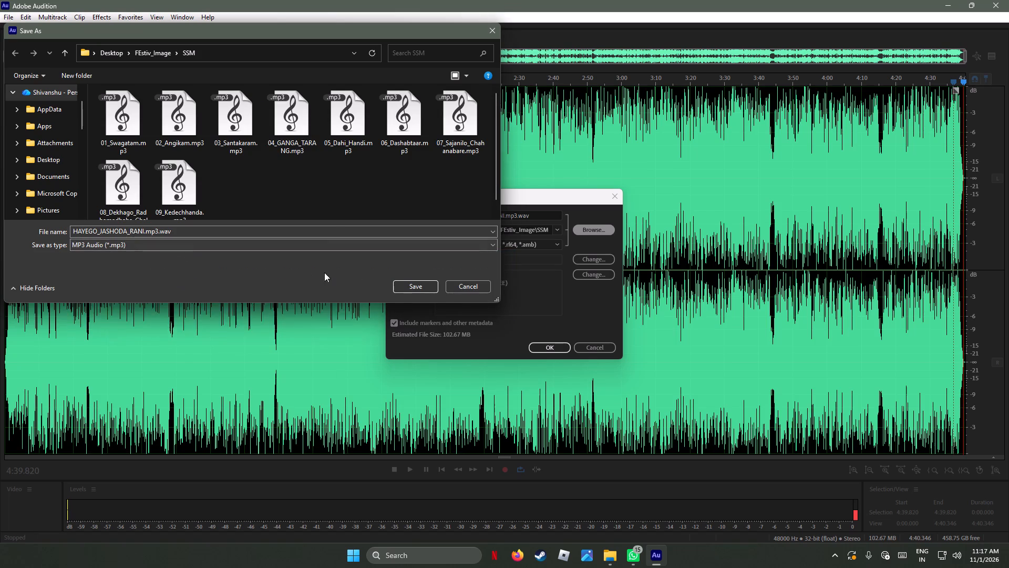
pyautogui.click(187, 229)
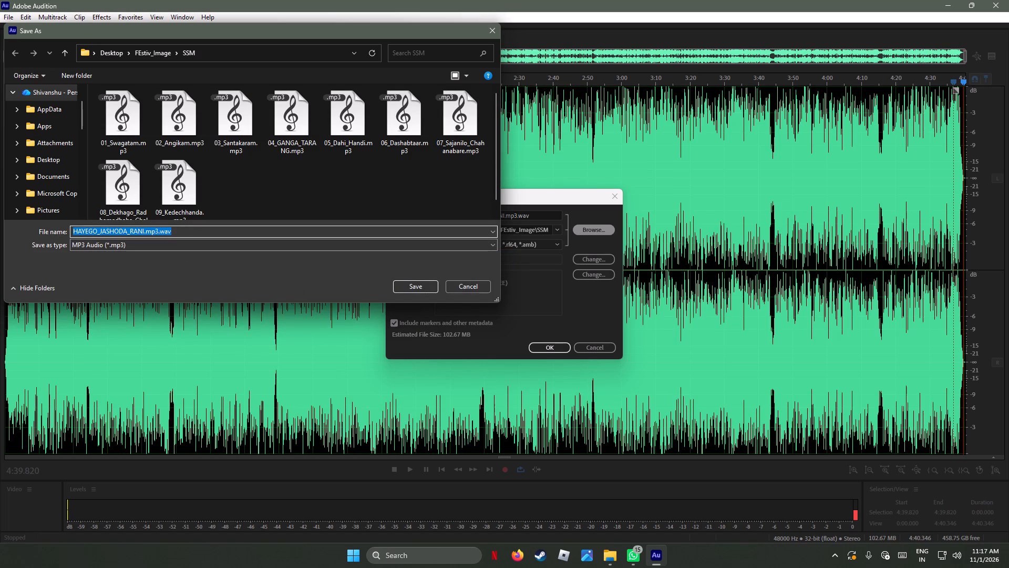
pyautogui.write('10')
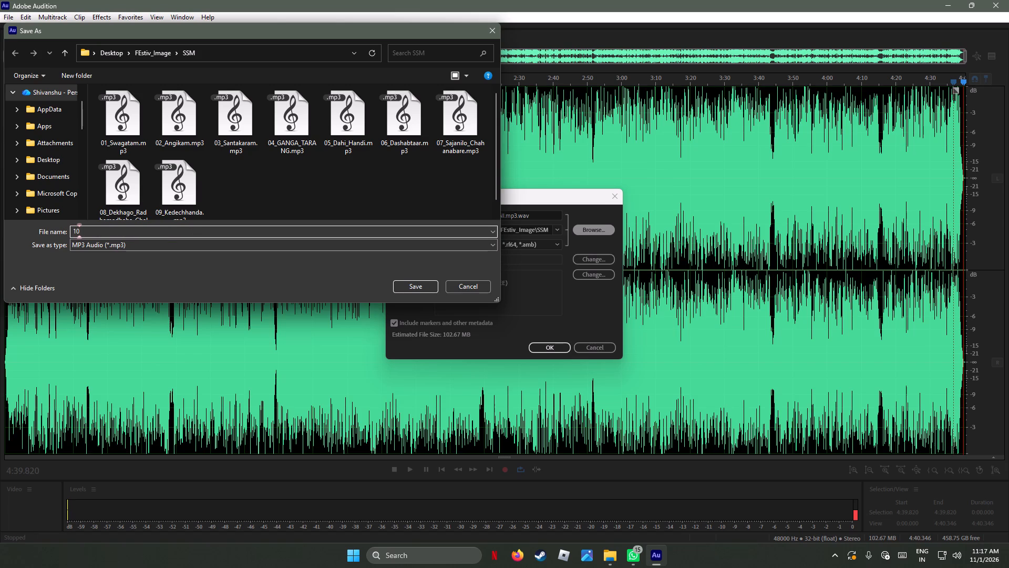
pyautogui.hotkey('shift', '_')
pyautogui.write('Ha')
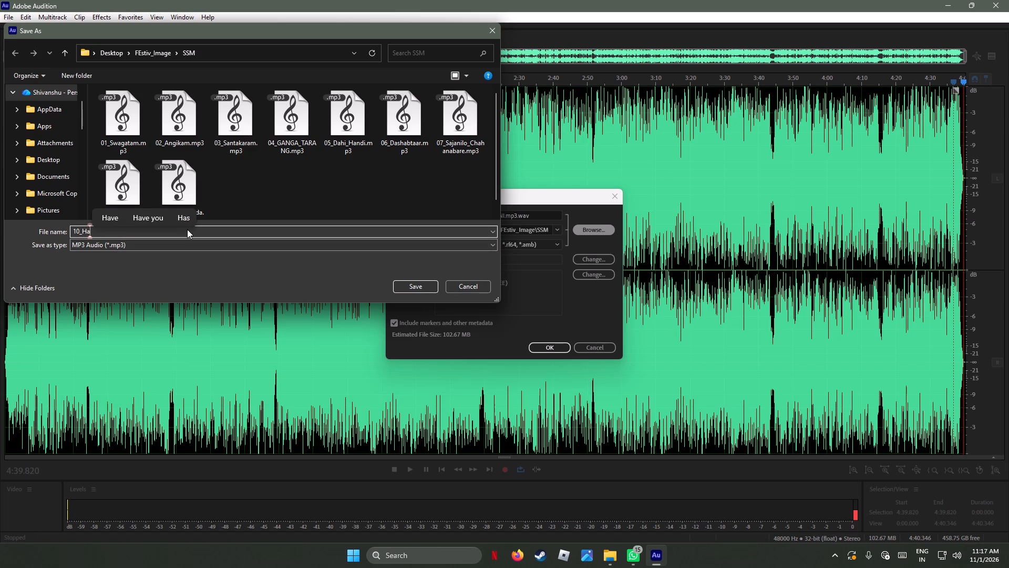
pyautogui.write('ig')
pyautogui.press('o')
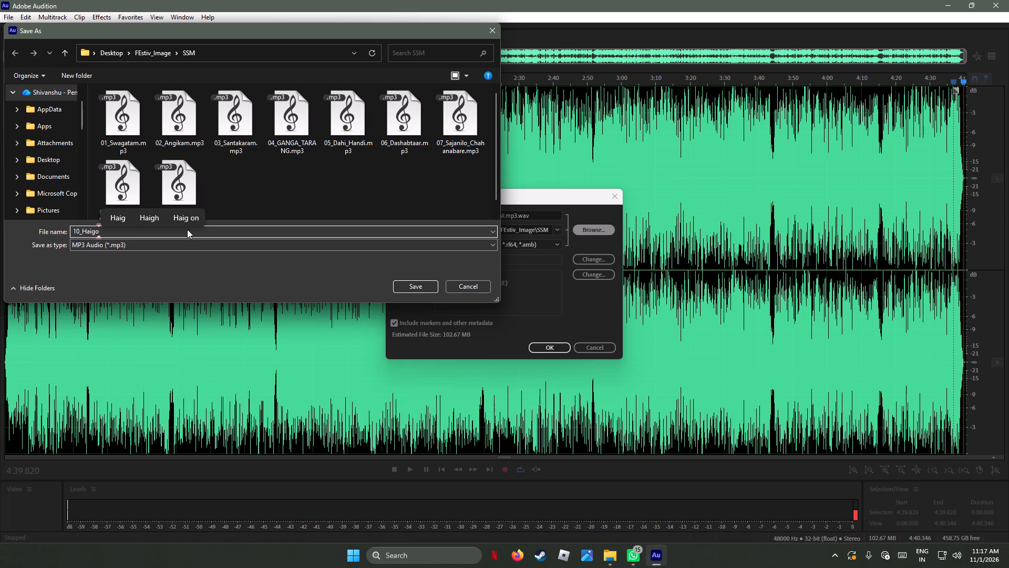
pyautogui.hotkey('shift', '_')
pyautogui.write('Jashoda')
pyautogui.write('_Rani')
pyautogui.click(208, 265)
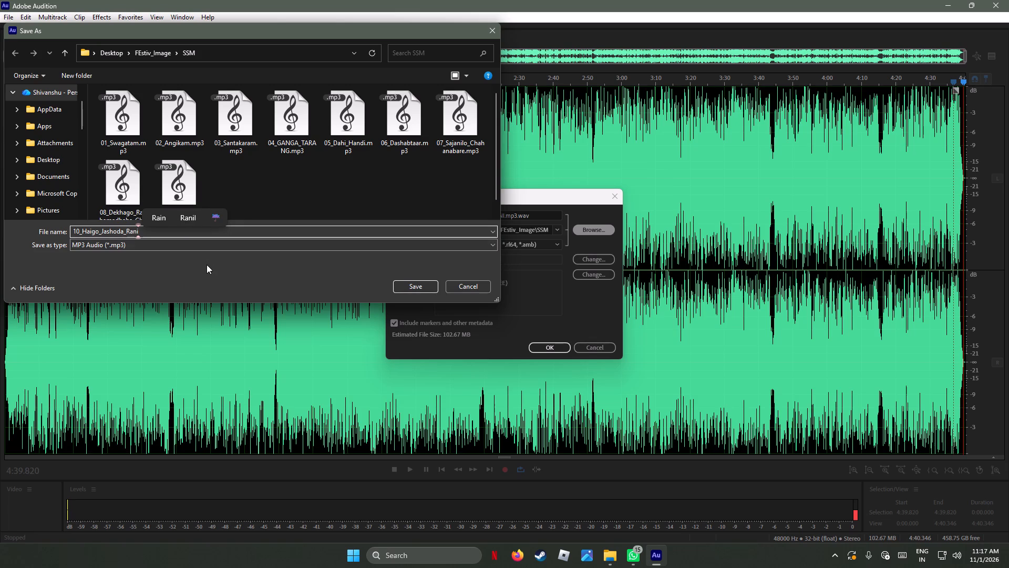
pyautogui.click(424, 284)
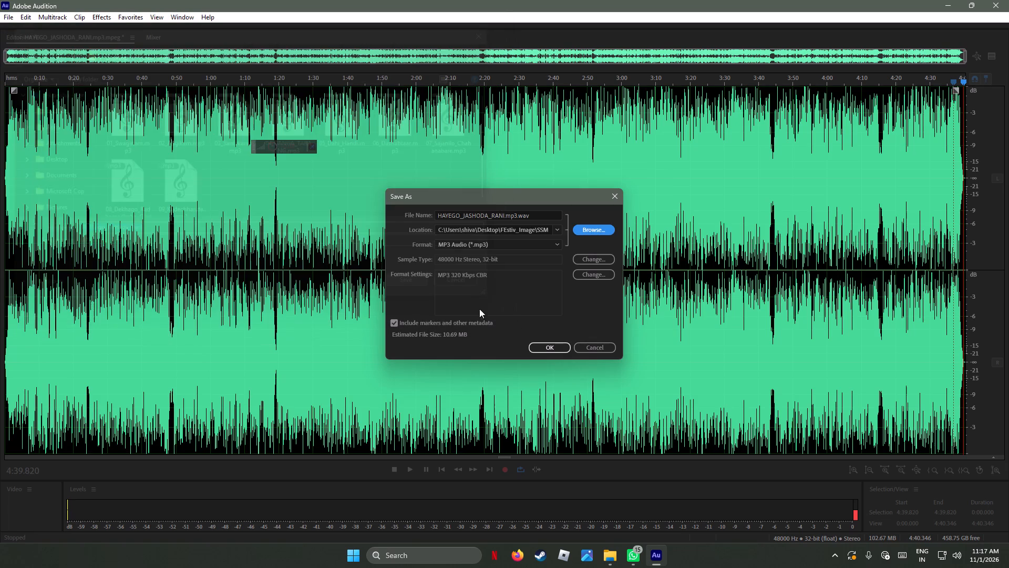
pyautogui.click(549, 347)
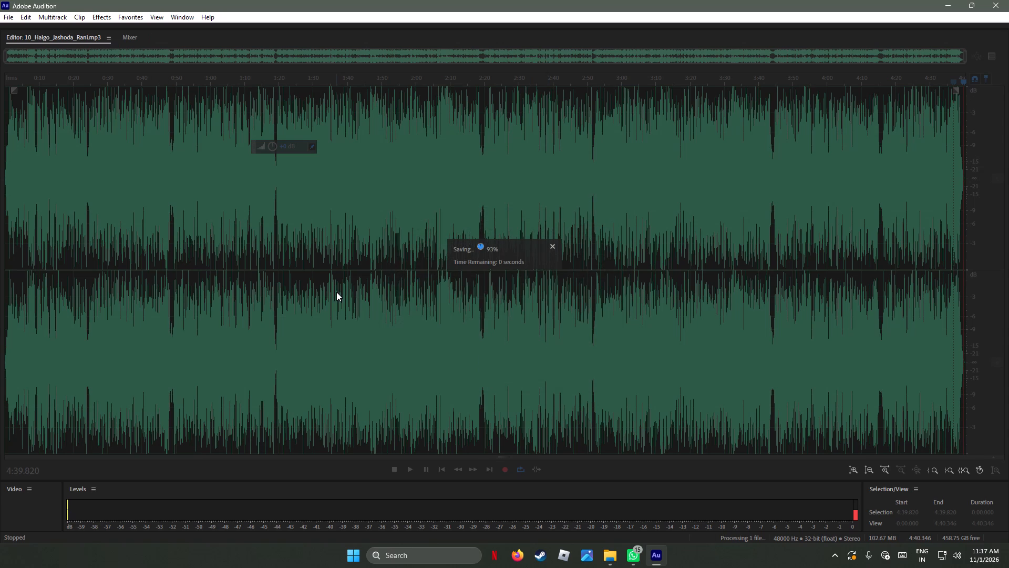
# Close the saved track and open NABA_DURGA.mp3.mpeg from the SSM folder in Adobe Audition.
pyautogui.click(8, 19)
pyautogui.click(38, 97)
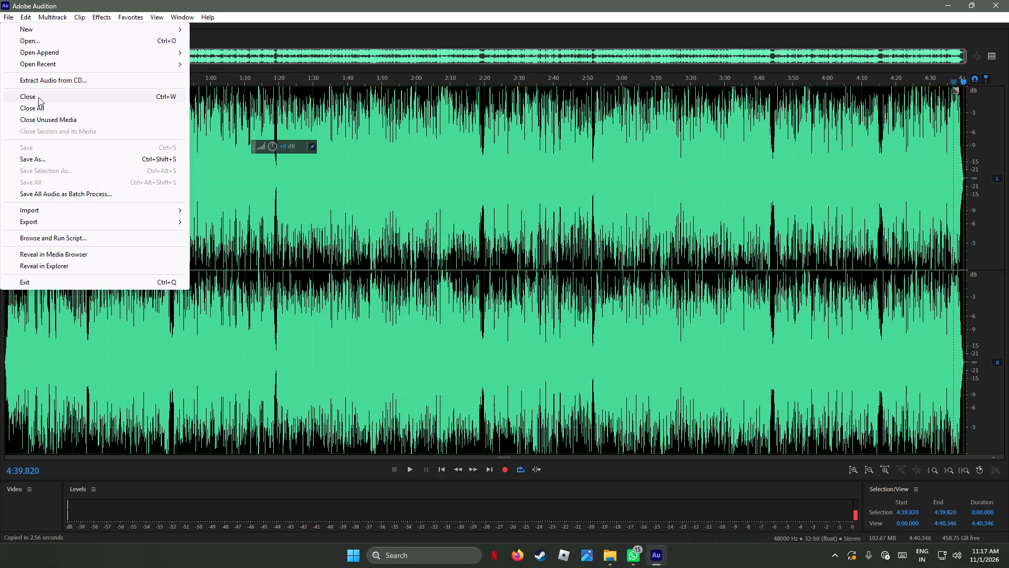
pyautogui.click(943, 4)
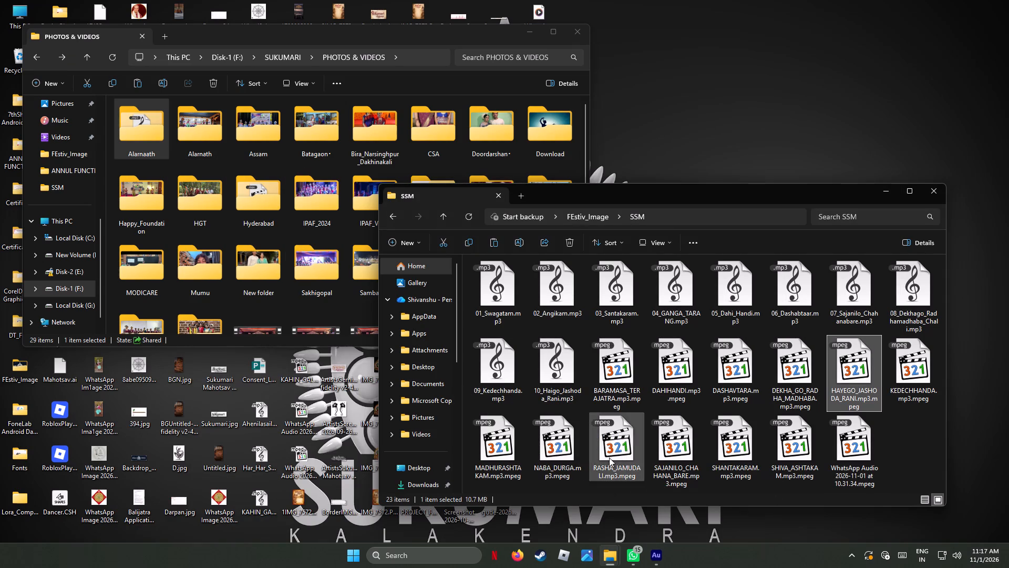
pyautogui.rightClick(562, 445)
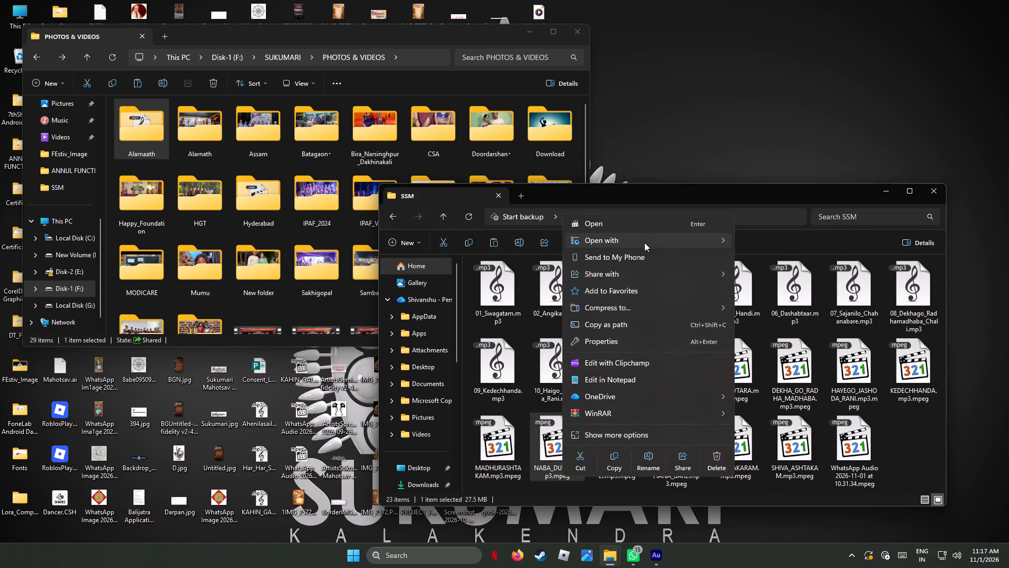
pyautogui.click(773, 242)
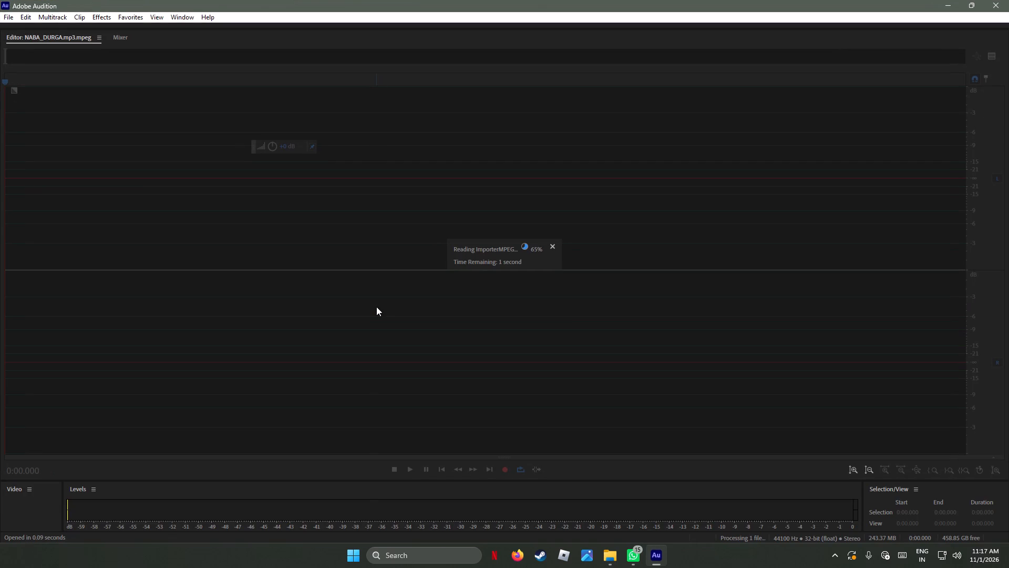
# Play the first few seconds of the NABA_DURGA track, then stop it.
pyautogui.press('space')
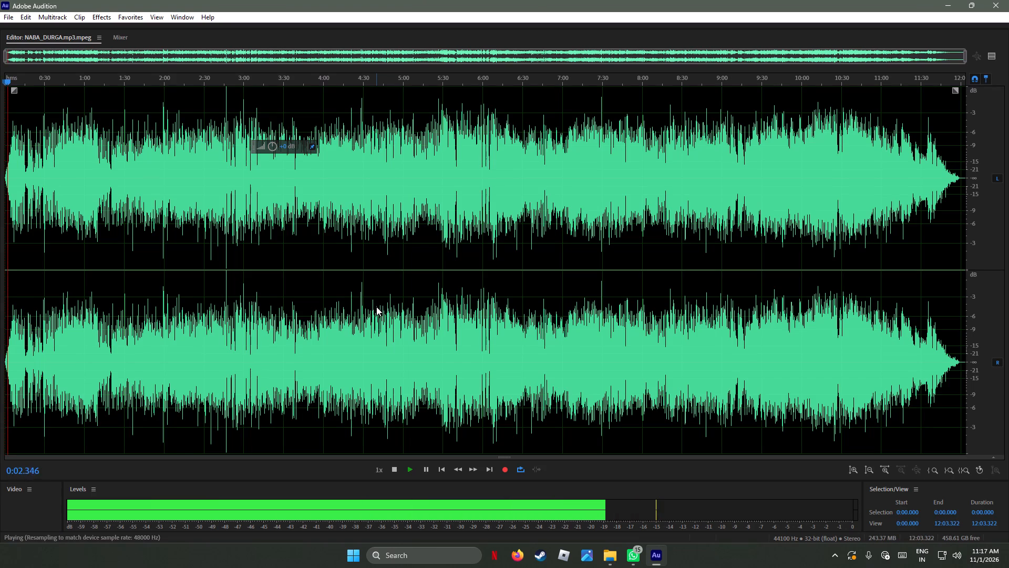
pyautogui.press('space')
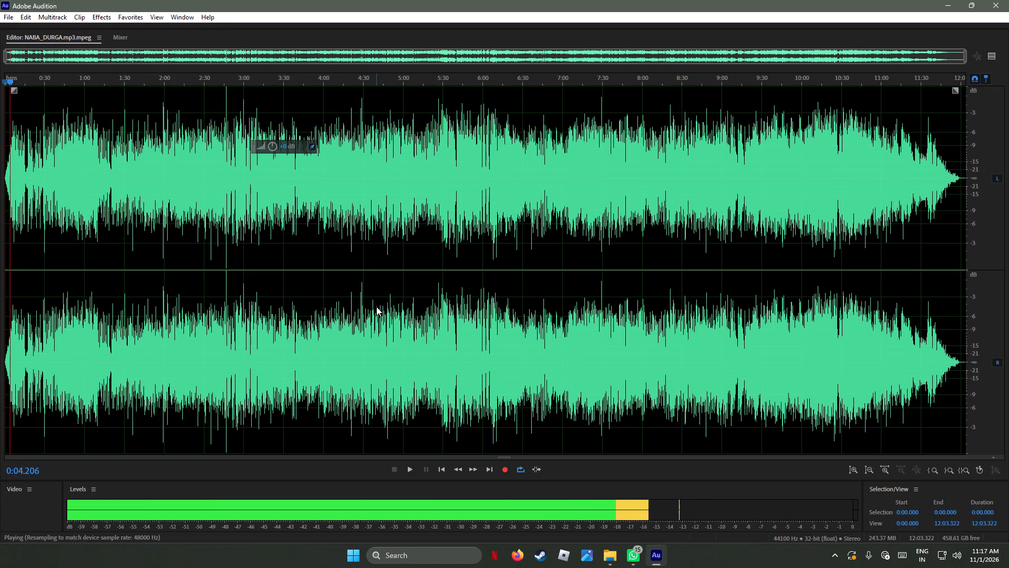
# Save the NABA_DURGA track in the SSM folder as MP3 Audio named 11_Nabadurga.
pyautogui.click(4, 15)
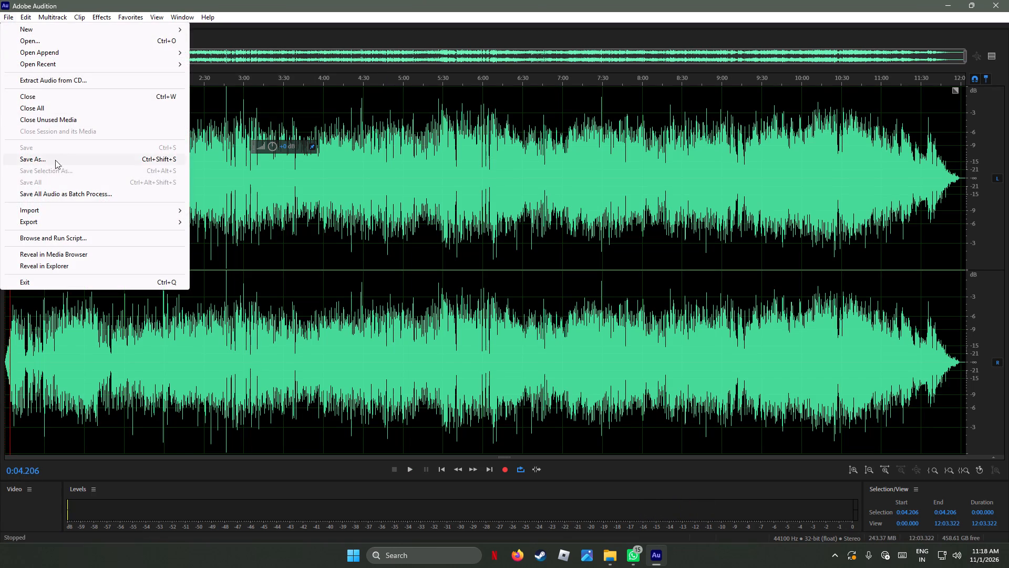
pyautogui.click(60, 156)
pyautogui.click(594, 232)
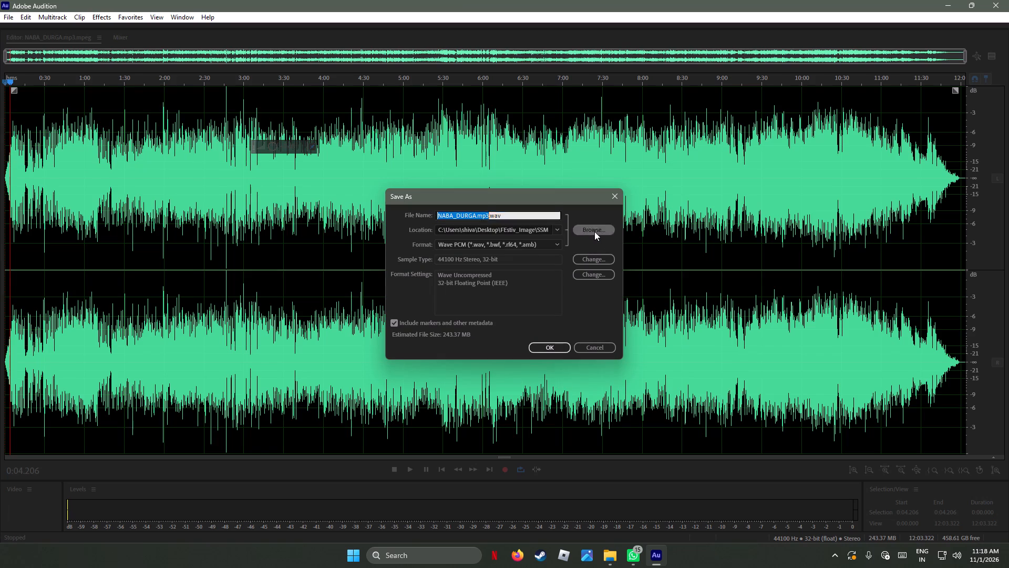
pyautogui.click(226, 244)
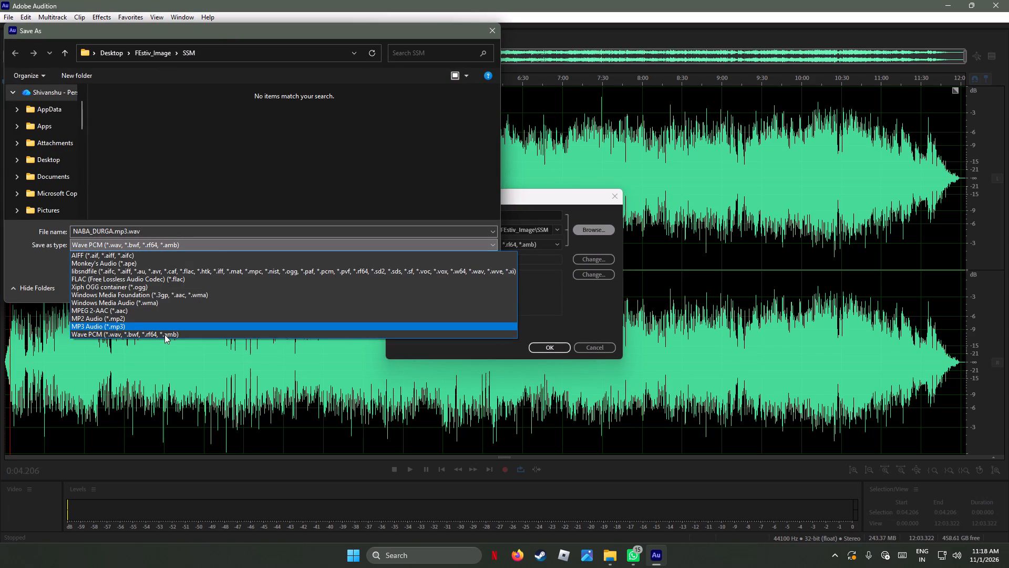
pyautogui.click(125, 327)
pyautogui.click(141, 229)
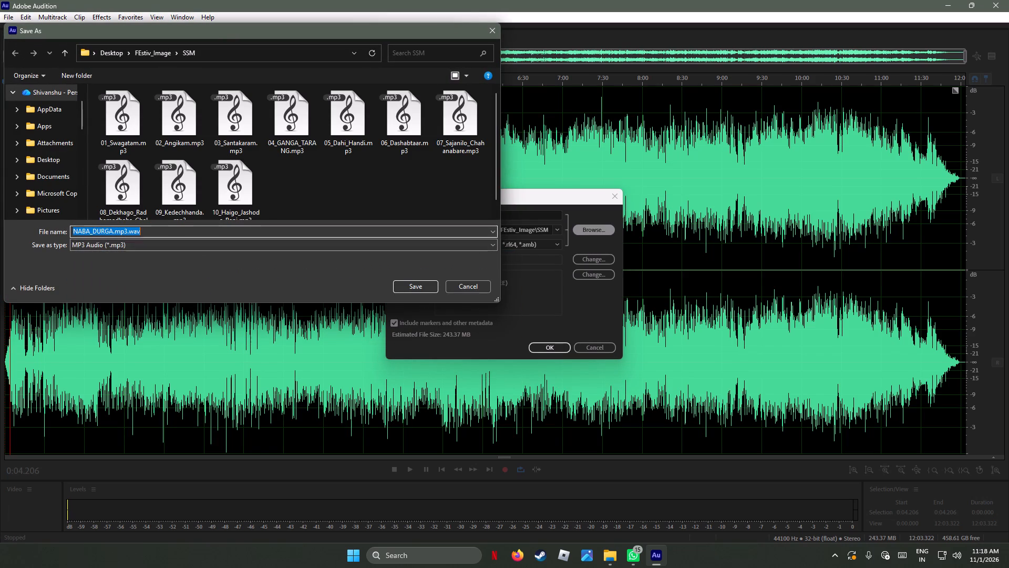
pyautogui.write('11')
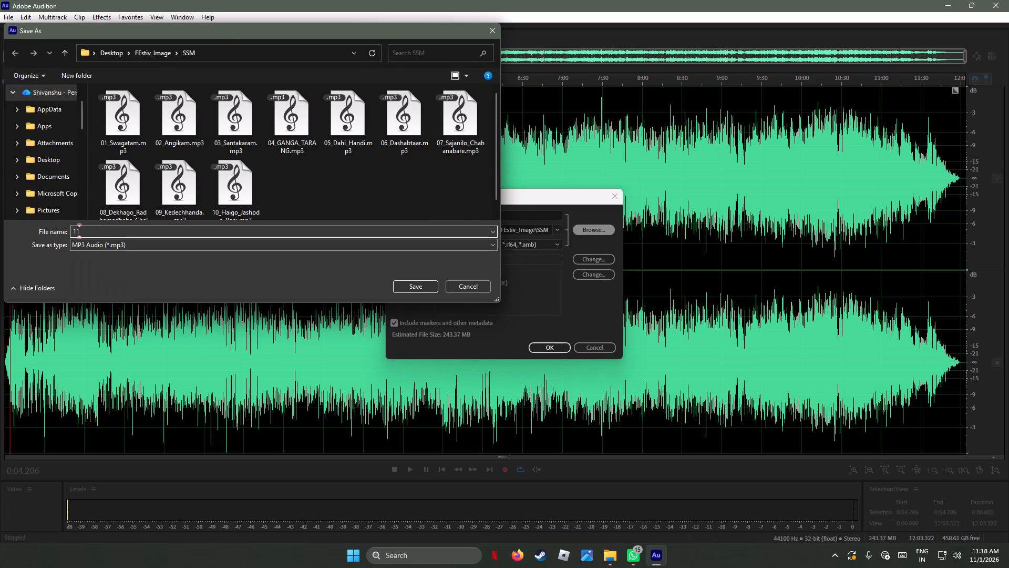
pyautogui.write('_Nabadur')
pyautogui.write('ga')
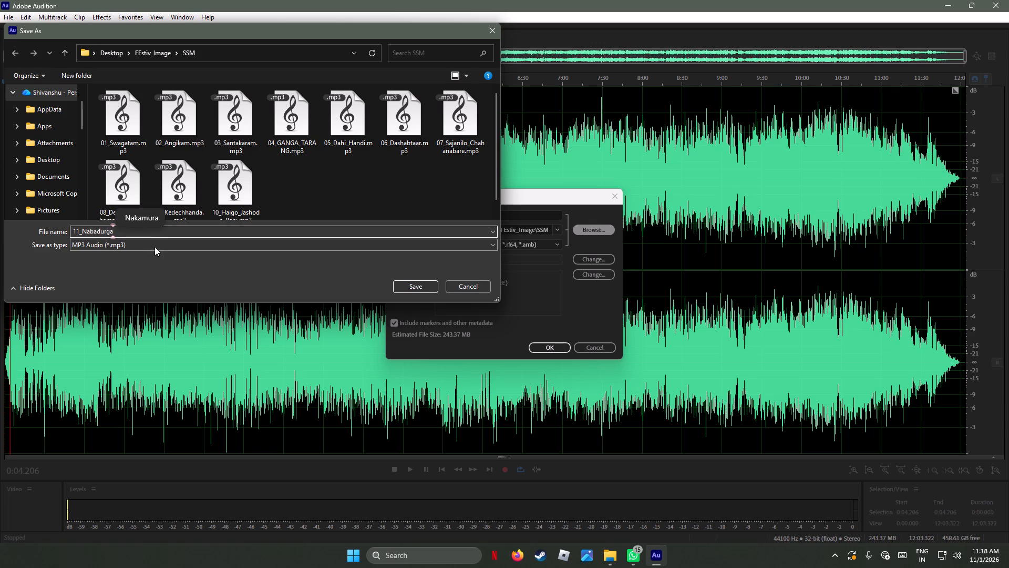
pyautogui.click(424, 287)
pyautogui.click(545, 344)
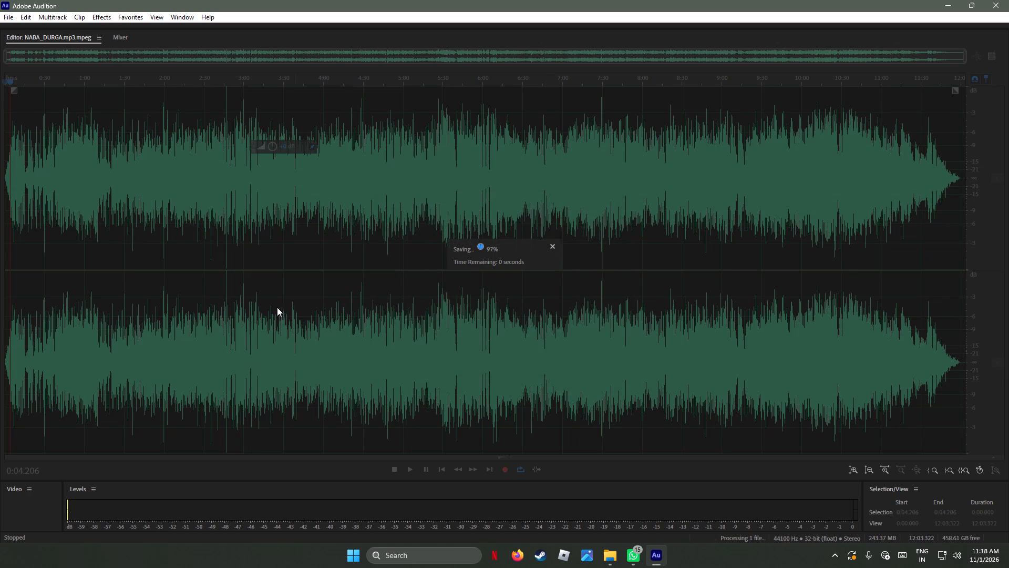
# Close the NABA_DURGA track and open SHIVA_ASHTAKAM.mp3.mpeg from the SSM folder in Adobe Audition.
pyautogui.click(6, 15)
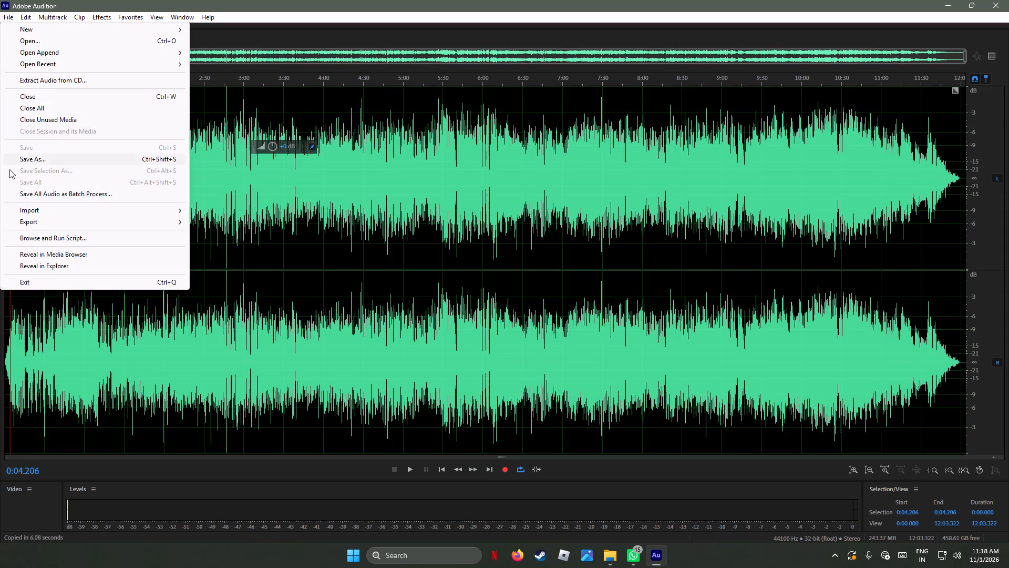
pyautogui.click(44, 96)
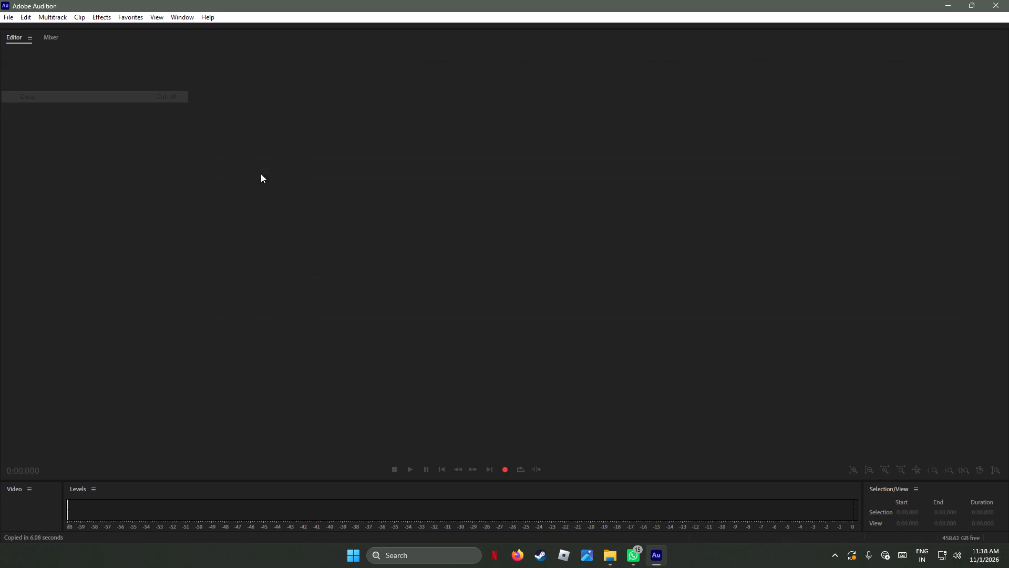
pyautogui.click(949, 2)
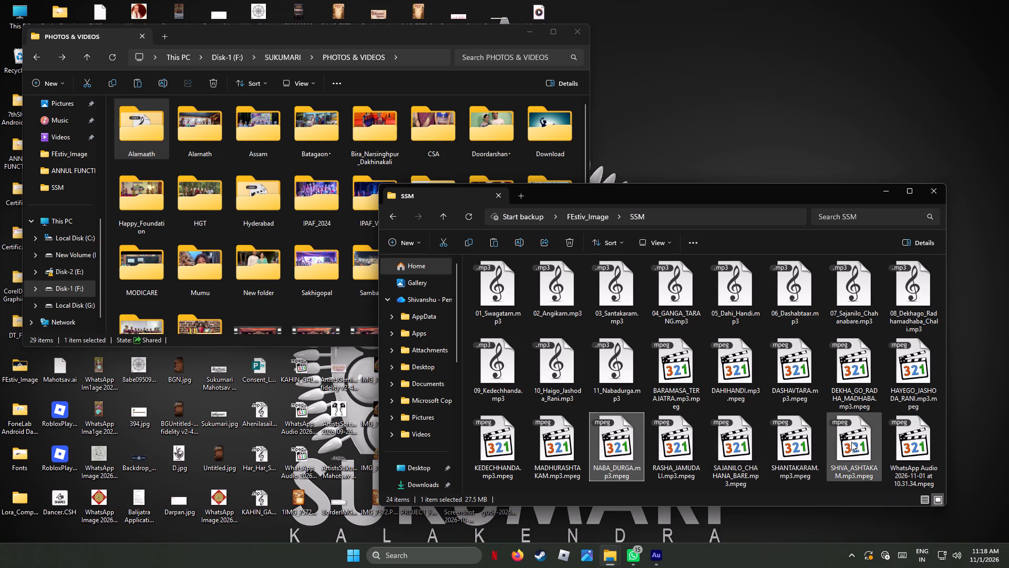
pyautogui.rightClick(851, 442)
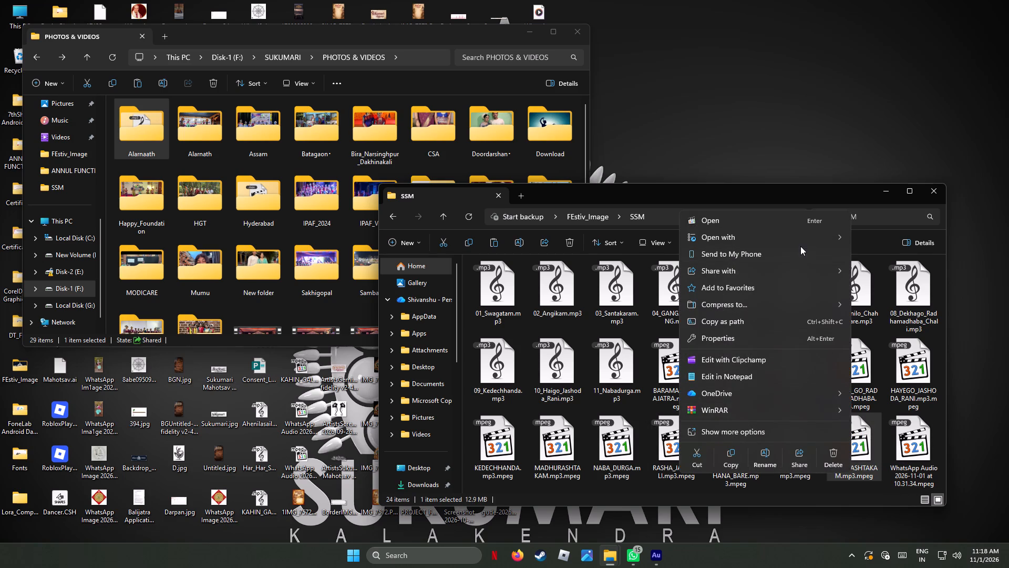
pyautogui.click(872, 236)
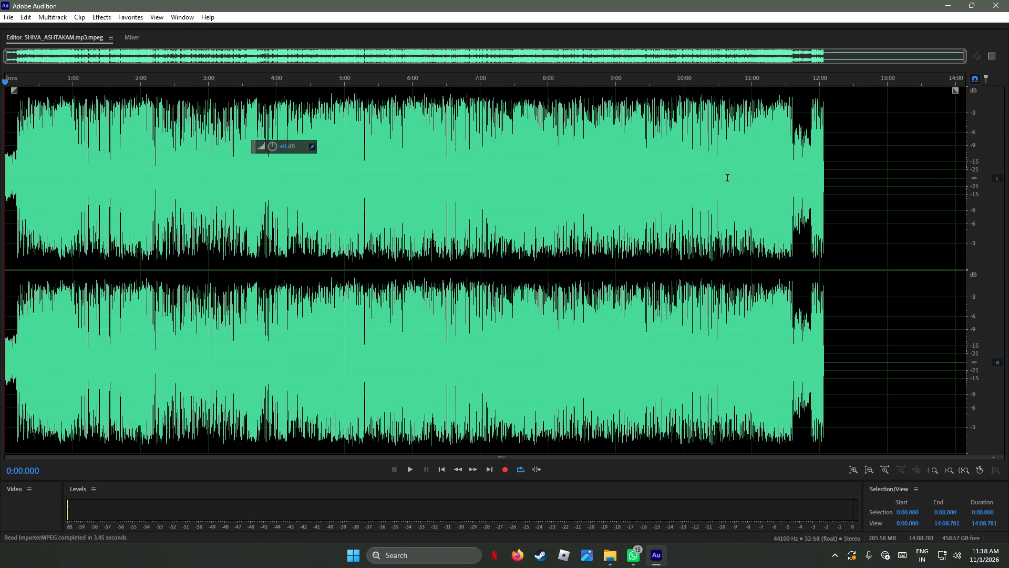
# Delete the silent tail of the SHIVA_ASHTAKAM track, from about 12:04.241 to the end at 14:08.781.
pyautogui.scroll(3, 844, 162)
pyautogui.scroll(-2, 844, 162)
pyautogui.scroll(5, 844, 162)
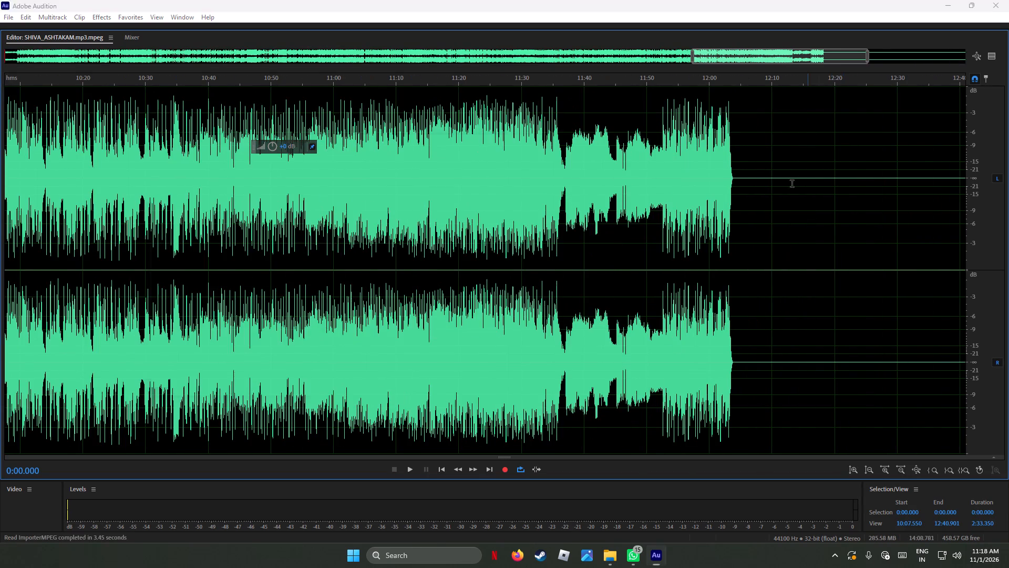
pyautogui.moveTo(736, 180); pyautogui.dragTo(1008, 297)
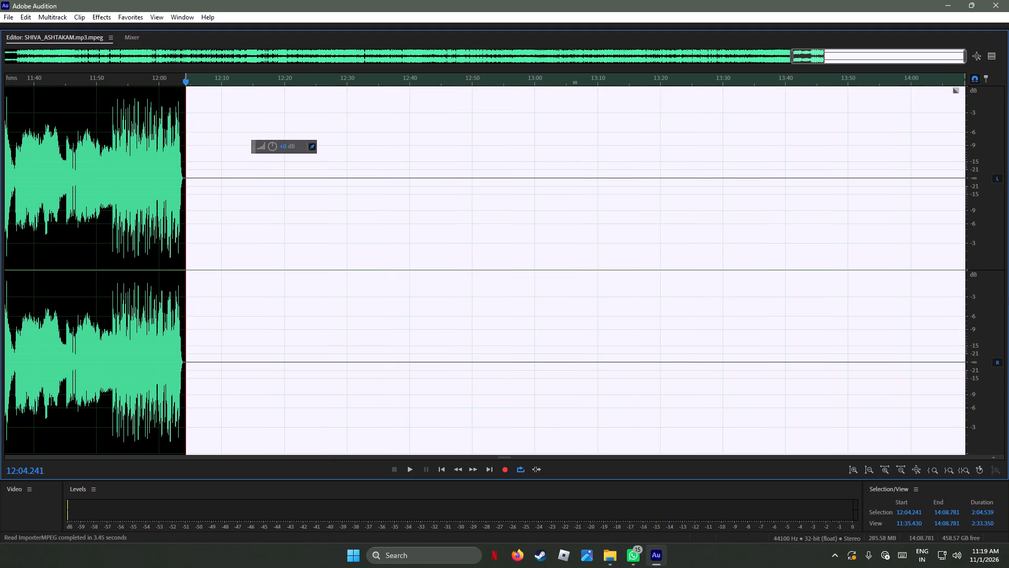
pyautogui.press('Delete')
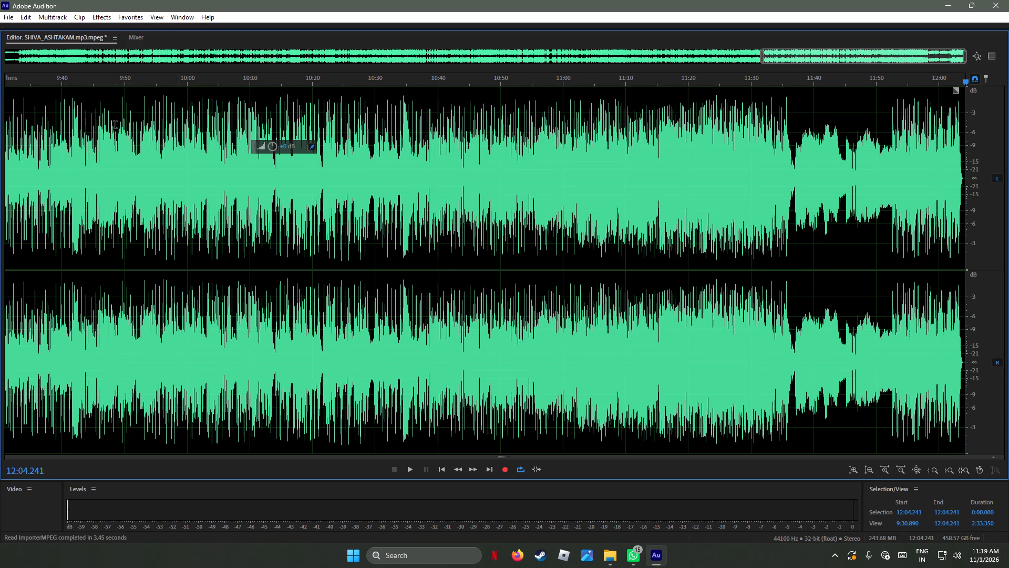
# Play the SHIVA_ASHTAKAM track from the beginning, skip ahead to about 0:23, and stop playback.
pyautogui.click(10, 82)
pyautogui.moveTo(10, 82); pyautogui.dragTo(0, 81)
pyautogui.scroll(-5, 111, 221)
pyautogui.scroll(2, 111, 221)
pyautogui.scroll(-2, 113, 221)
pyautogui.scroll(4, 113, 221)
pyautogui.scroll(-9, 113, 221)
pyautogui.scroll(1, 113, 221)
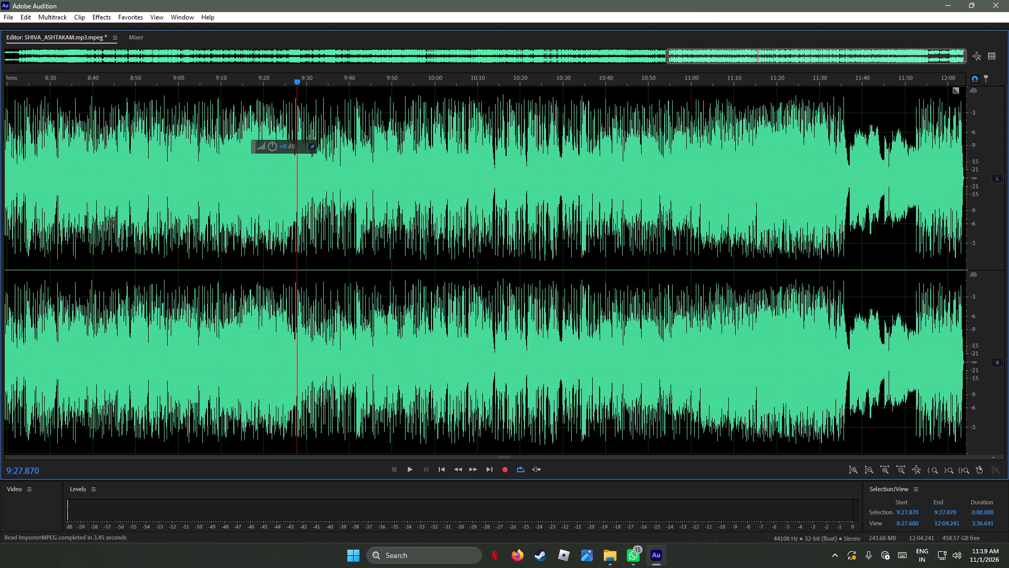
pyautogui.scroll(-18, 113, 221)
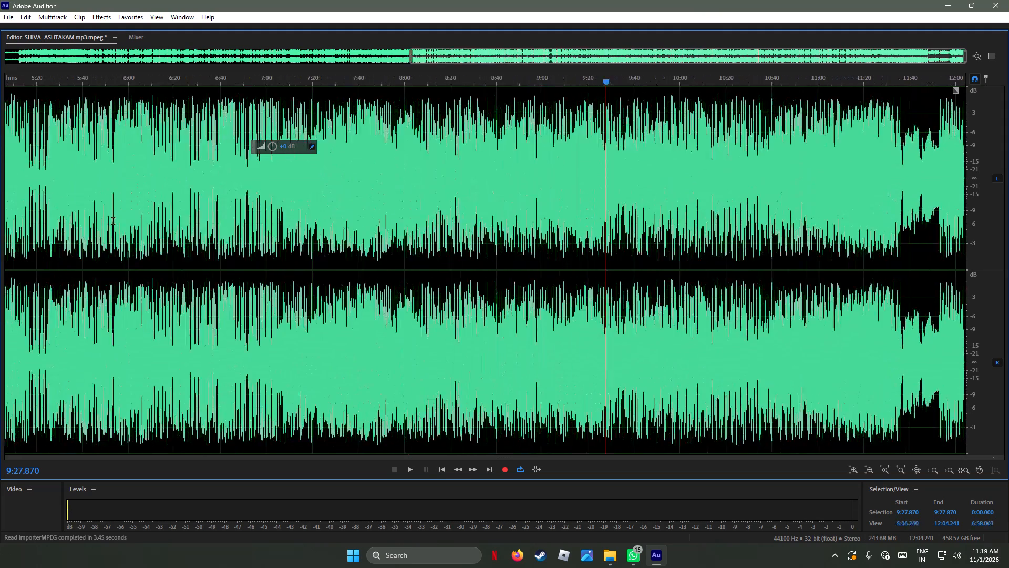
pyautogui.scroll(-9, 113, 221)
pyautogui.scroll(-12, 113, 221)
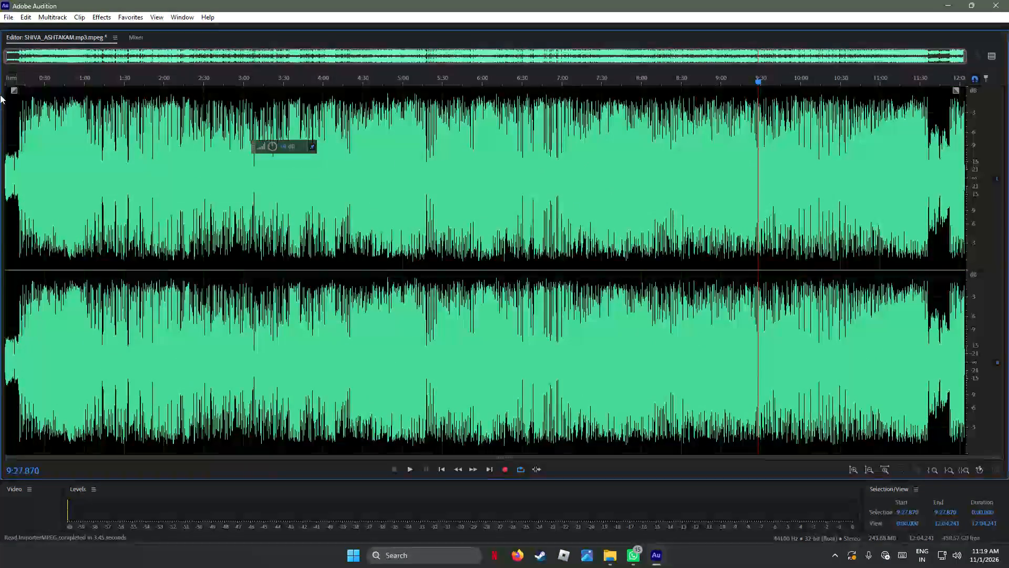
pyautogui.click(23, 79)
pyautogui.moveTo(25, 79); pyautogui.dragTo(0, 75)
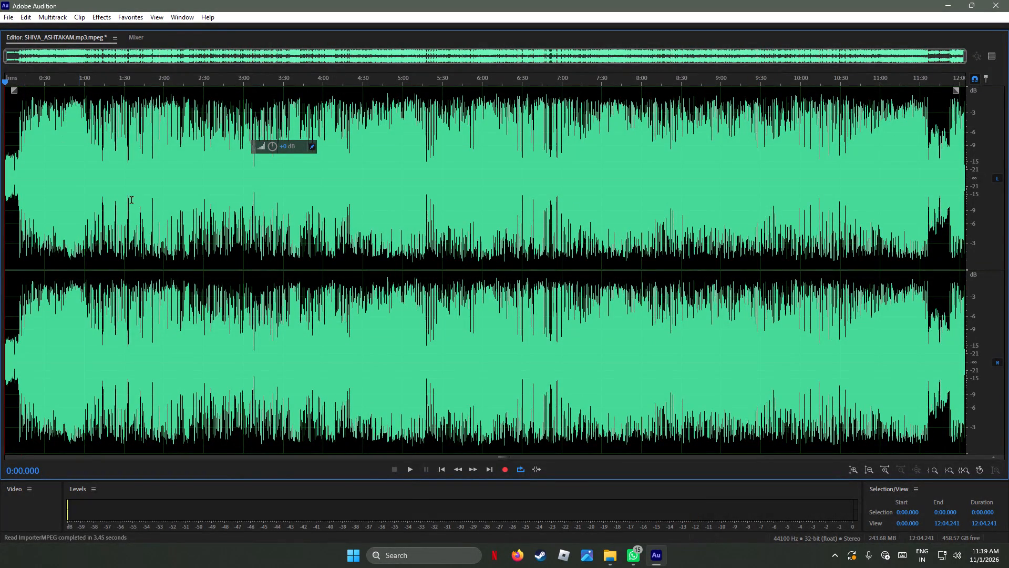
pyautogui.press('space')
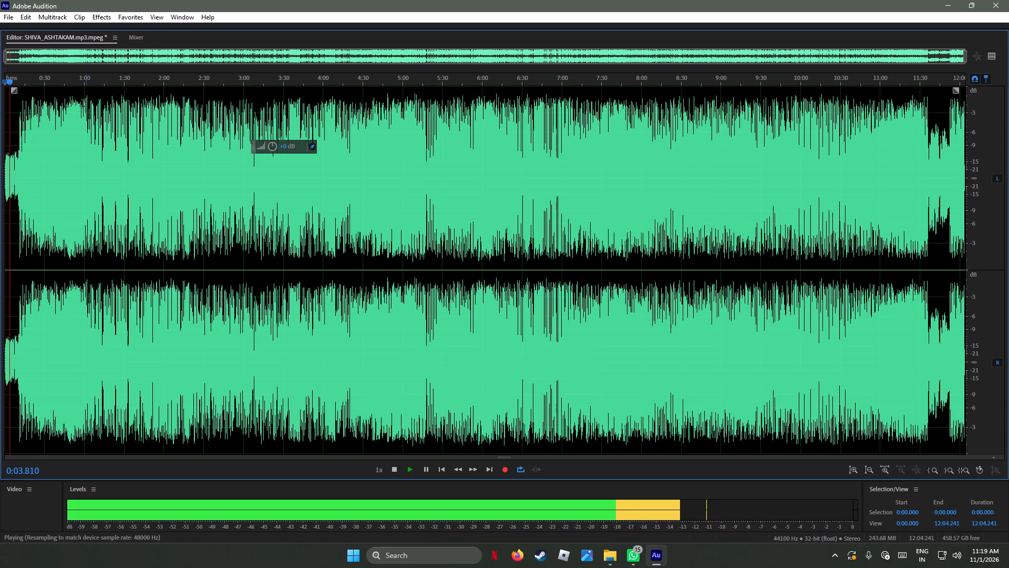
pyautogui.click(36, 86)
pyautogui.click(37, 86)
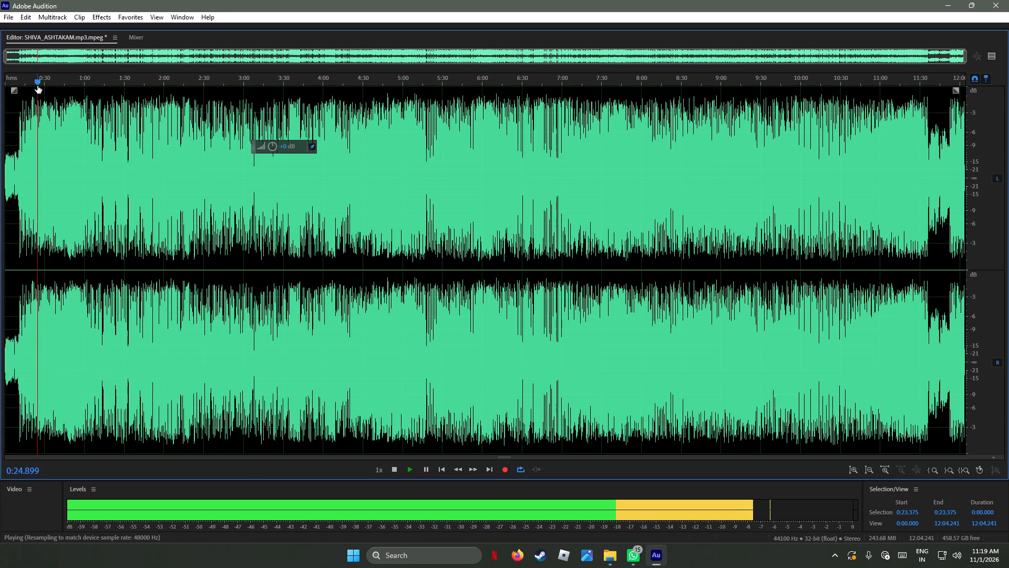
pyautogui.press('space')
# Save the SHIVA_ASHTAKAM track in the SSM folder as MP3 Audio named 13_Shivaashtakam.
pyautogui.click(8, 19)
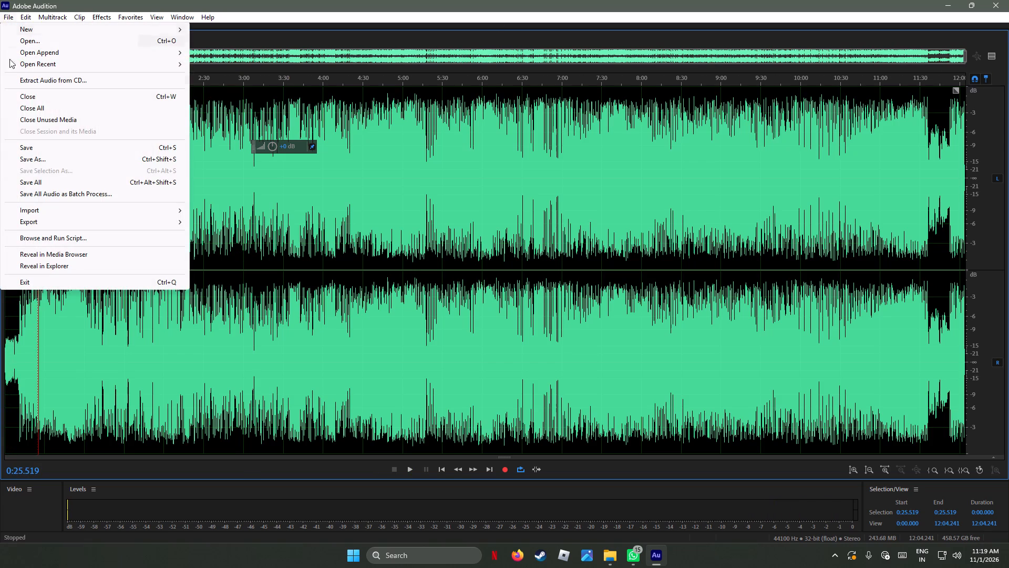
pyautogui.click(39, 156)
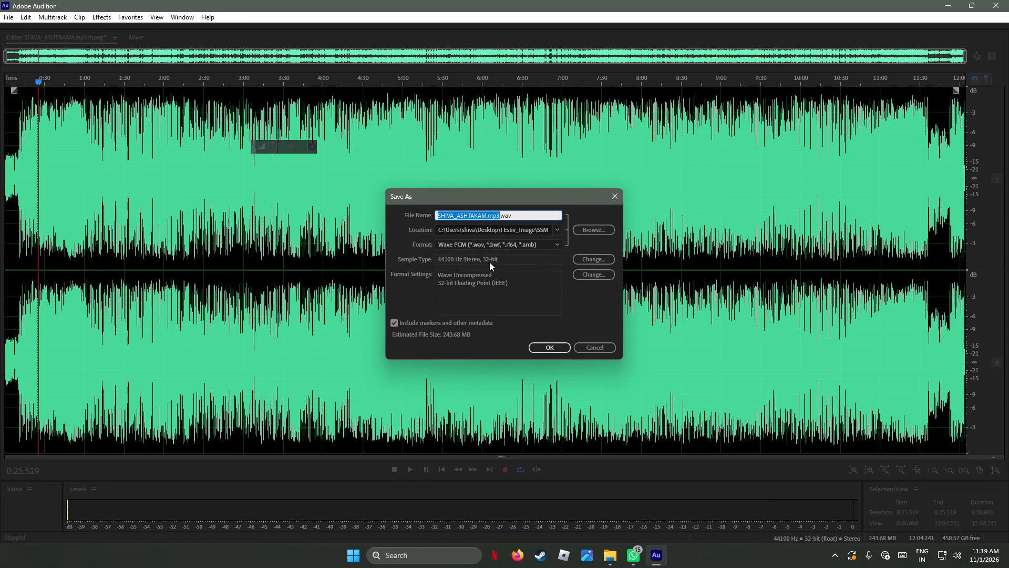
pyautogui.click(593, 231)
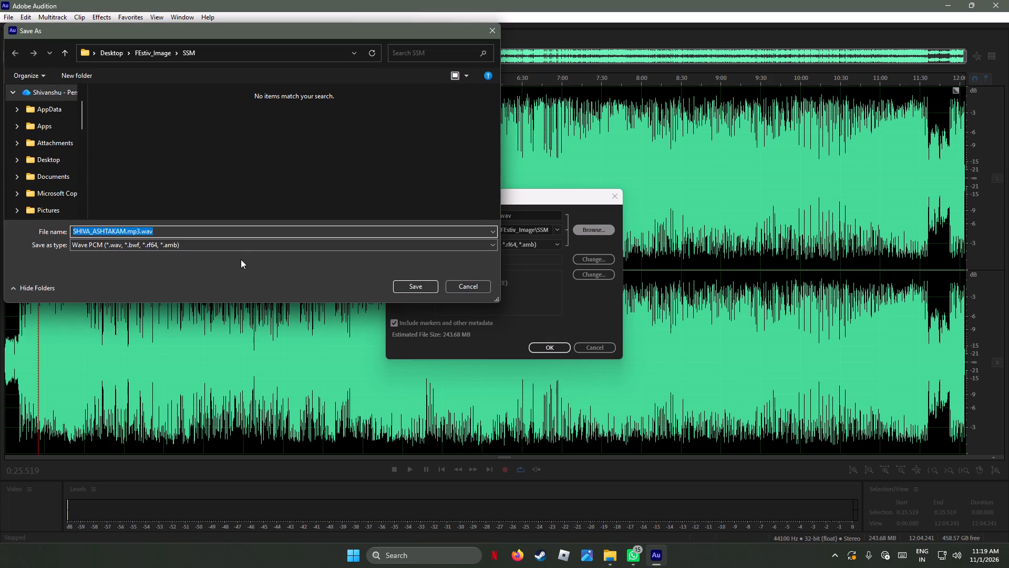
pyautogui.click(241, 242)
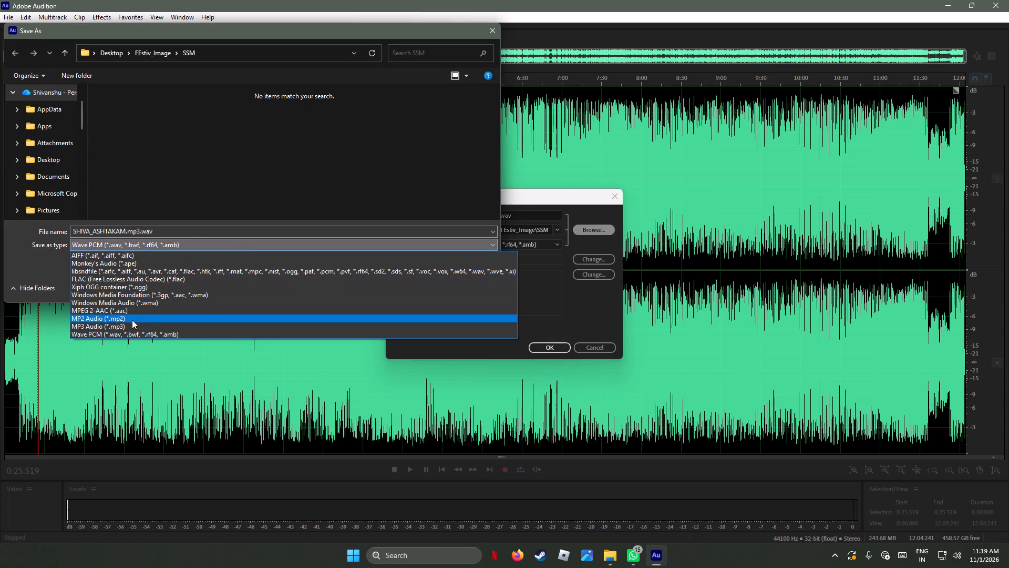
pyautogui.click(135, 326)
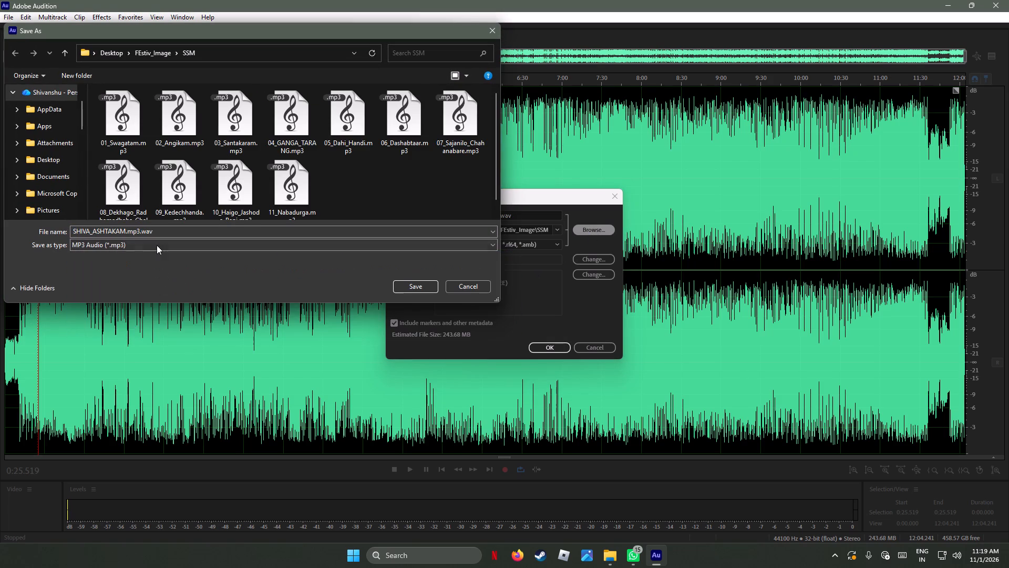
pyautogui.click(162, 230)
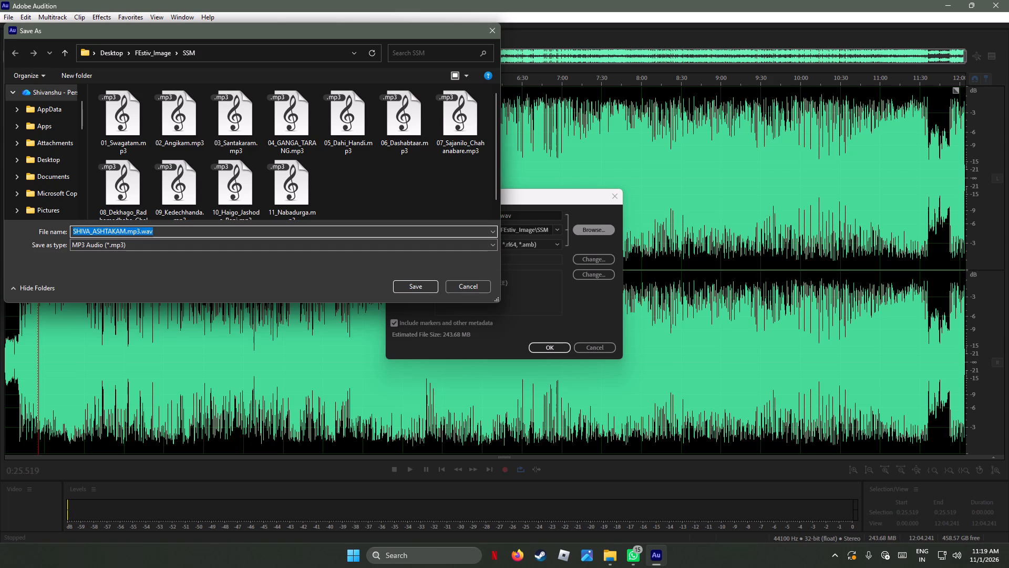
pyautogui.write('13')
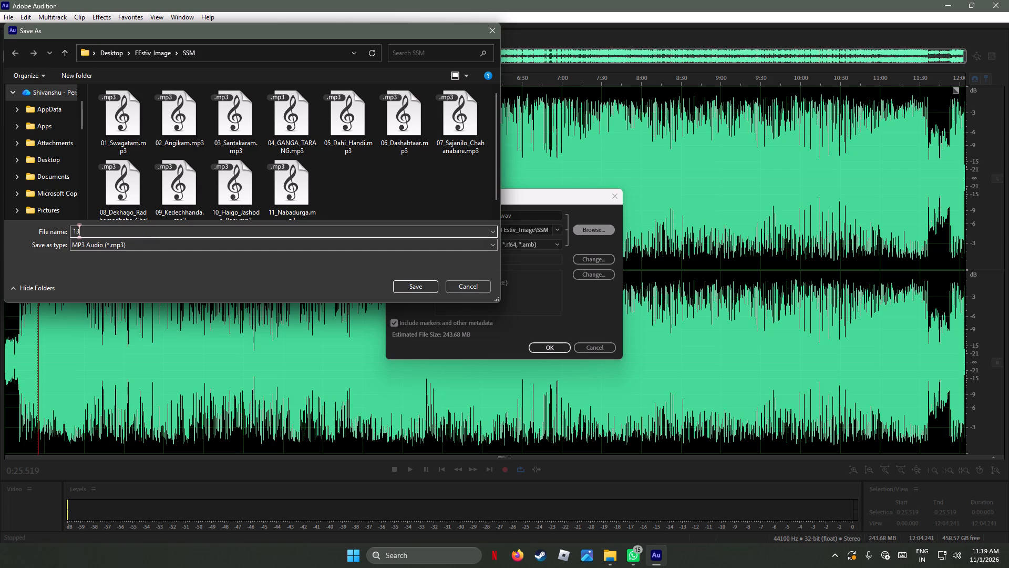
pyautogui.write('_S')
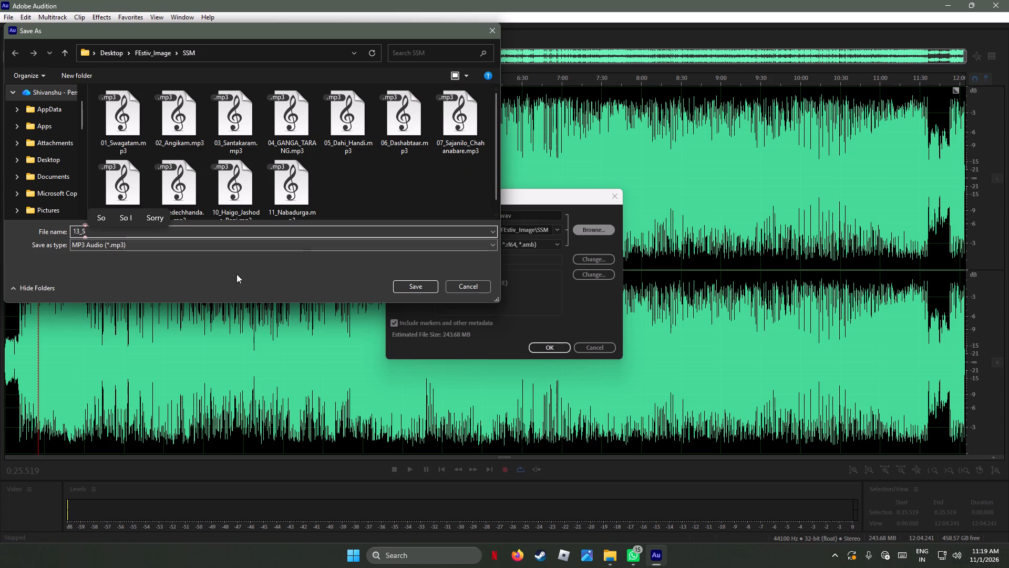
pyautogui.click(193, 226)
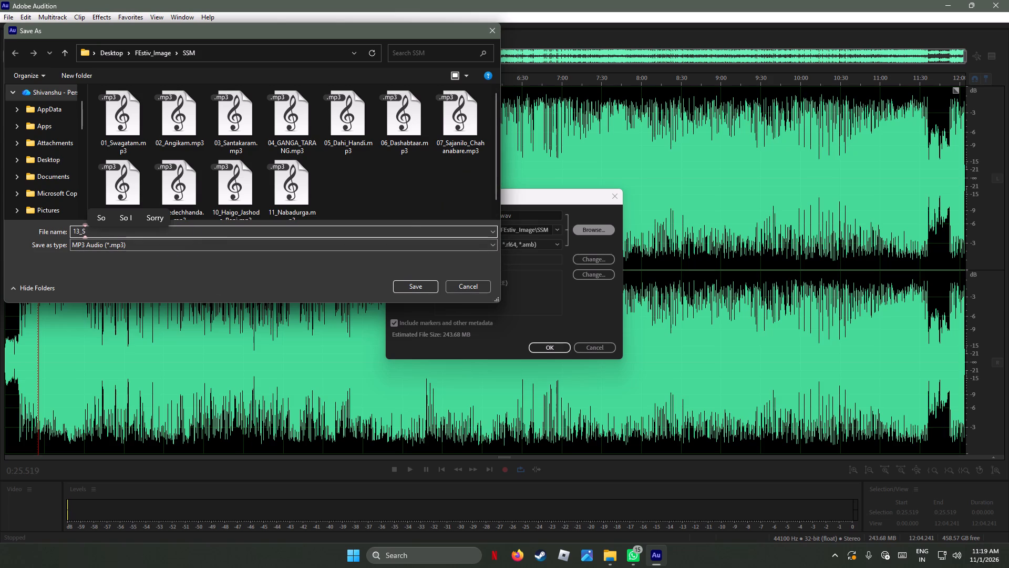
pyautogui.click(187, 229)
pyautogui.write('hi')
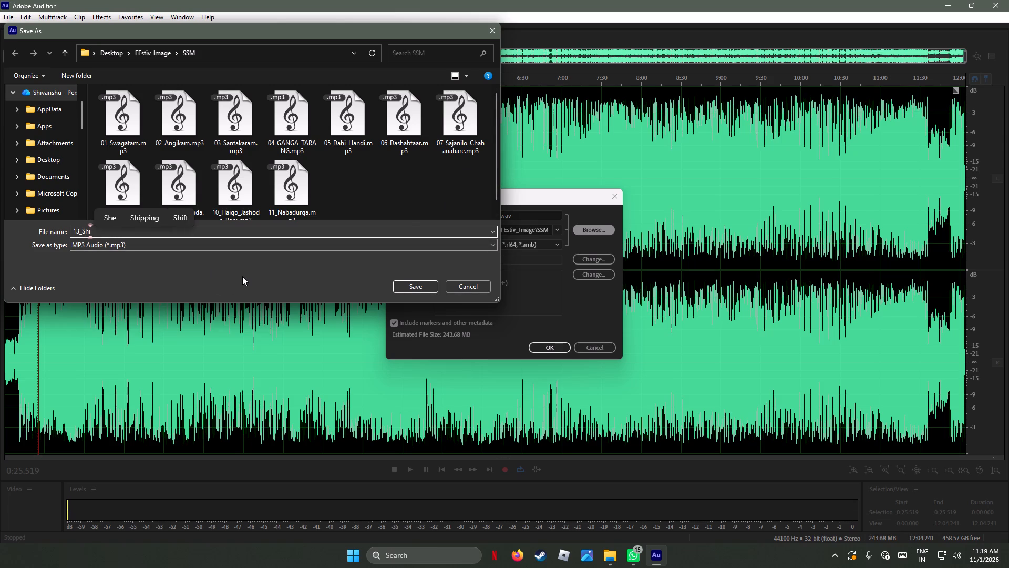
pyautogui.write('vaas')
pyautogui.write('htakam')
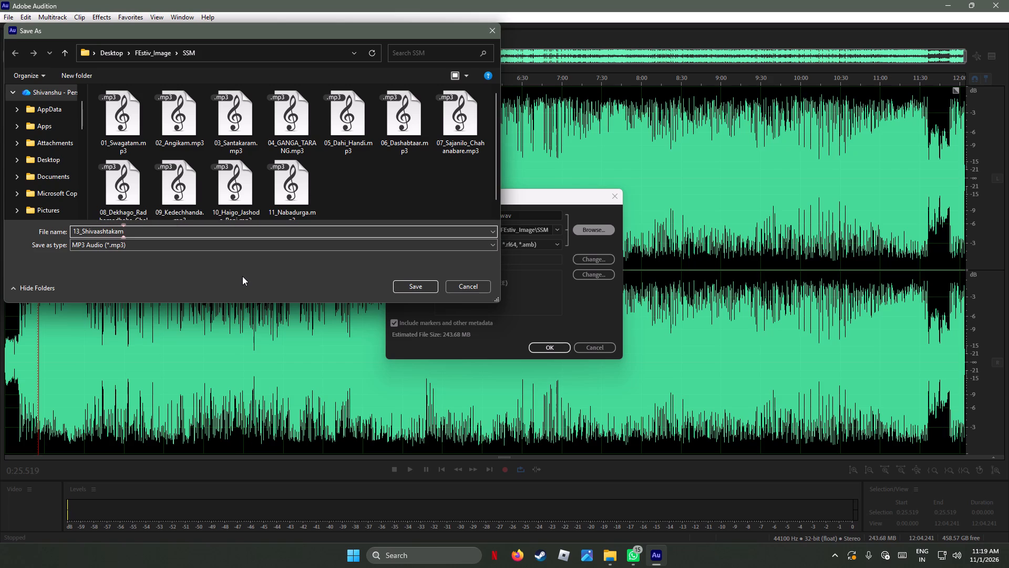
pyautogui.click(424, 285)
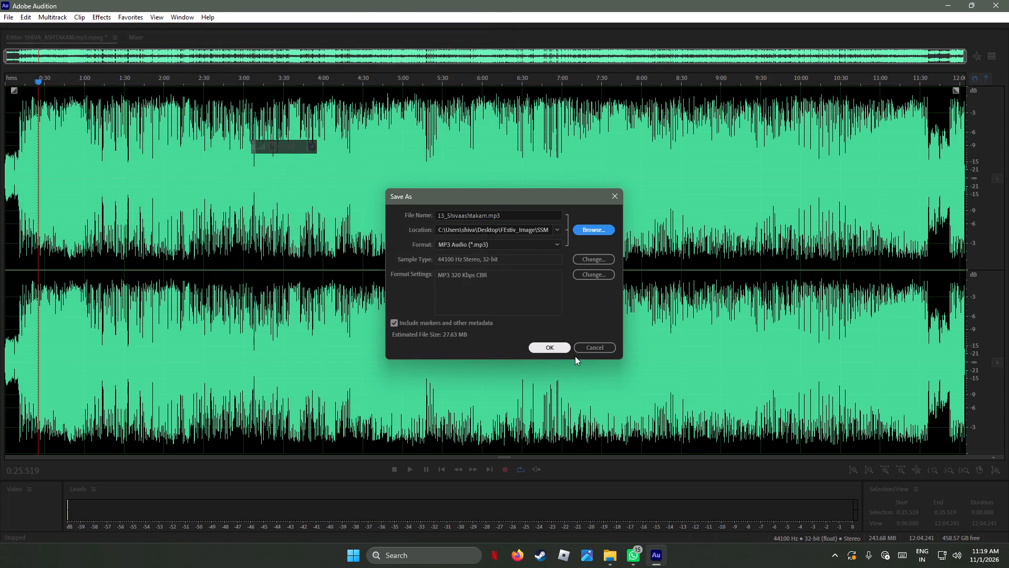
pyautogui.doubleClick(553, 349)
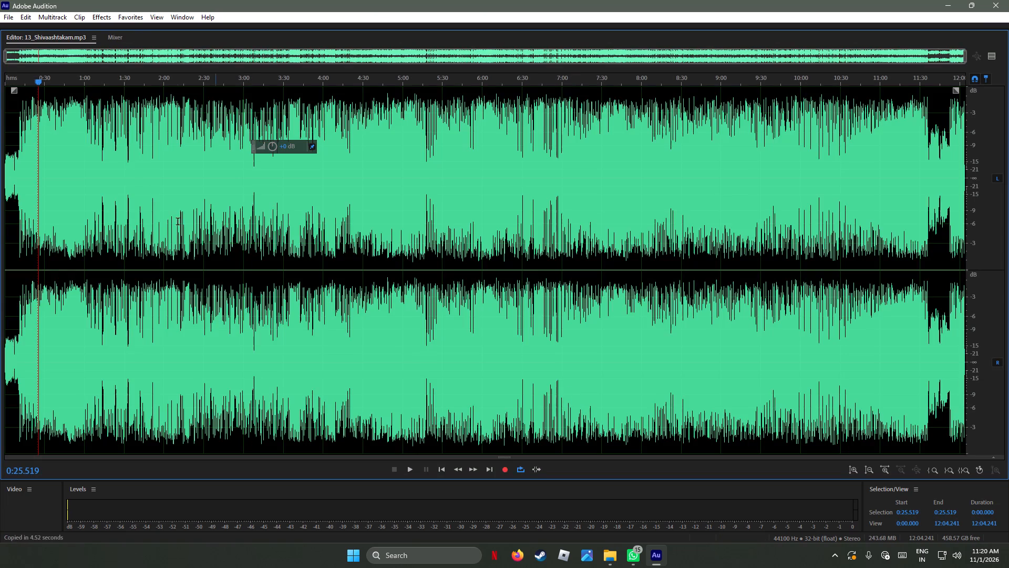
# Close the 13_Shivaashtakam track and minimize Adobe Audition to get to the File Explorer windows.
pyautogui.click(8, 19)
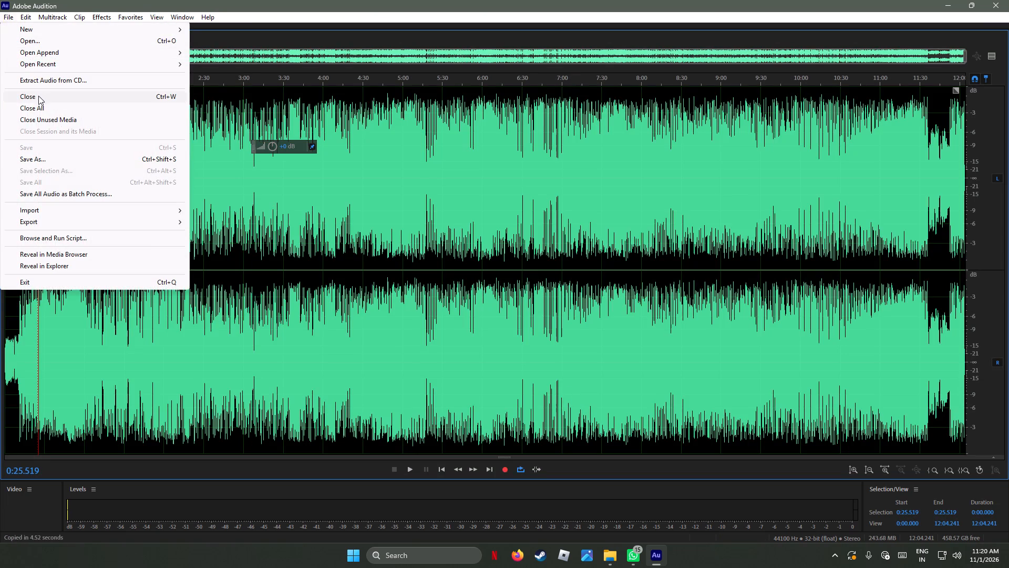
pyautogui.click(39, 94)
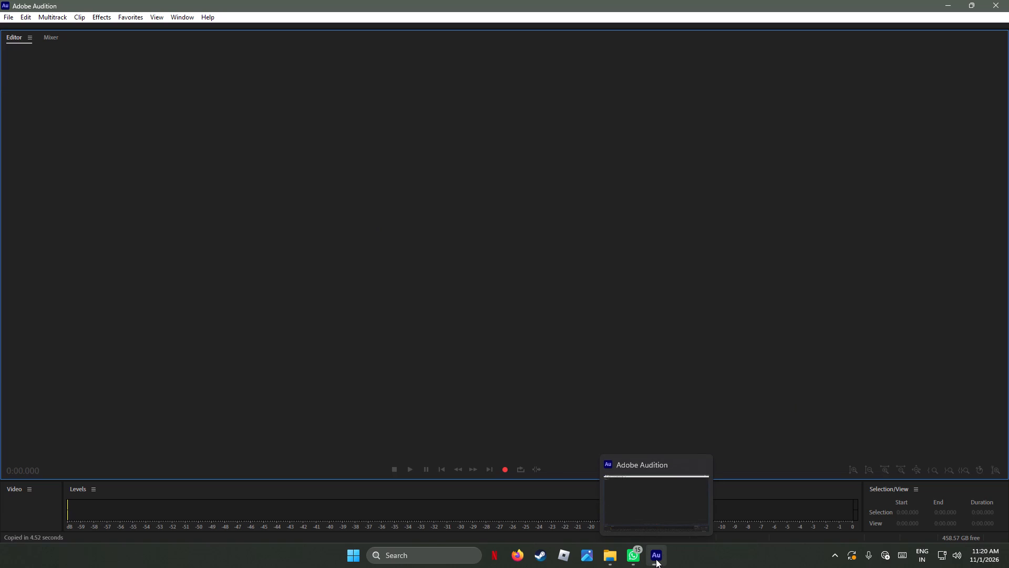
pyautogui.click(613, 552)
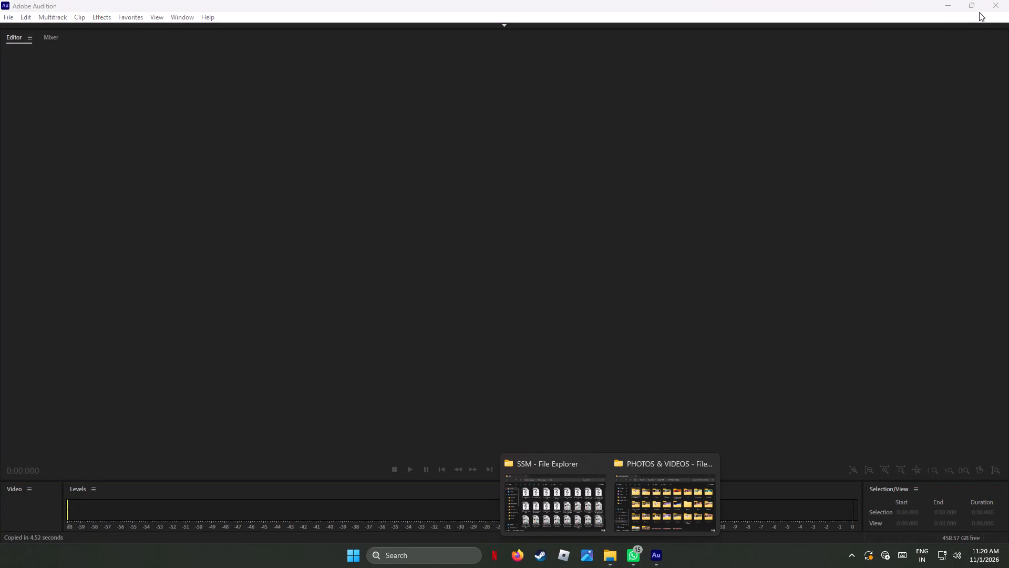
pyautogui.click(950, 7)
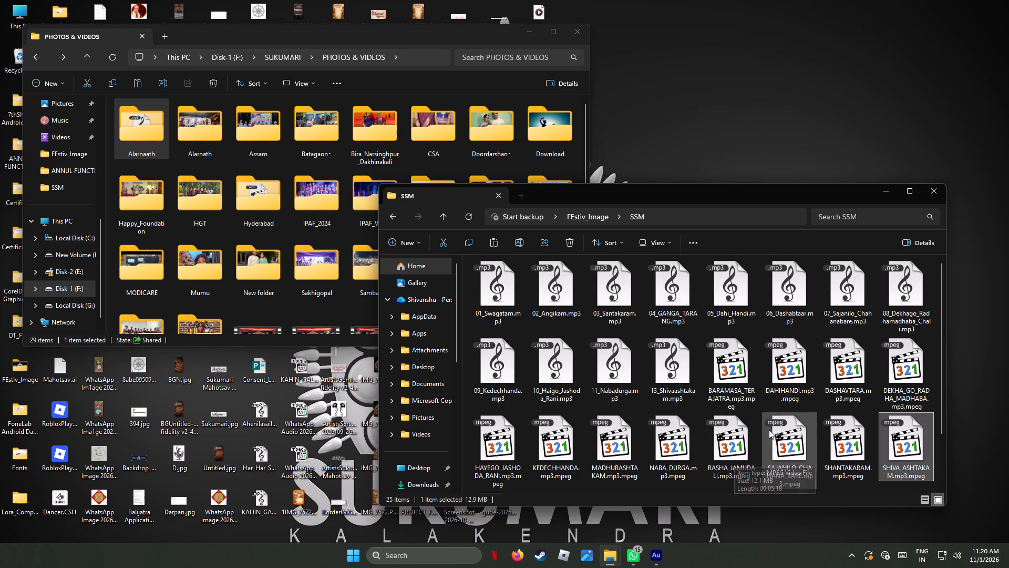
# Look through the PHOTOS & VIDEOS folder and its Alarnaath and Alarnath subfolders for audio tracks, ending in Alarnaath.
pyautogui.scroll(-4, 769, 430)
pyautogui.scroll(1, 769, 429)
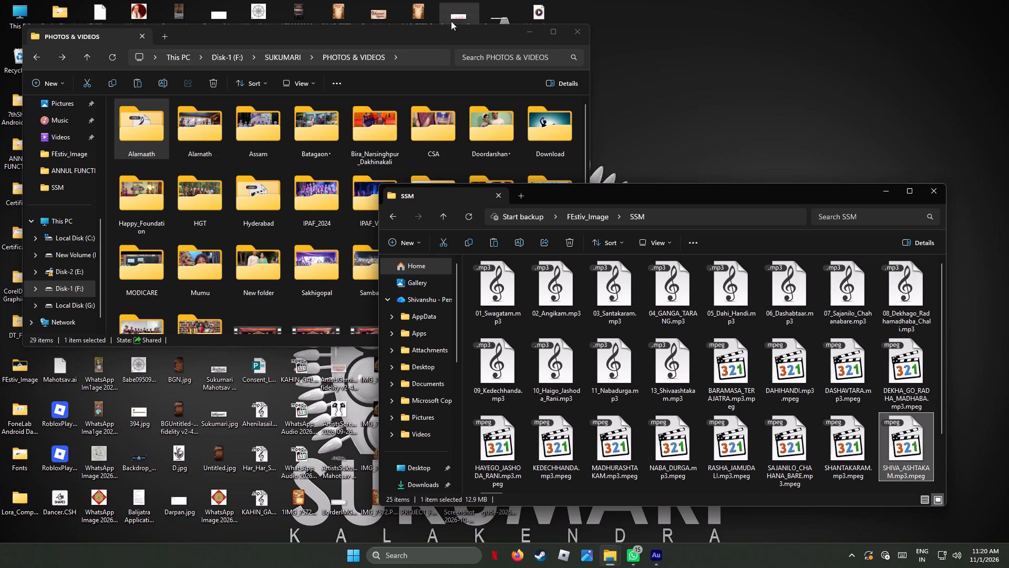
pyautogui.click(411, 37)
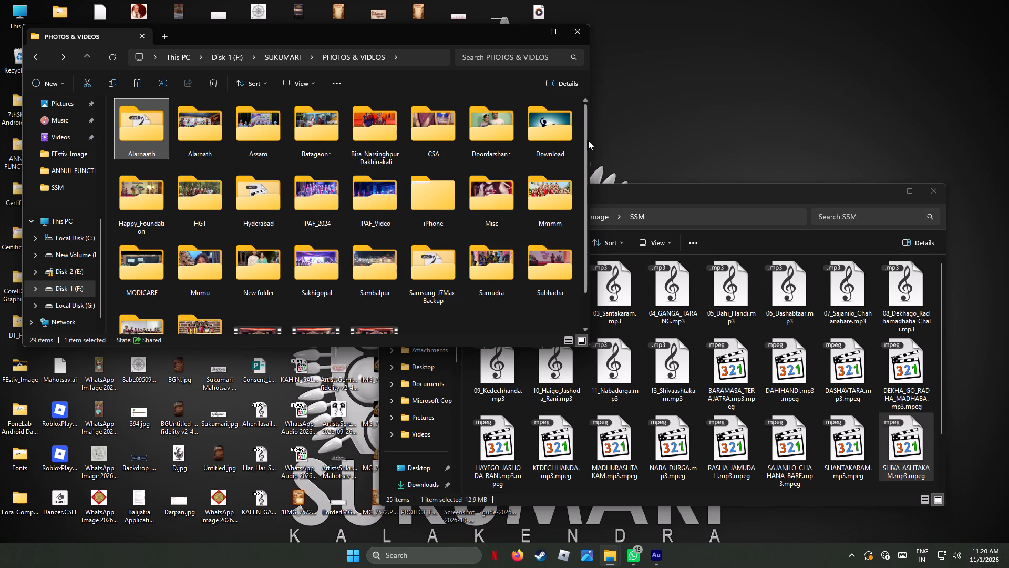
pyautogui.moveTo(587, 141); pyautogui.dragTo(588, 188)
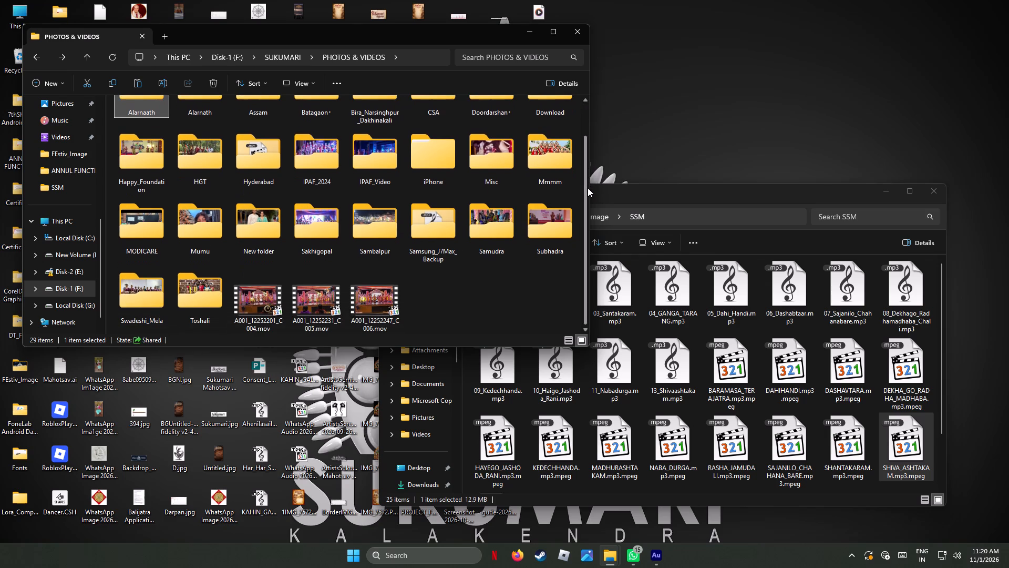
pyautogui.moveTo(588, 188); pyautogui.dragTo(582, 135)
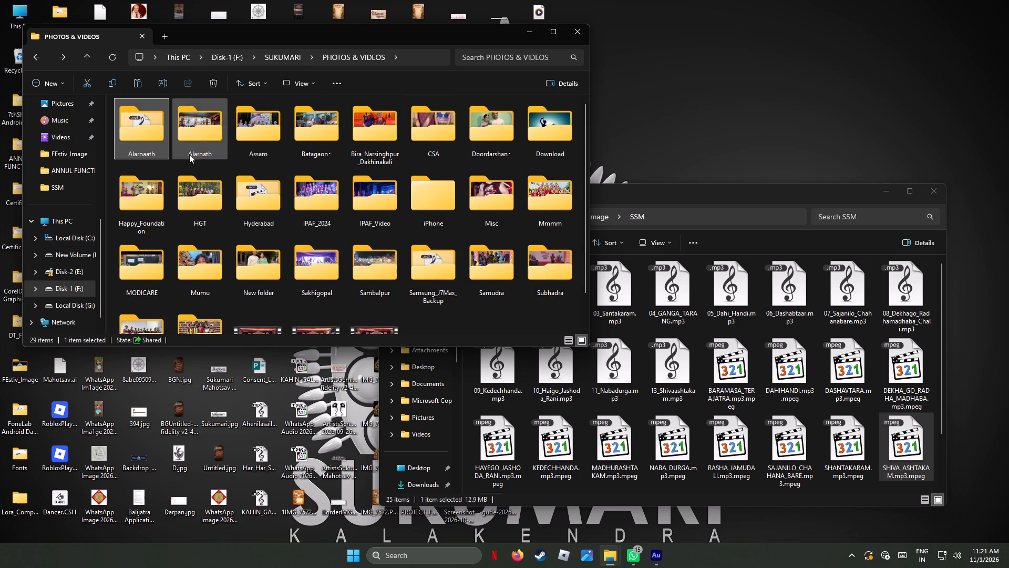
pyautogui.doubleClick(150, 129)
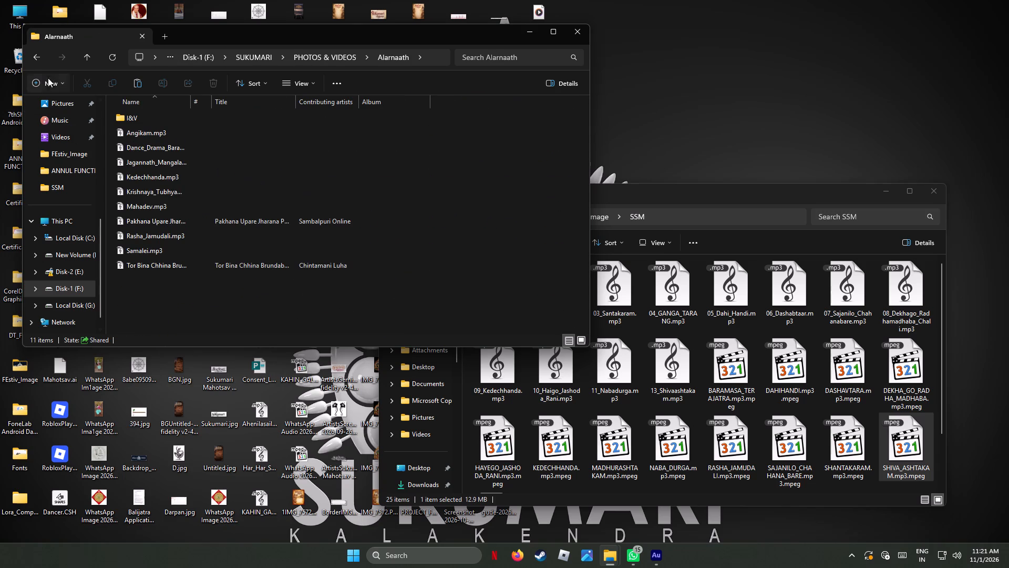
pyautogui.click(39, 56)
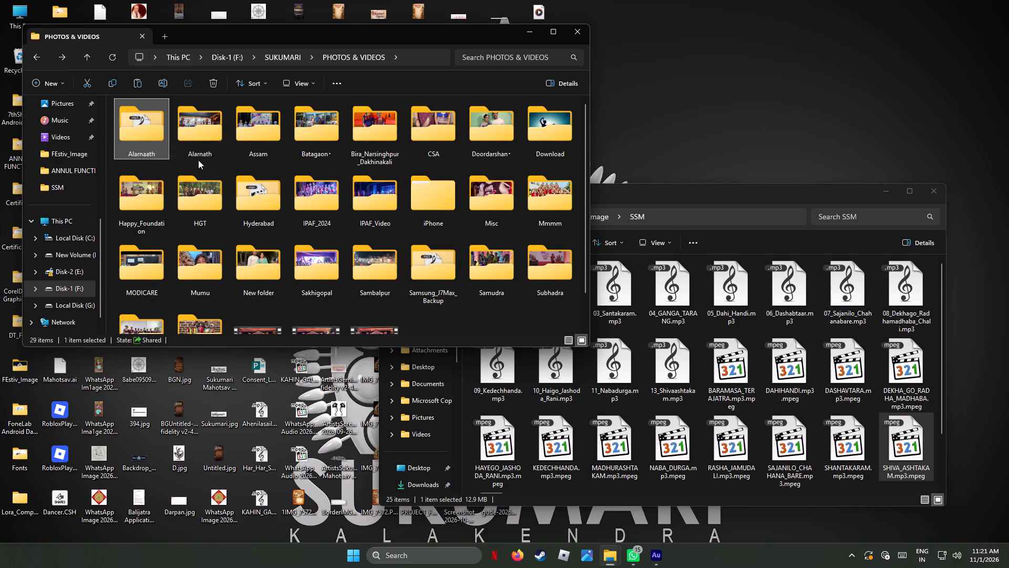
pyautogui.doubleClick(193, 133)
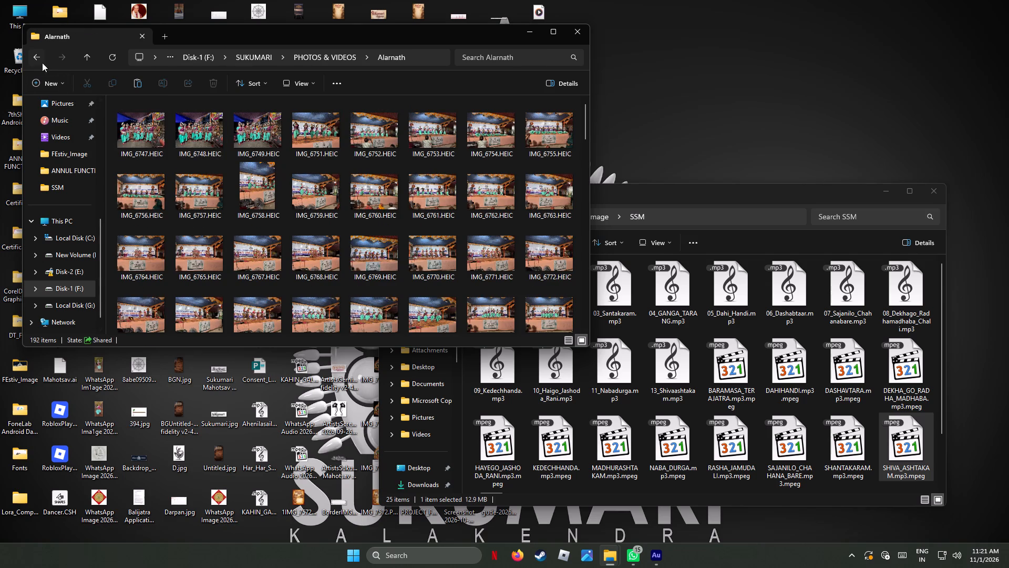
pyautogui.click(33, 54)
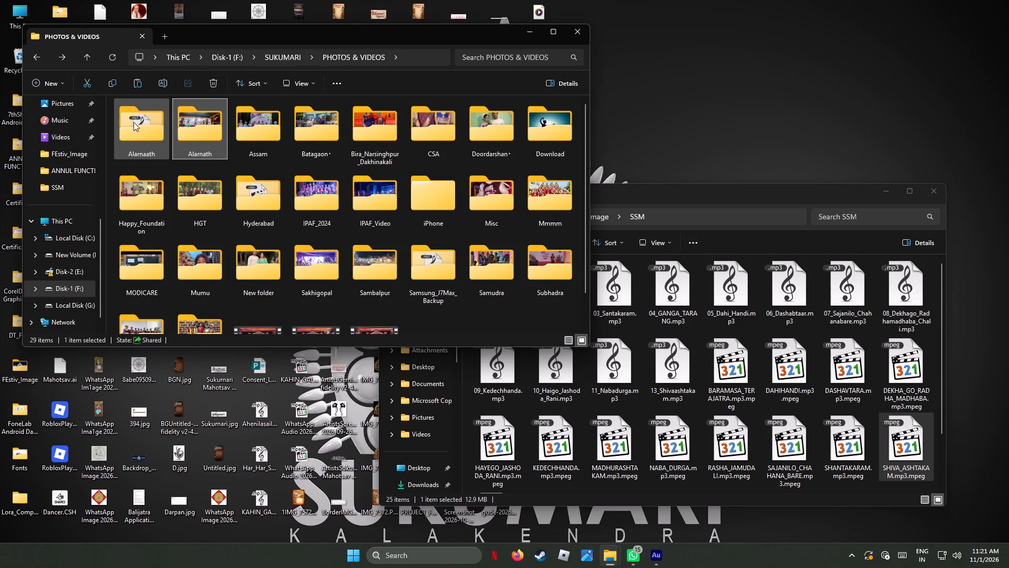
pyautogui.doubleClick(133, 122)
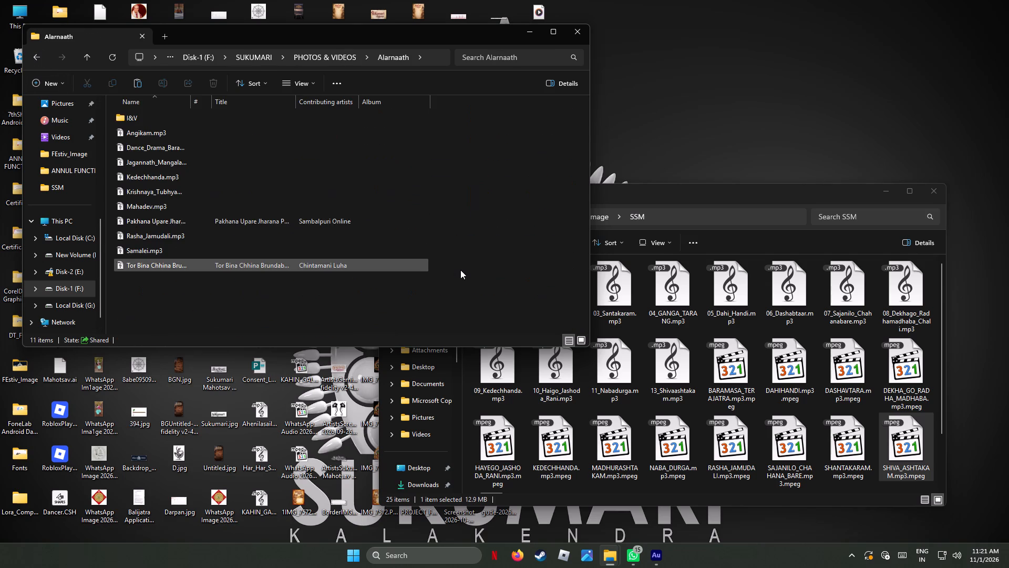
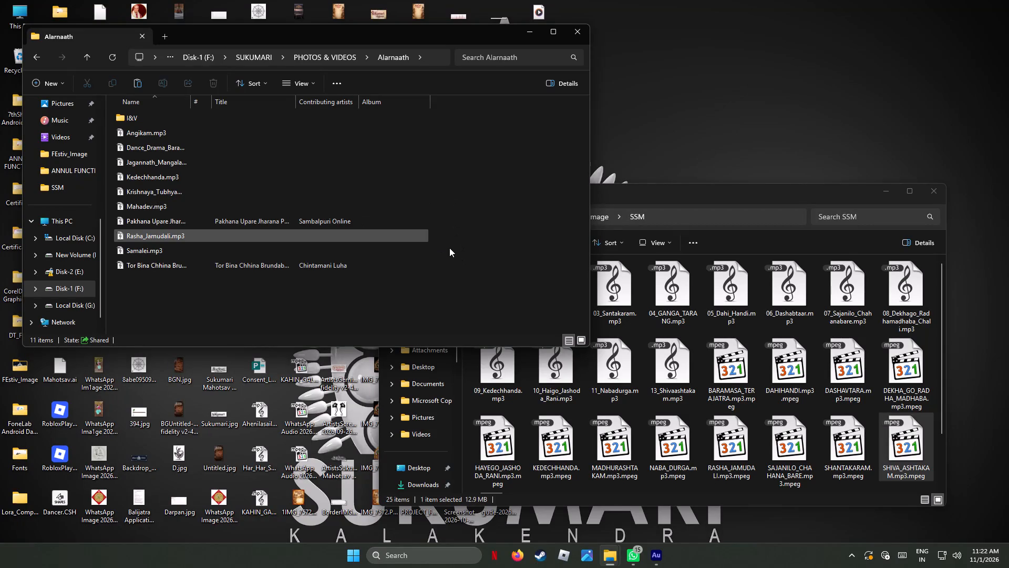
# Move the Alarnaath and SSM folder windows apart to uncover the audio files on the desktop.
pyautogui.moveTo(475, 36); pyautogui.dragTo(312, 92)
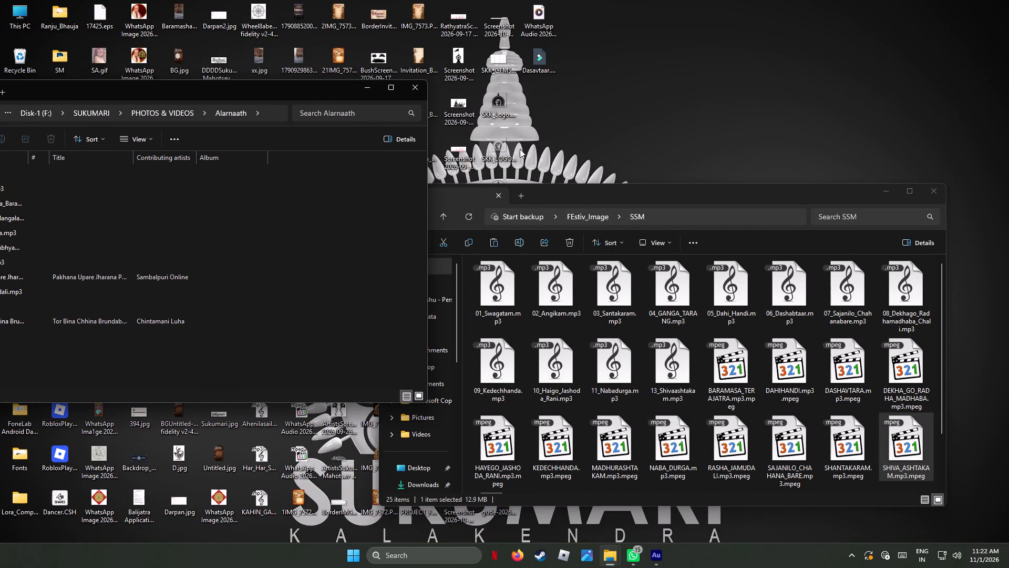
pyautogui.moveTo(565, 191); pyautogui.dragTo(681, 210)
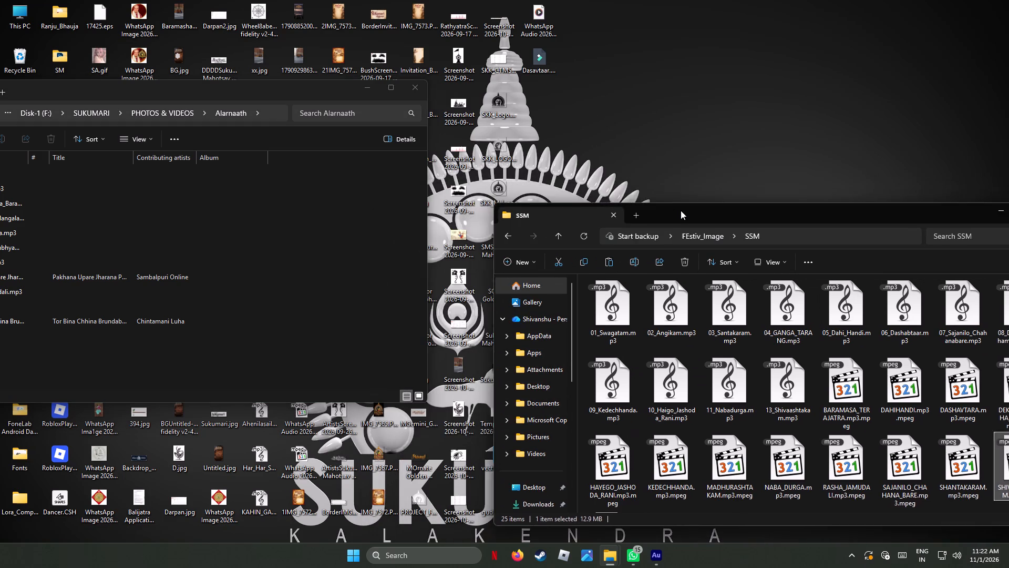
pyautogui.moveTo(681, 210); pyautogui.dragTo(711, 207)
pyautogui.moveTo(319, 92); pyautogui.dragTo(131, 121)
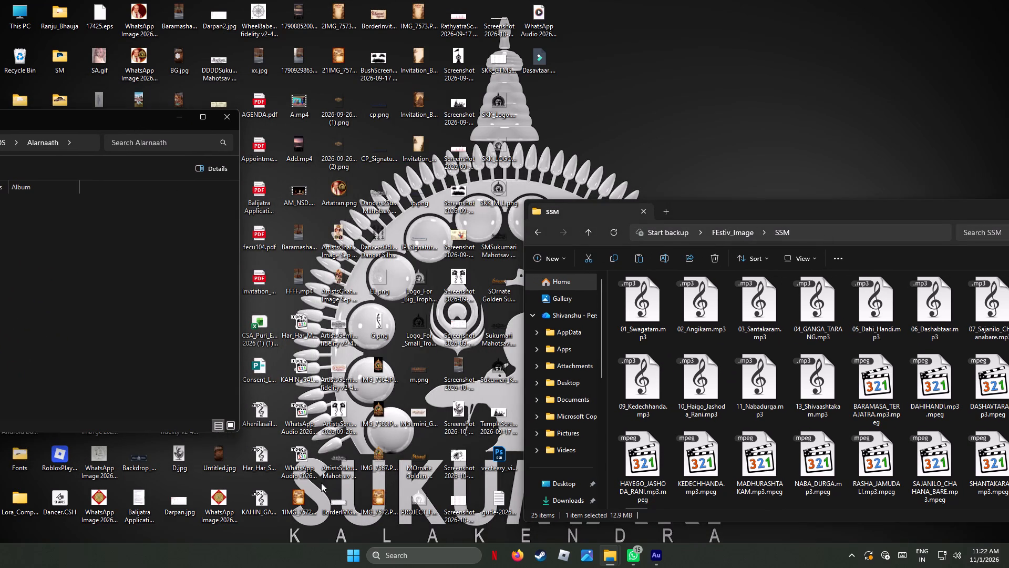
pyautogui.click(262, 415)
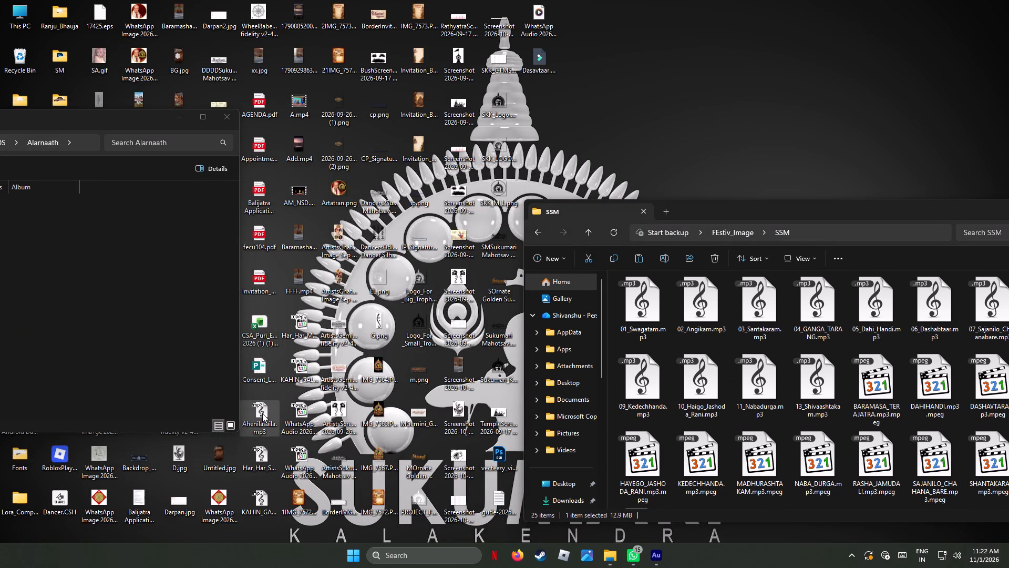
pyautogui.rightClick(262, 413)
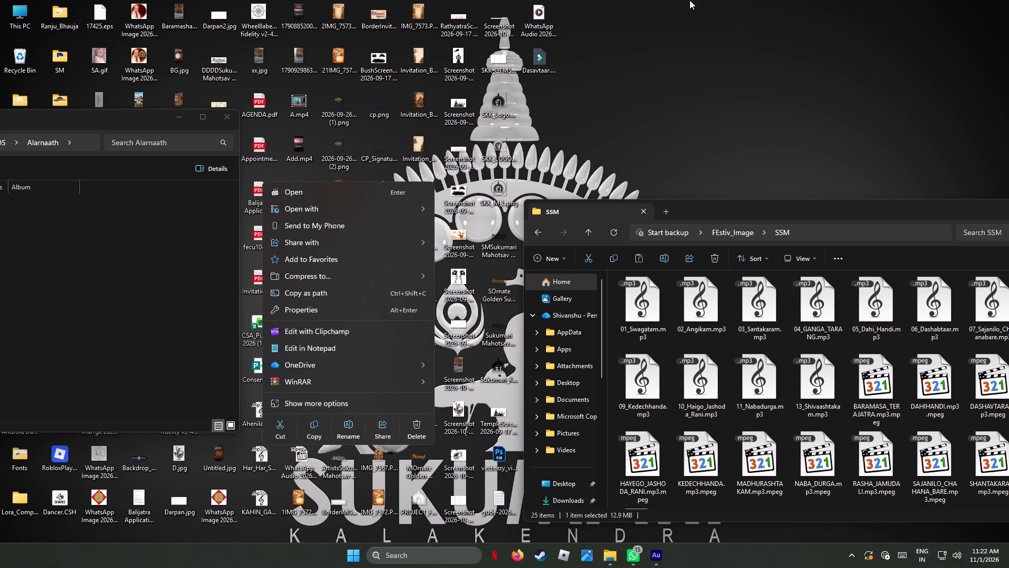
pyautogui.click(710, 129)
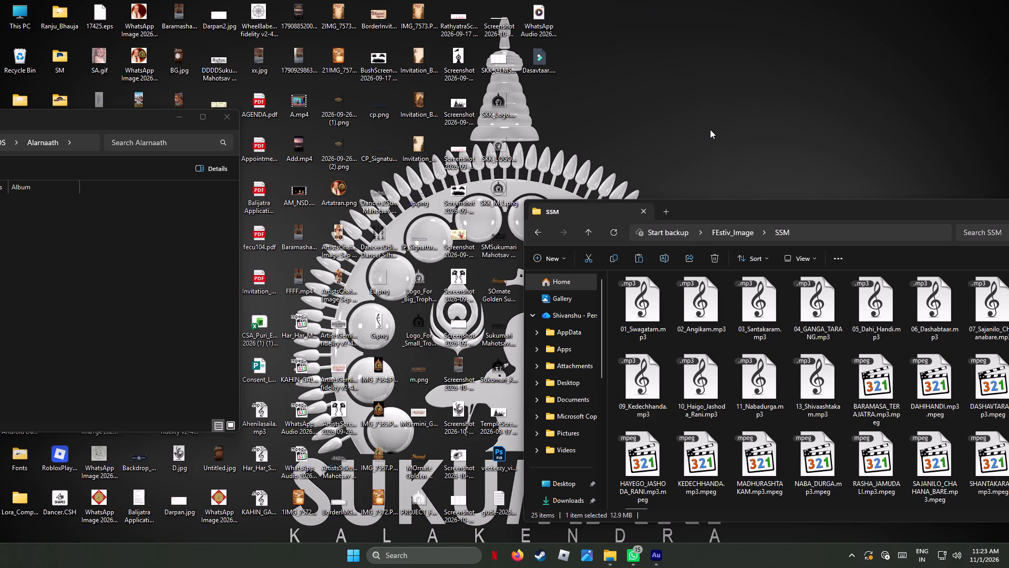
# Reposition the SSM folder window so it is fully on screen beside the desktop's audio files.
pyautogui.moveTo(769, 211); pyautogui.dragTo(684, 168)
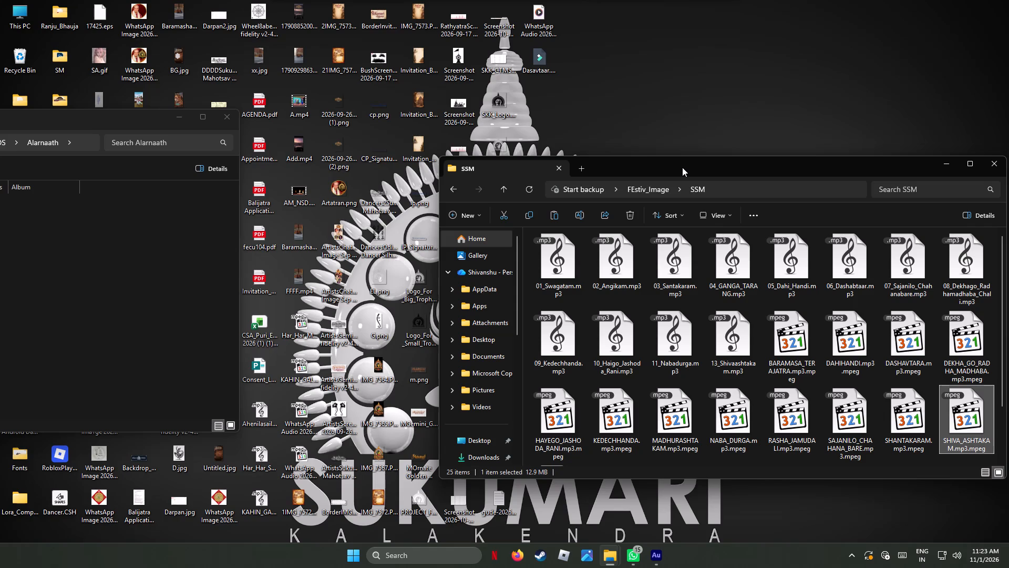
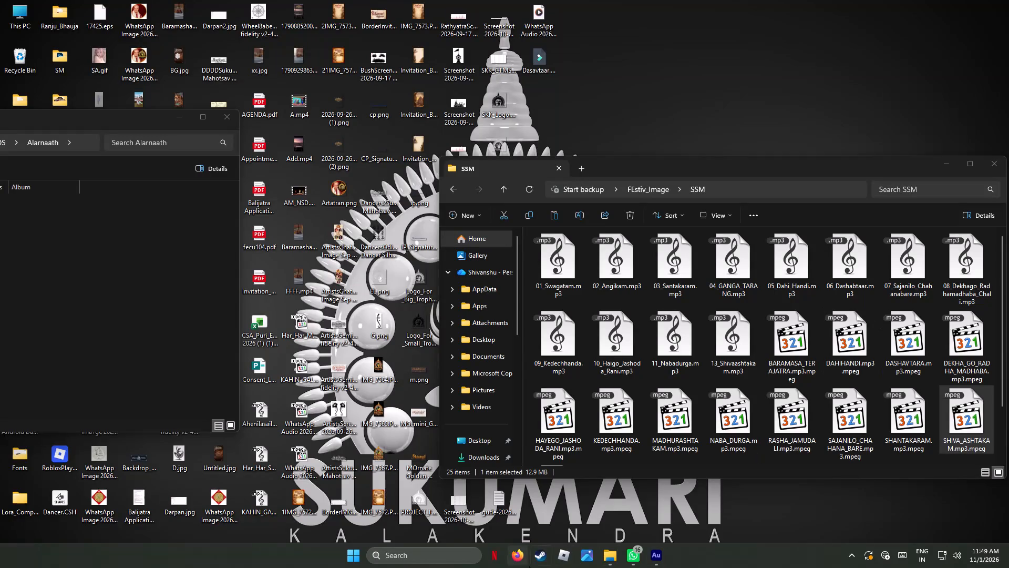
# Move the Alarnaath folder window fully on screen so its audio file list shows alongside the SSM folder.
pyautogui.moveTo(70, 117); pyautogui.dragTo(364, 113)
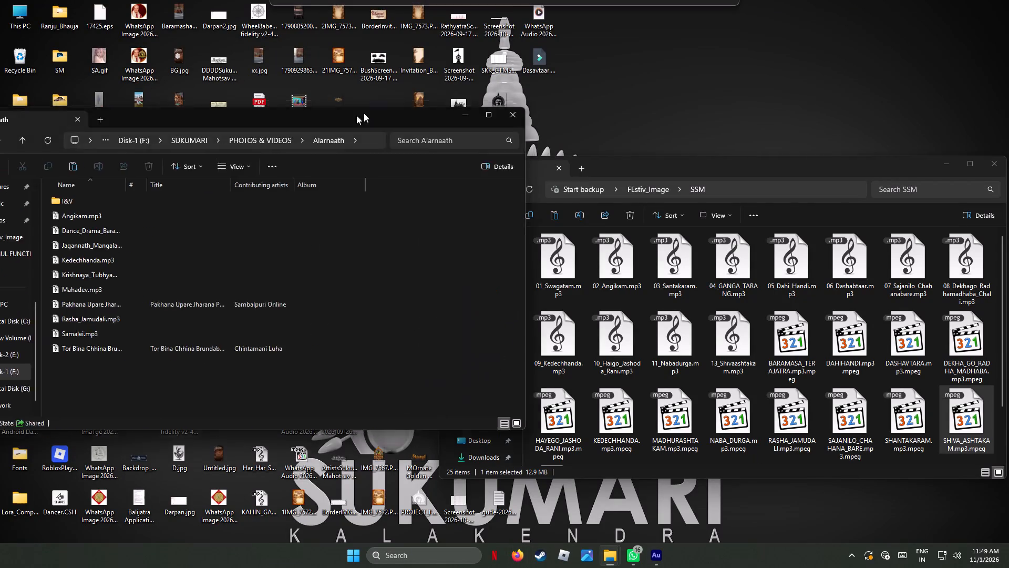
pyautogui.moveTo(364, 113); pyautogui.dragTo(433, 23)
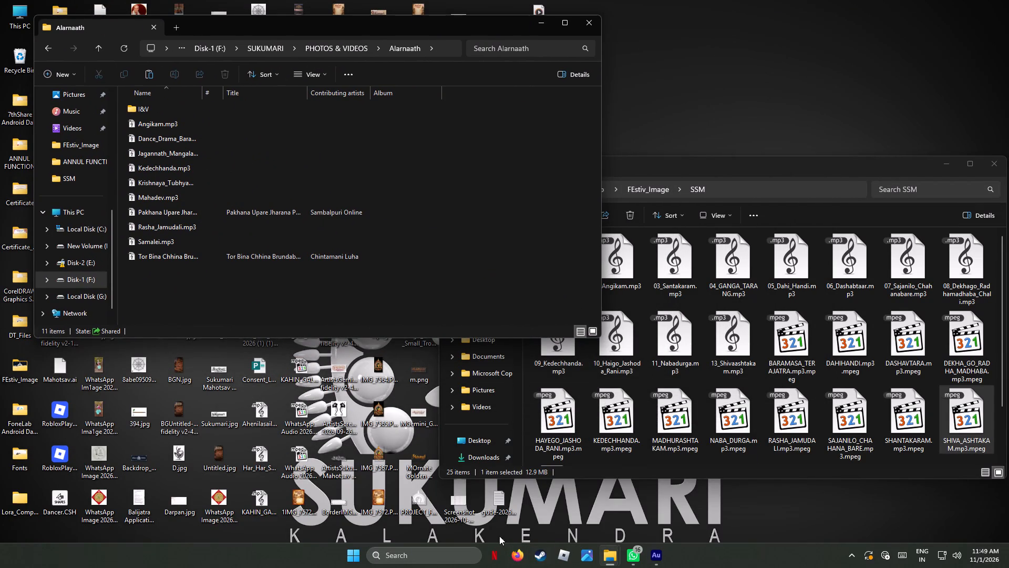
# Start a Windows search for an app beginning with "w".
pyautogui.click(421, 562)
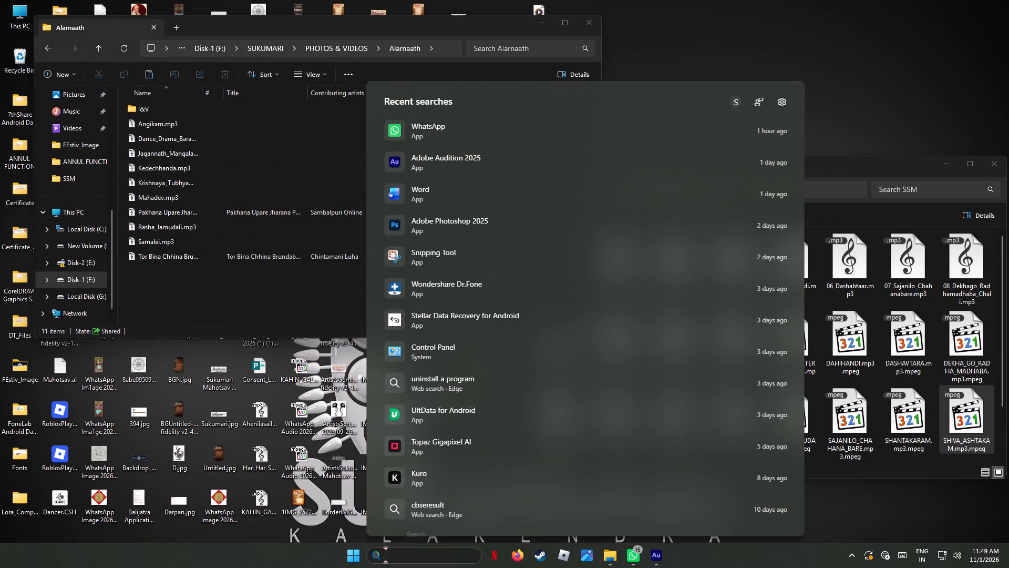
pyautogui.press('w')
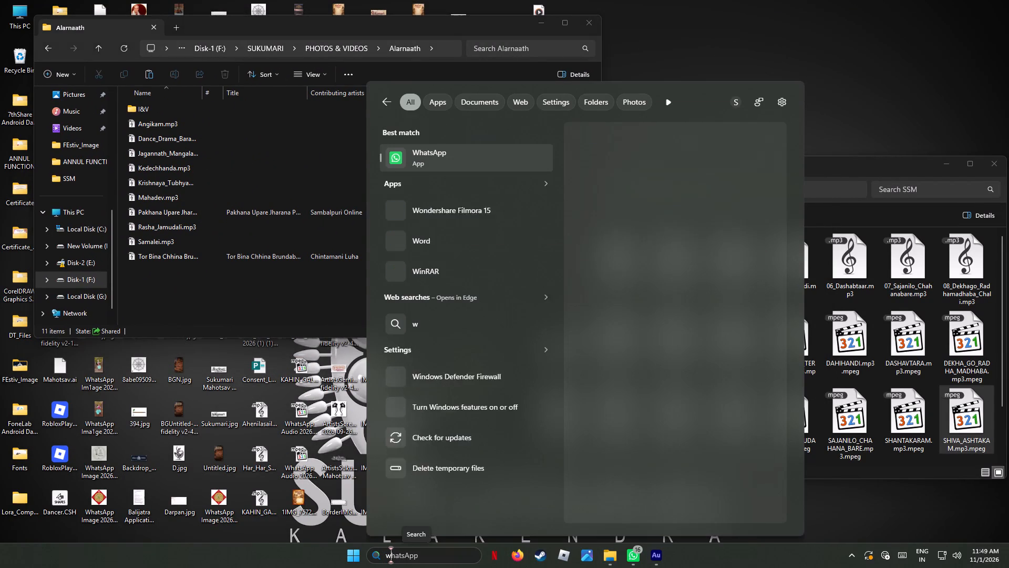
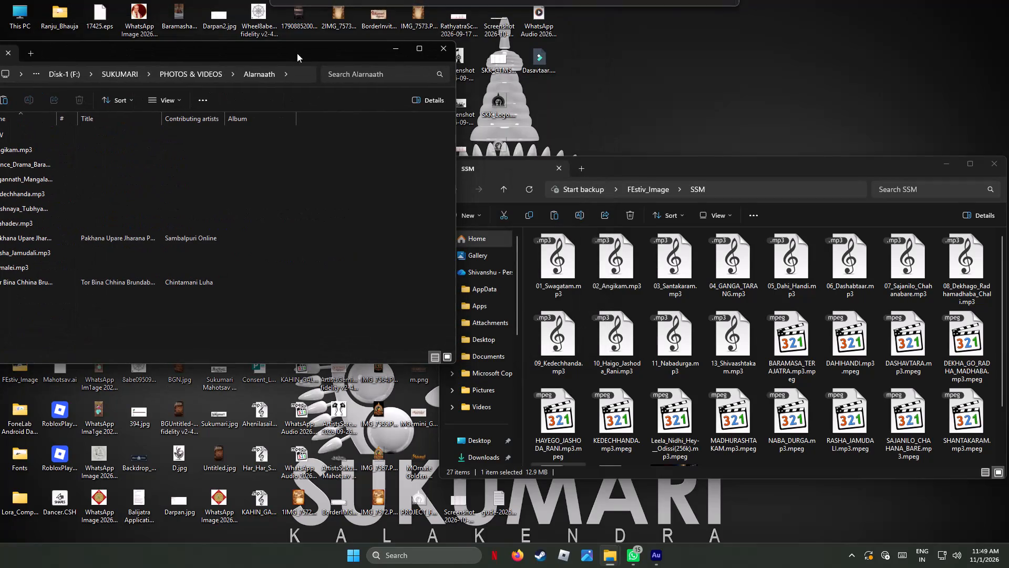
# Open WhatsApp Audio 2026-11-01 at 10.31.34 from the SSM folder in Adobe Audition, listen to parts of it, and close it to return to the folder.
pyautogui.scroll(4, 729, 340)
pyautogui.scroll(-4, 729, 340)
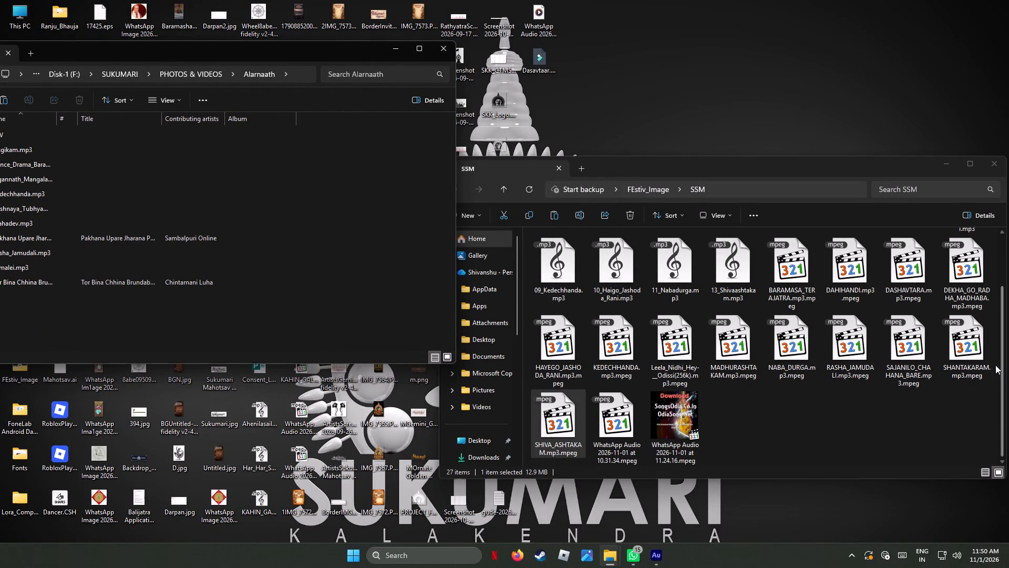
pyautogui.rightClick(612, 425)
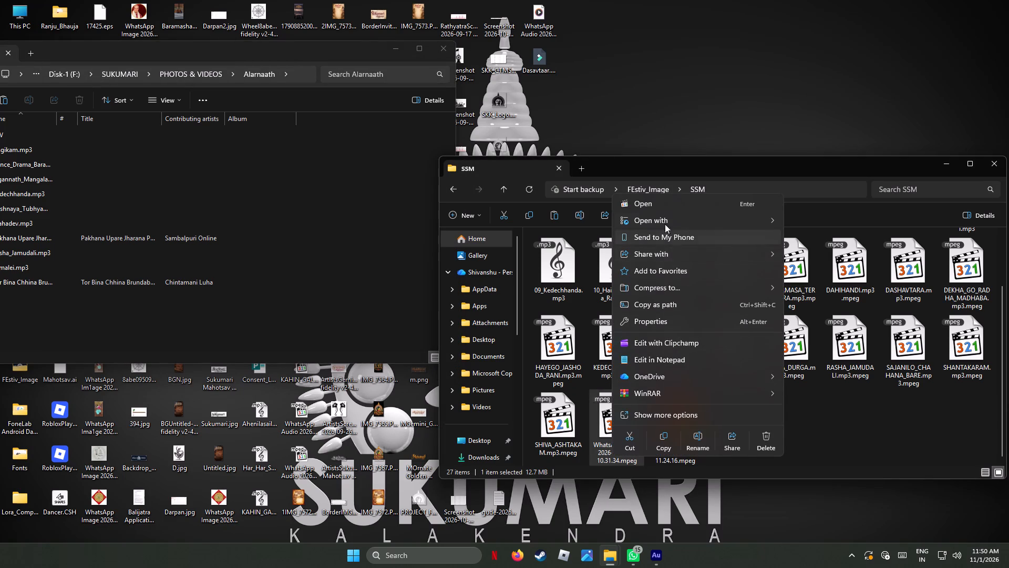
pyautogui.click(818, 221)
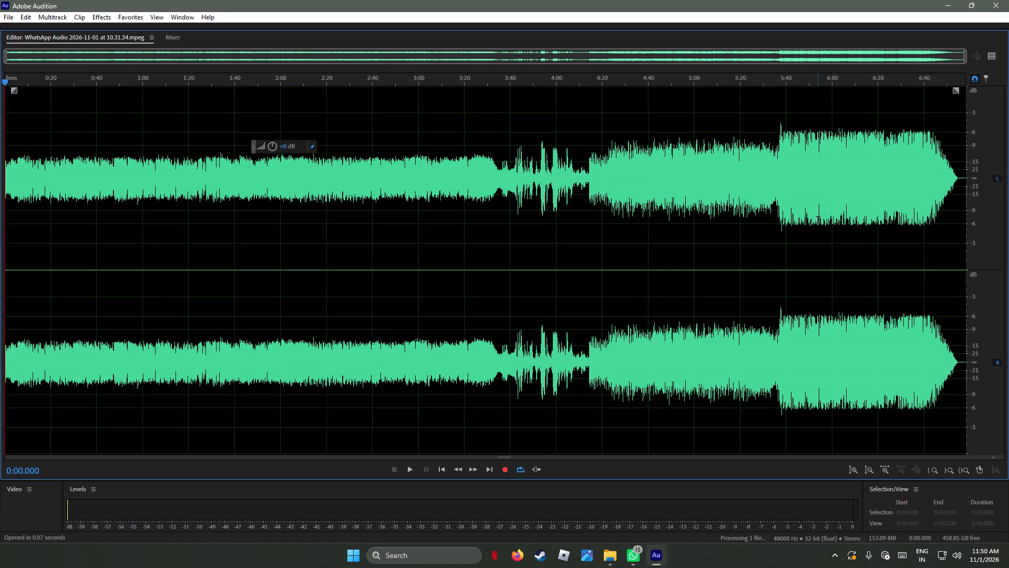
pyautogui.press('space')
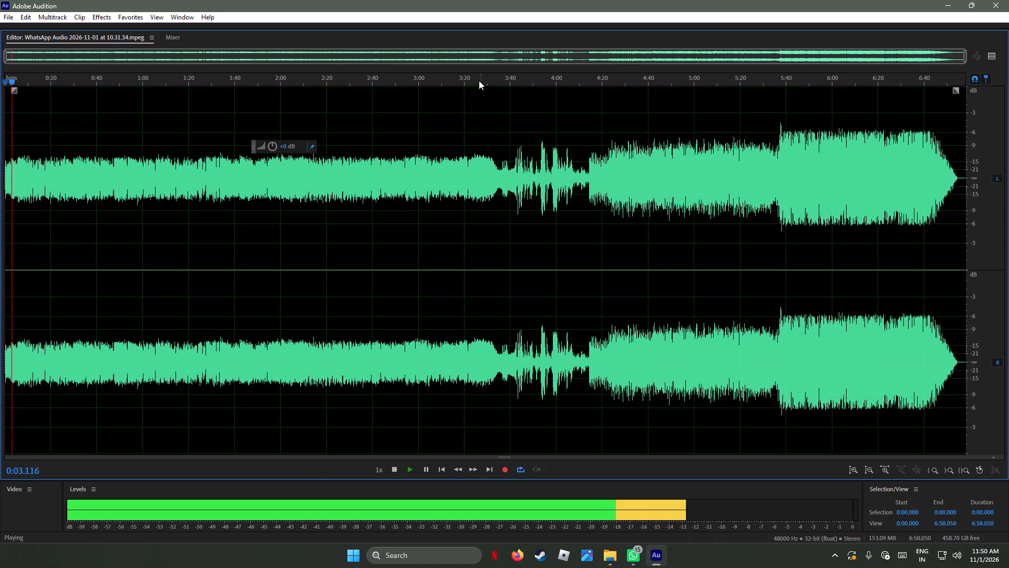
pyautogui.click(459, 81)
pyautogui.click(635, 81)
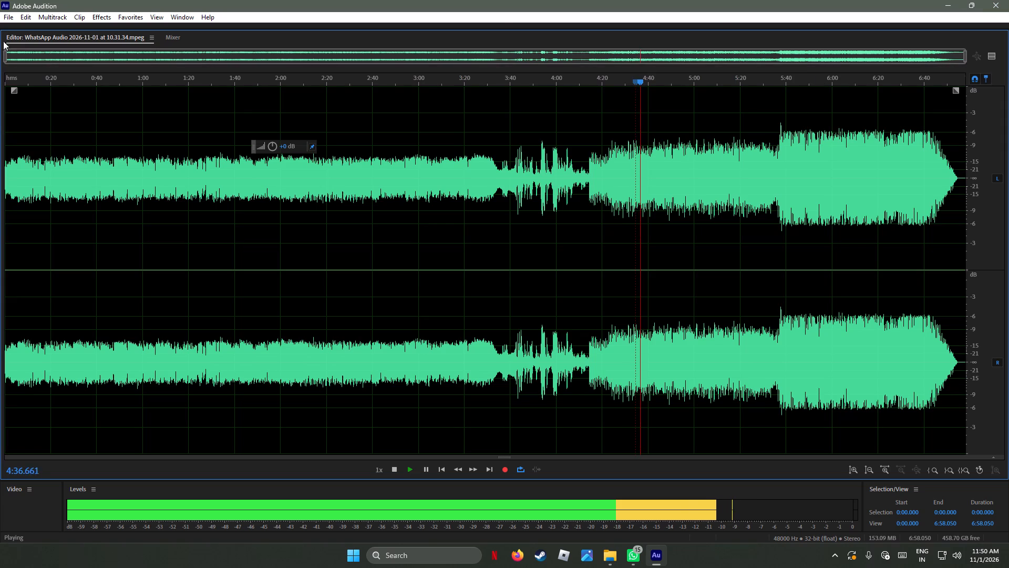
pyautogui.click(8, 16)
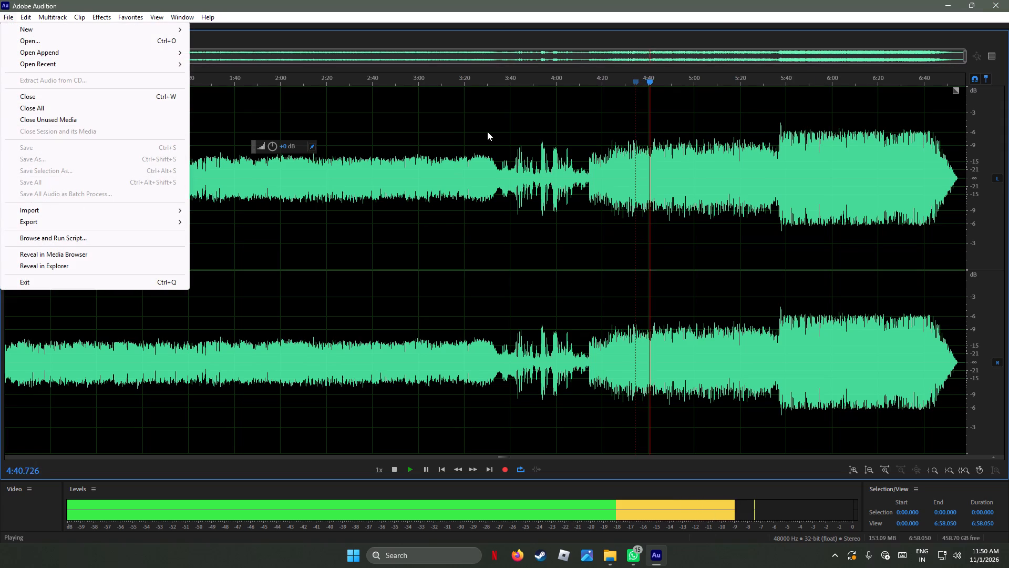
pyautogui.click(46, 98)
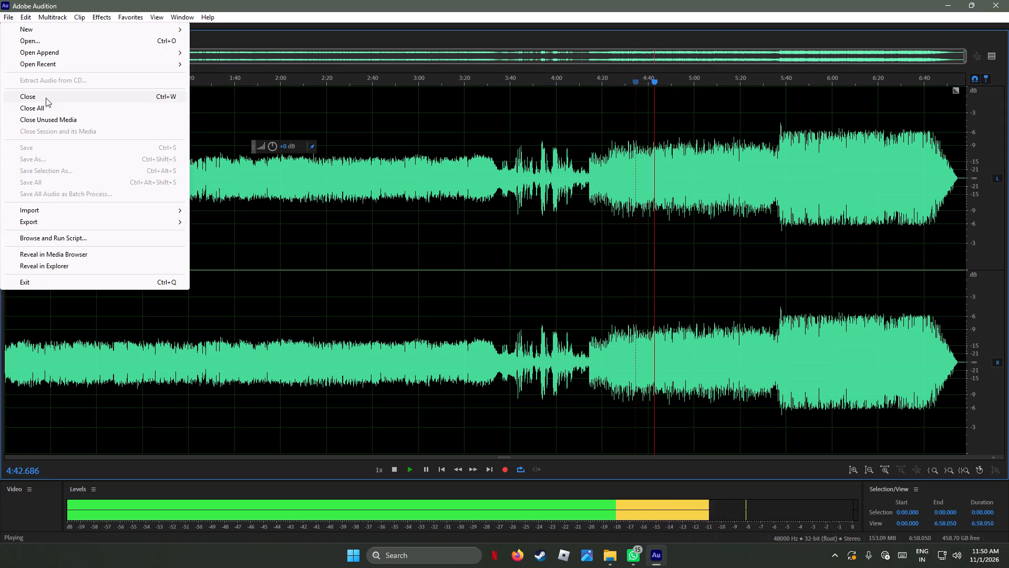
pyautogui.click(954, 3)
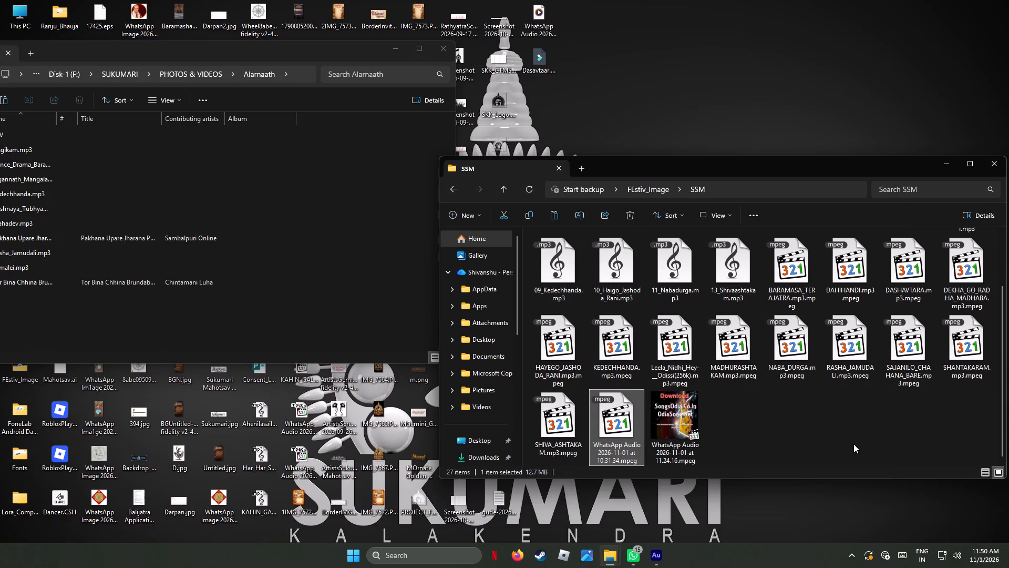
# Open WhatsApp Audio 2026-11-01 at 11.24.16 from the SSM folder in Adobe Audition and listen to passages within its first minute or so.
pyautogui.rightClick(675, 424)
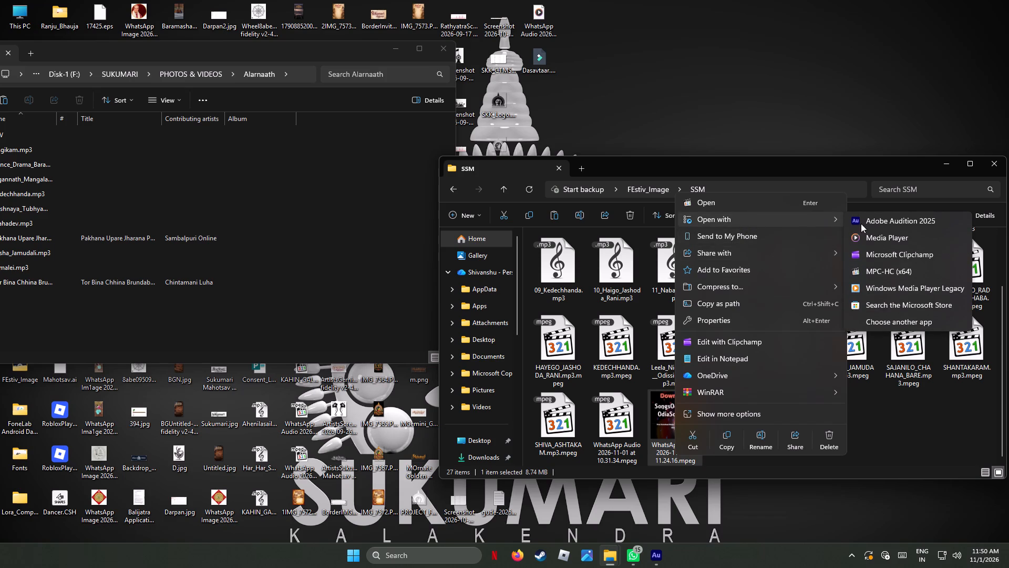
pyautogui.click(872, 221)
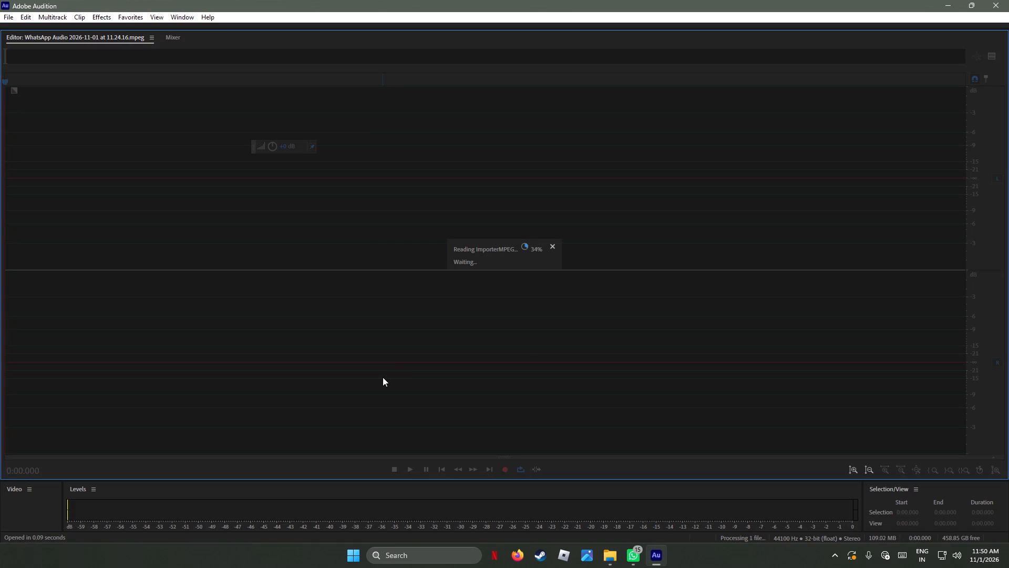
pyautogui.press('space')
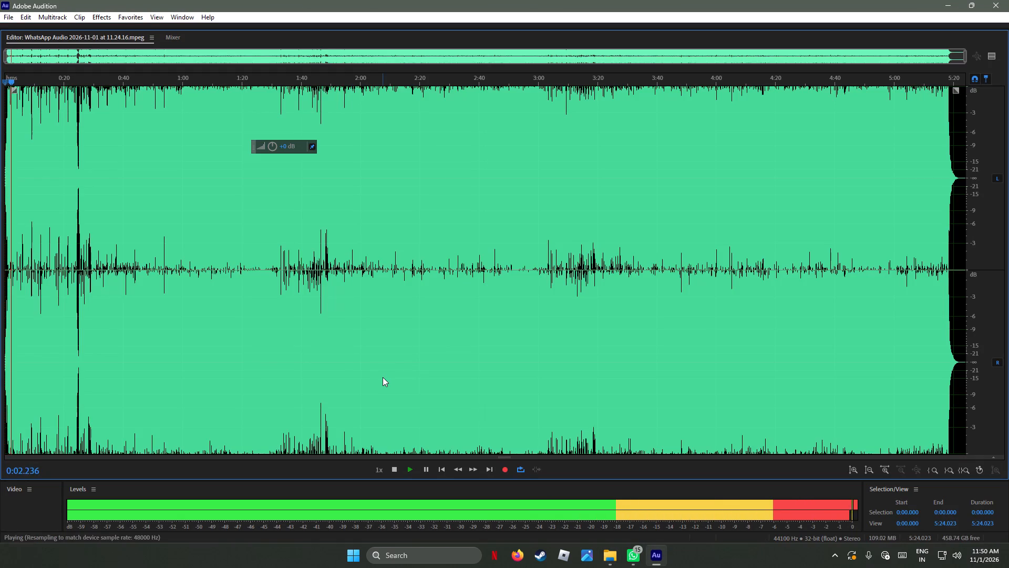
pyautogui.click(129, 80)
pyautogui.click(169, 73)
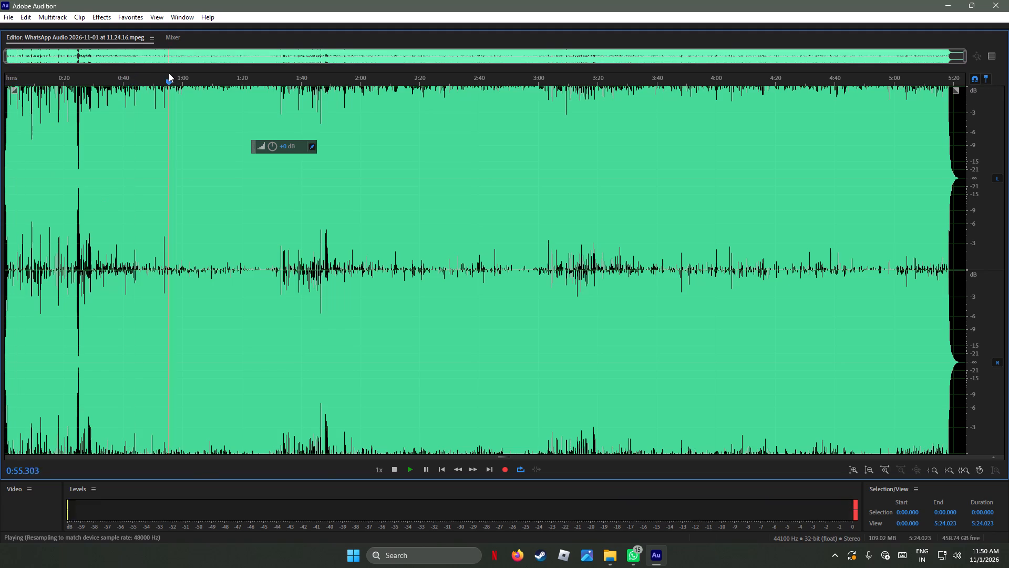
pyautogui.click(190, 76)
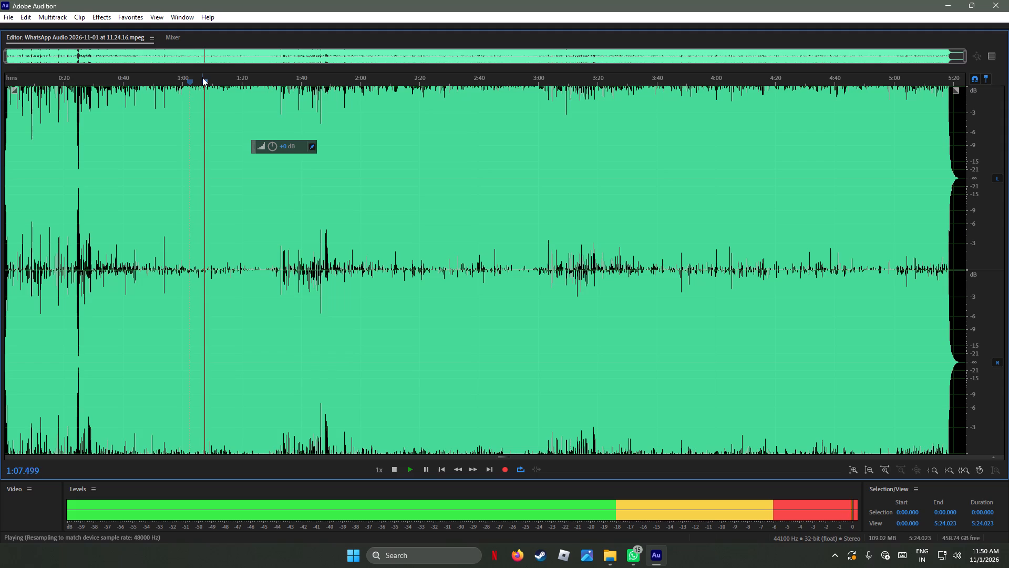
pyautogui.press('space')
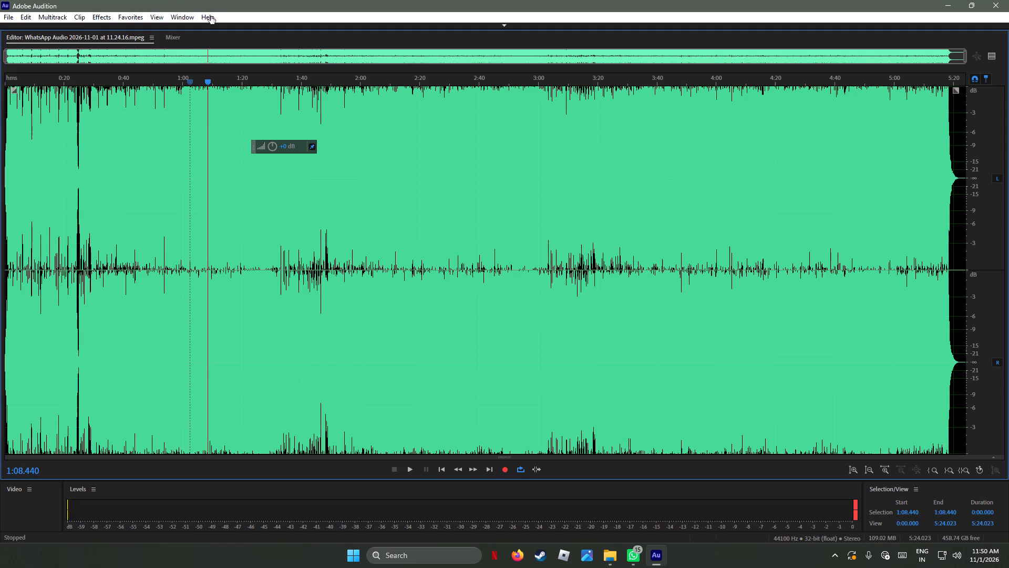
# Start saving the opened recording as a new file in the SSM folder with the MP3 Audio format, checking the existing numbered tracks.
pyautogui.click(9, 19)
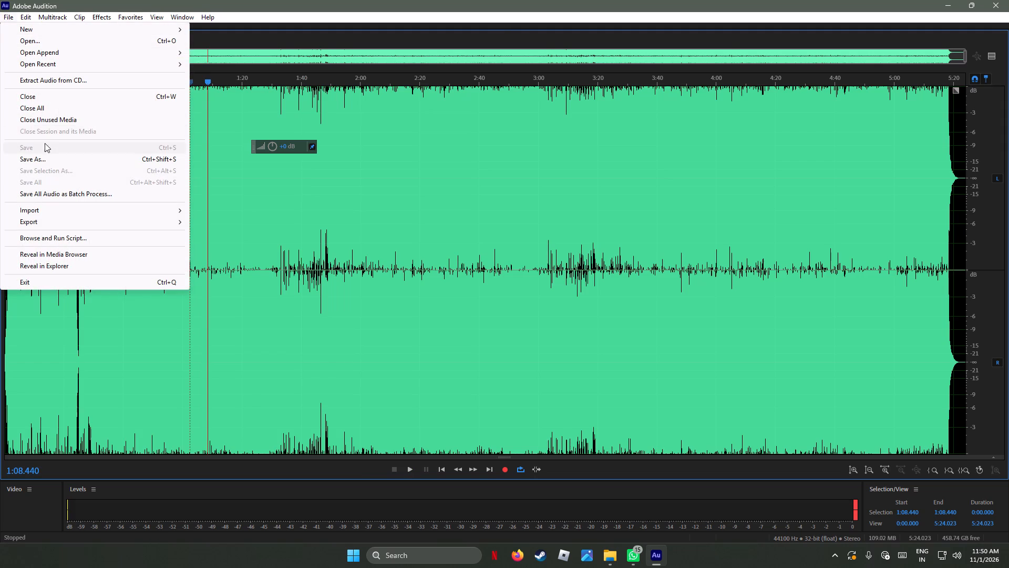
pyautogui.click(52, 160)
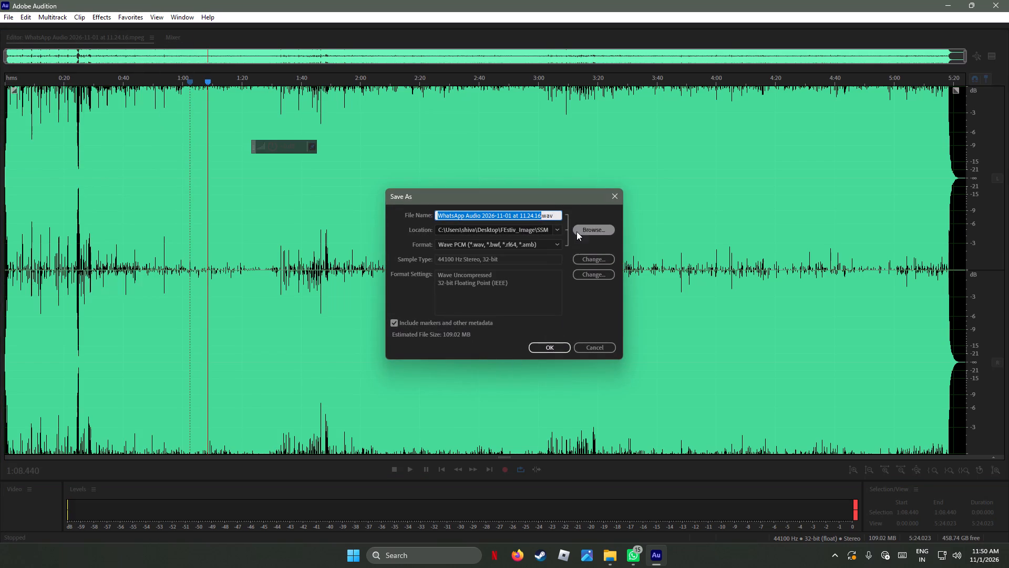
pyautogui.click(579, 229)
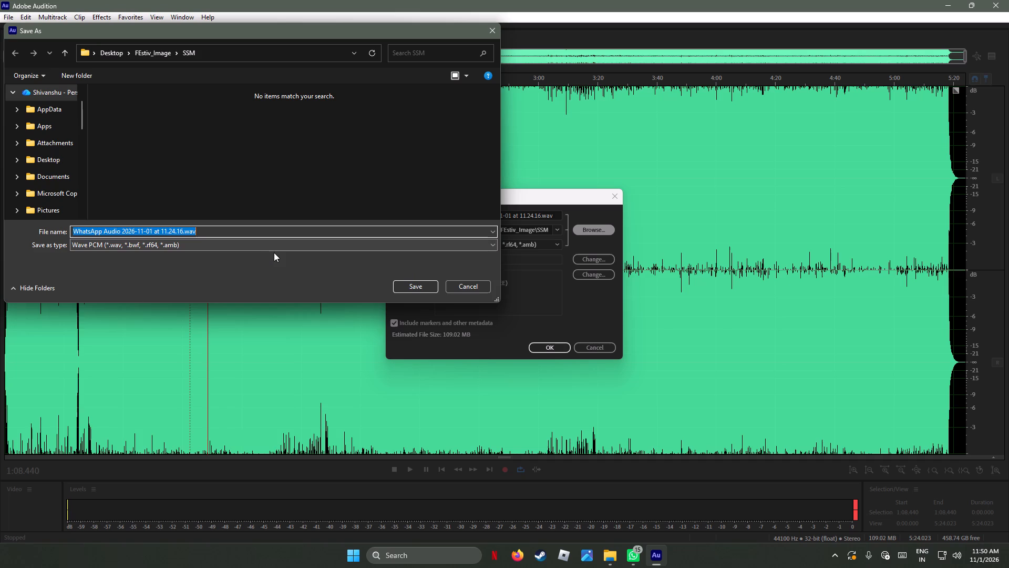
pyautogui.click(276, 248)
pyautogui.click(181, 325)
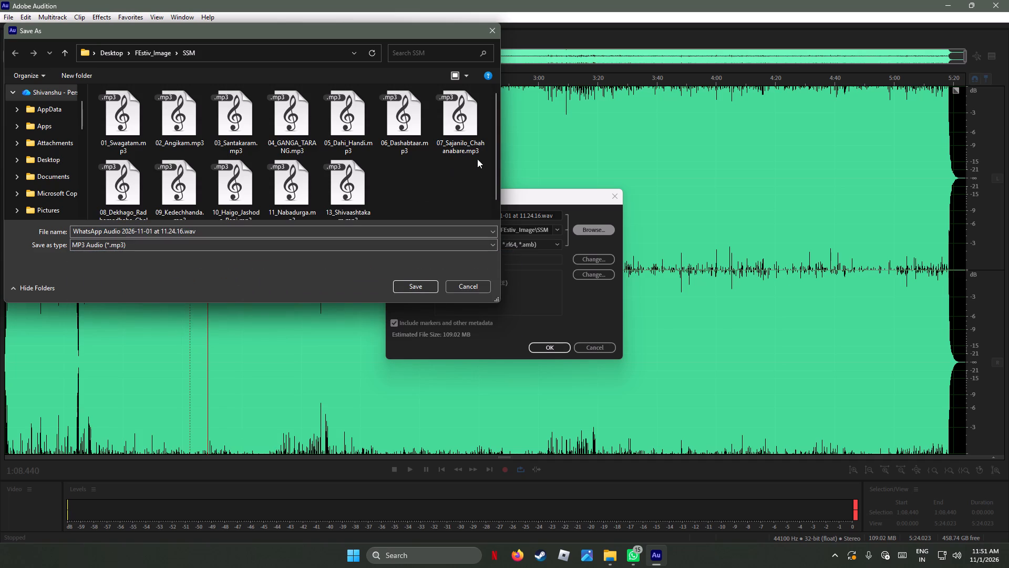
pyautogui.moveTo(498, 149); pyautogui.dragTo(497, 166)
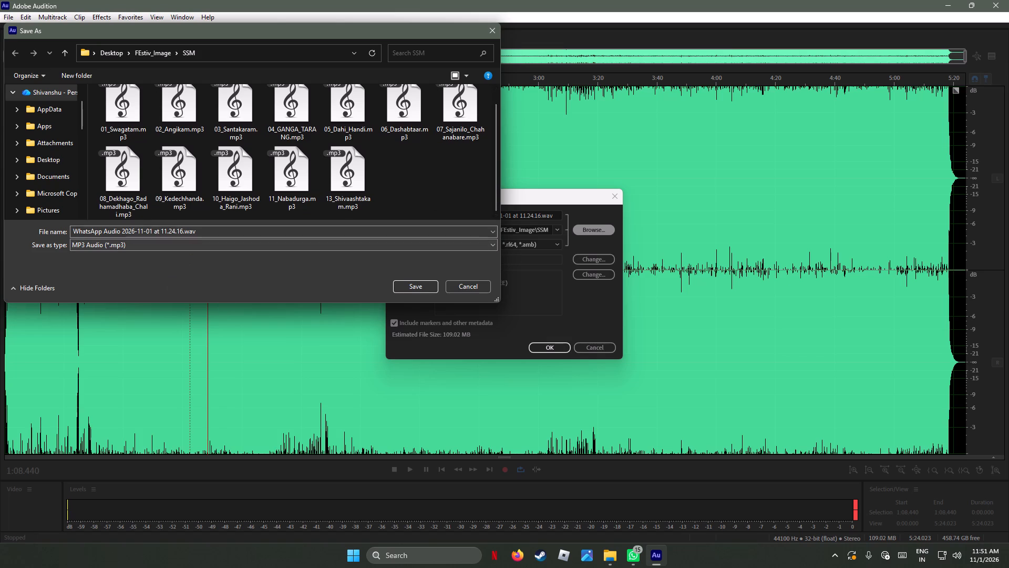
# Save the open WhatsApp audio as an MP3 named 12_Gunjuru_Gunja in the SSM folder.
pyautogui.click(200, 230)
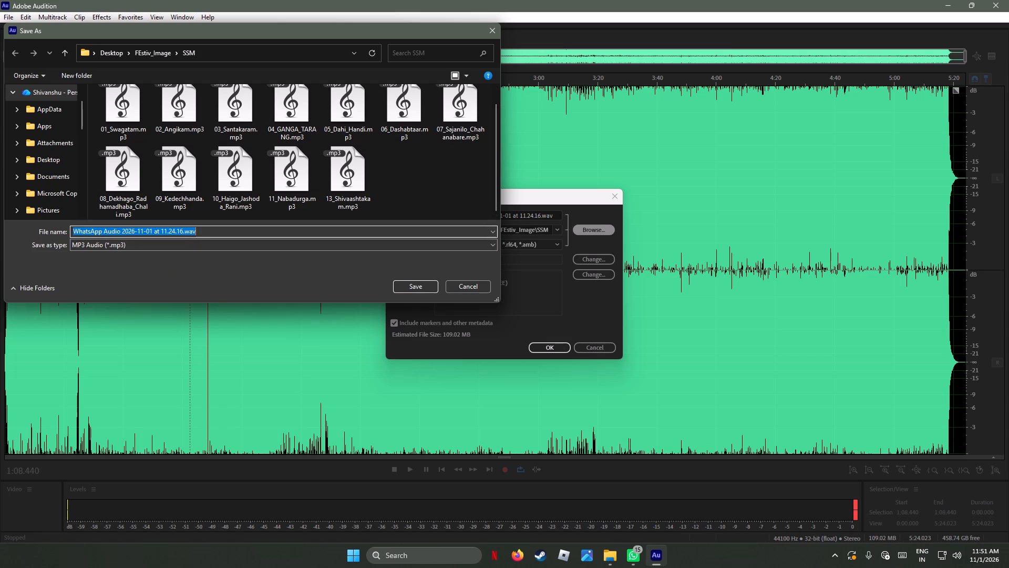
pyautogui.write('!@')
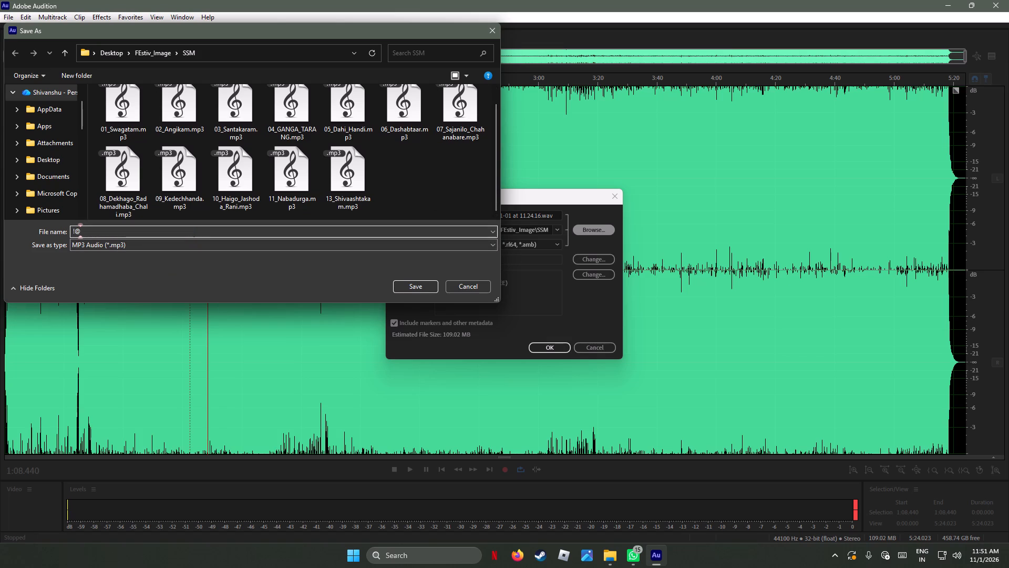
pyautogui.press('BackSpace')
pyautogui.press('BackSpace')
pyautogui.write('12')
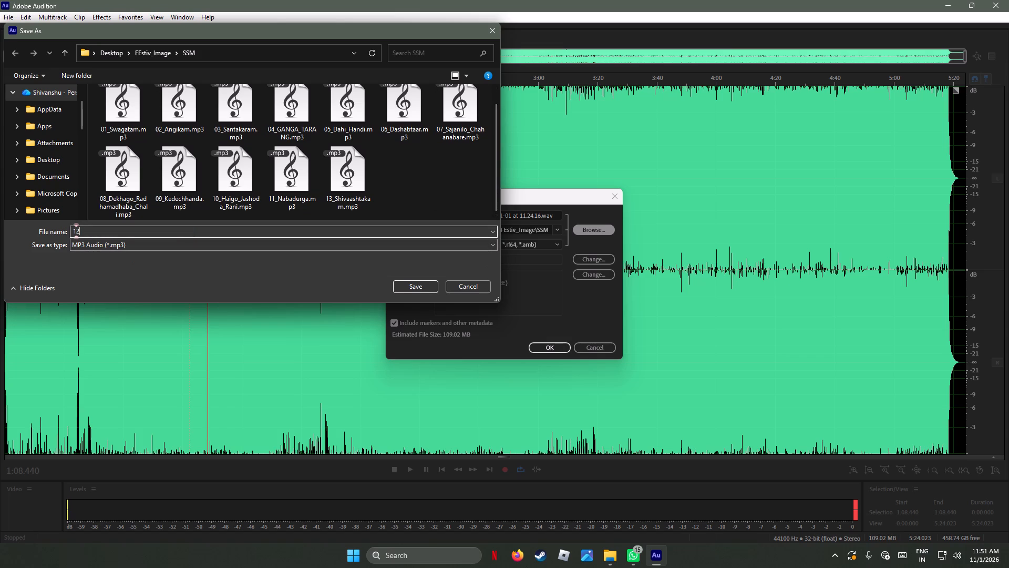
pyautogui.hotkey('shift', '_')
pyautogui.hotkey('shift', 'g')
pyautogui.press('u')
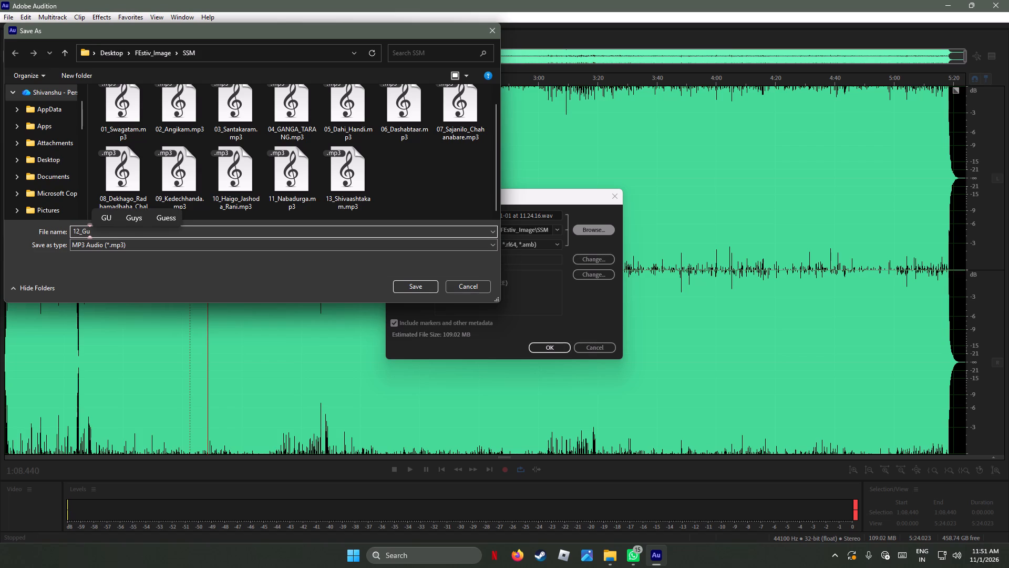
pyautogui.press('n')
pyautogui.press('j')
pyautogui.press('u')
pyautogui.press('r')
pyautogui.press('u')
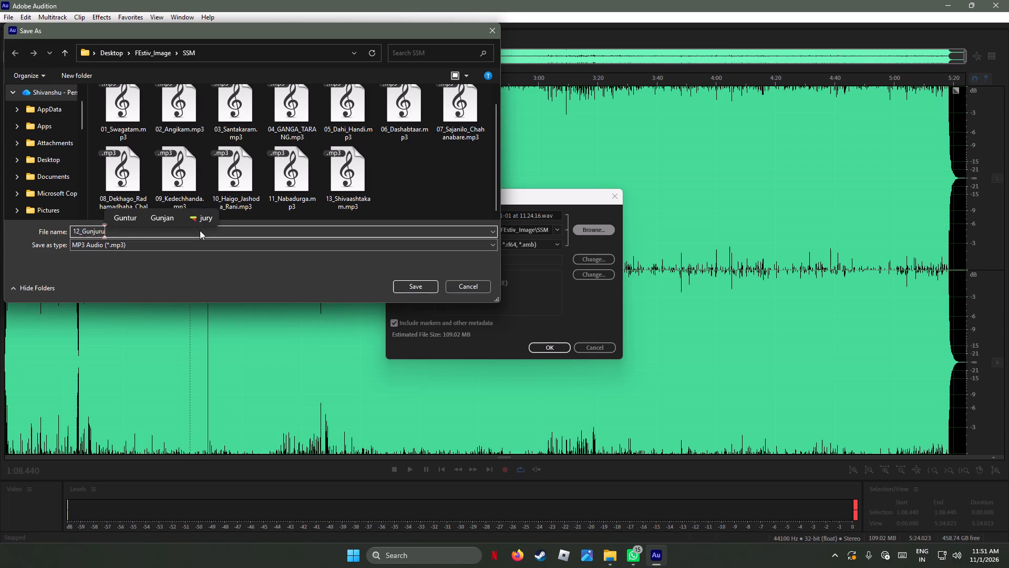
pyautogui.hotkey('shift', '_')
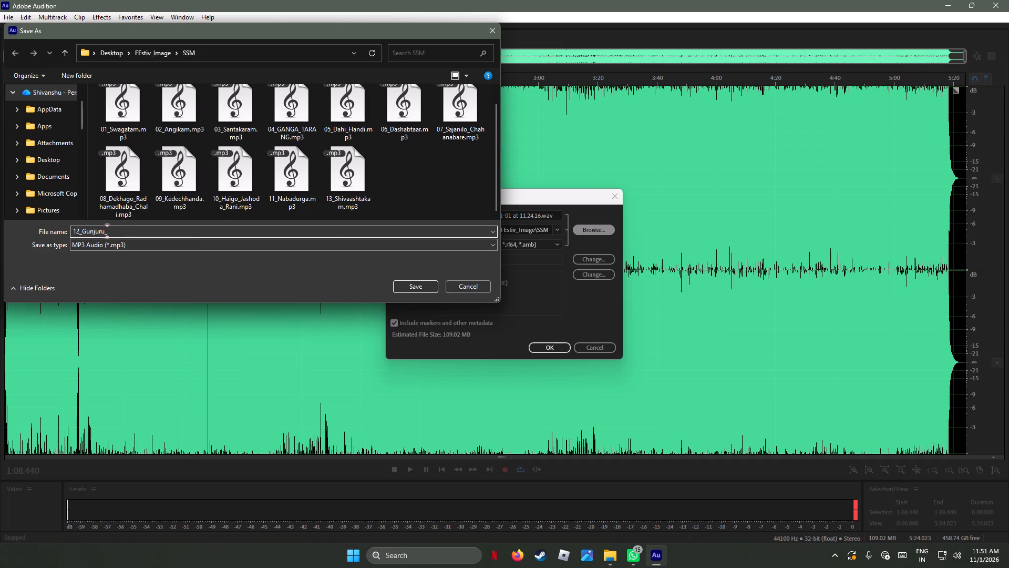
pyautogui.hotkey('shift', 'g')
pyautogui.write('unja')
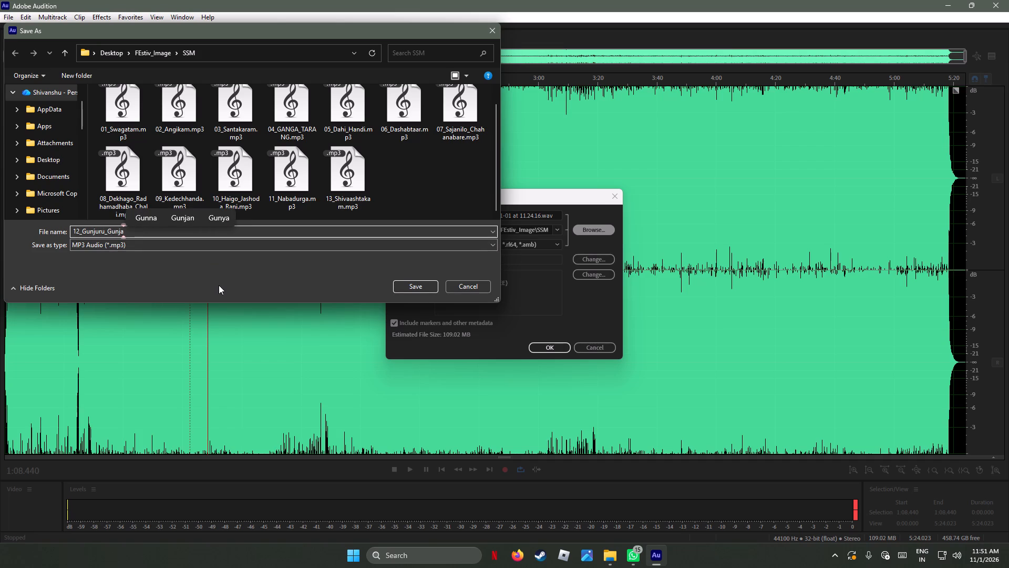
pyautogui.click(407, 287)
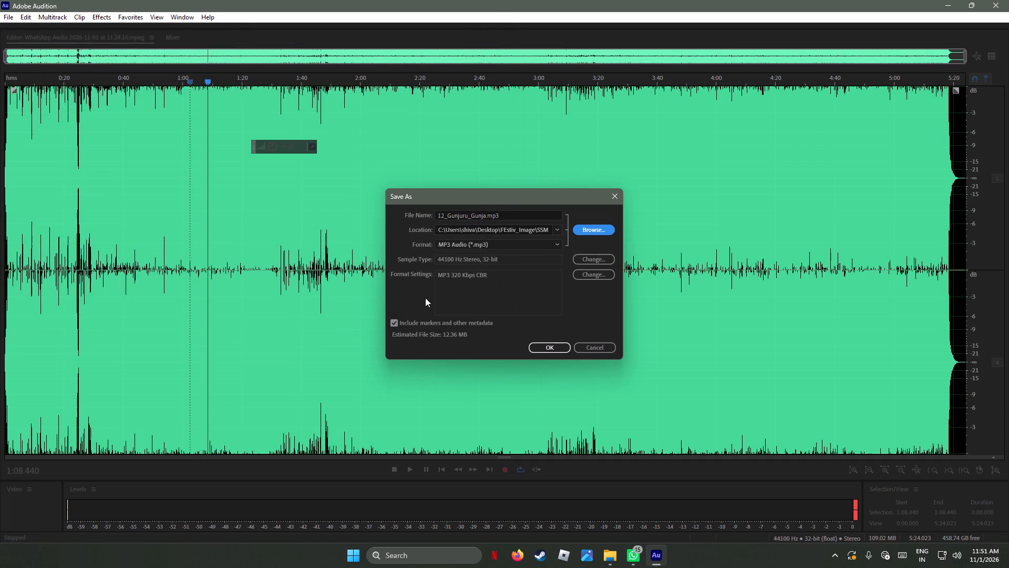
pyautogui.click(557, 346)
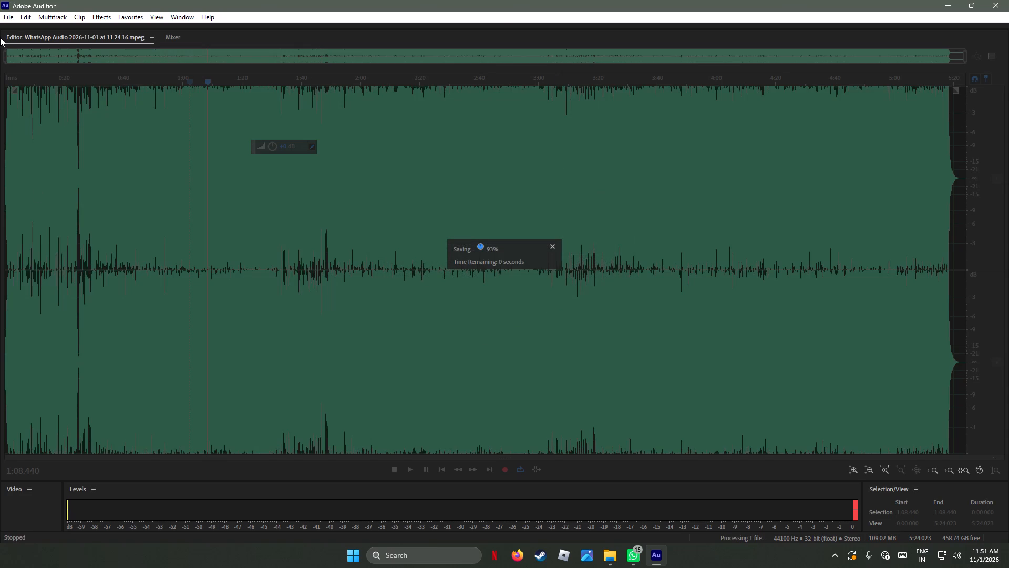
# Close the WhatsApp audio file in the editor.
pyautogui.click(7, 17)
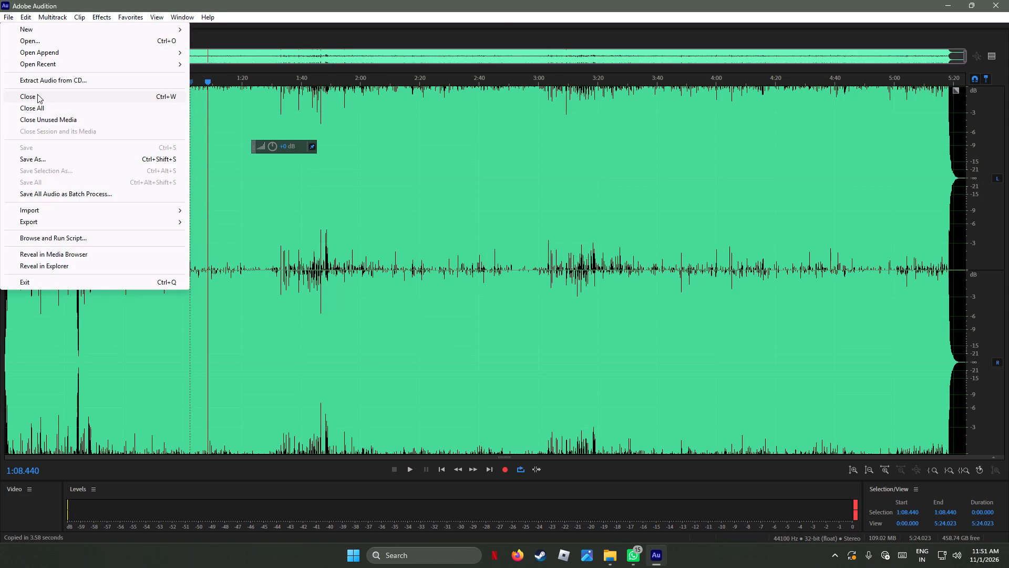
pyautogui.click(37, 94)
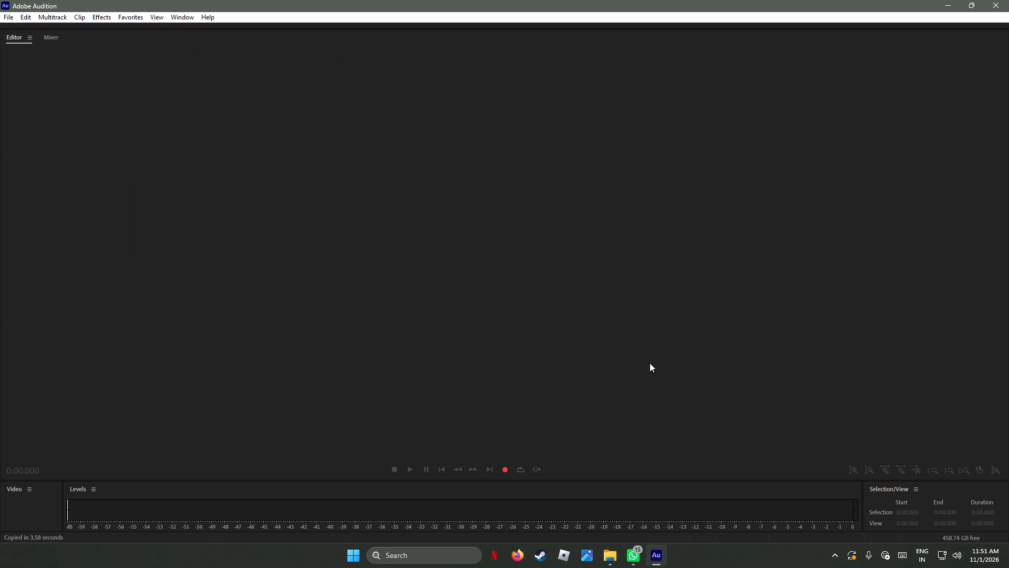
# Minimise Adobe Audition to return to the SSM and Alarnaath folder windows on the desktop.
pyautogui.click(658, 555)
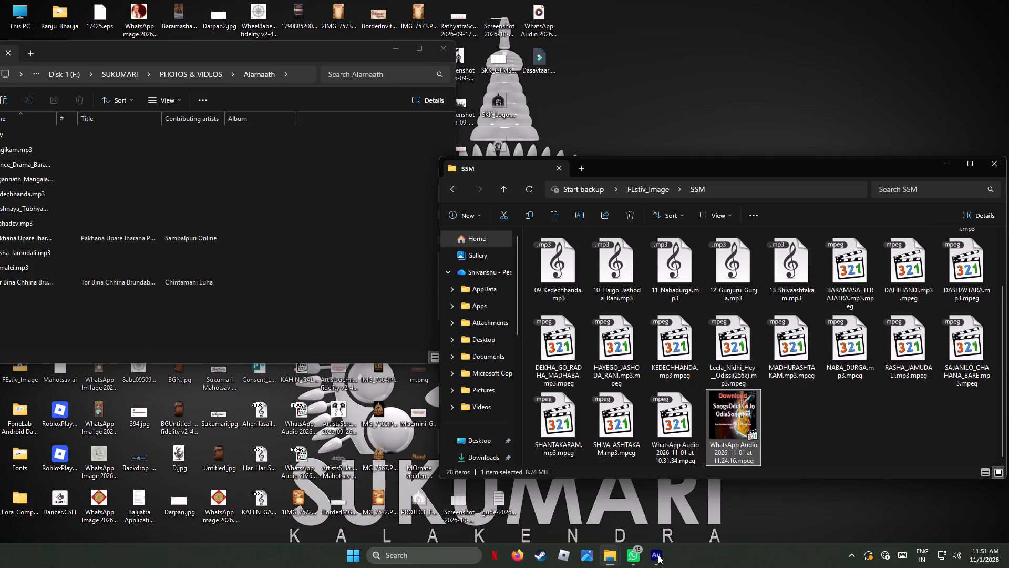
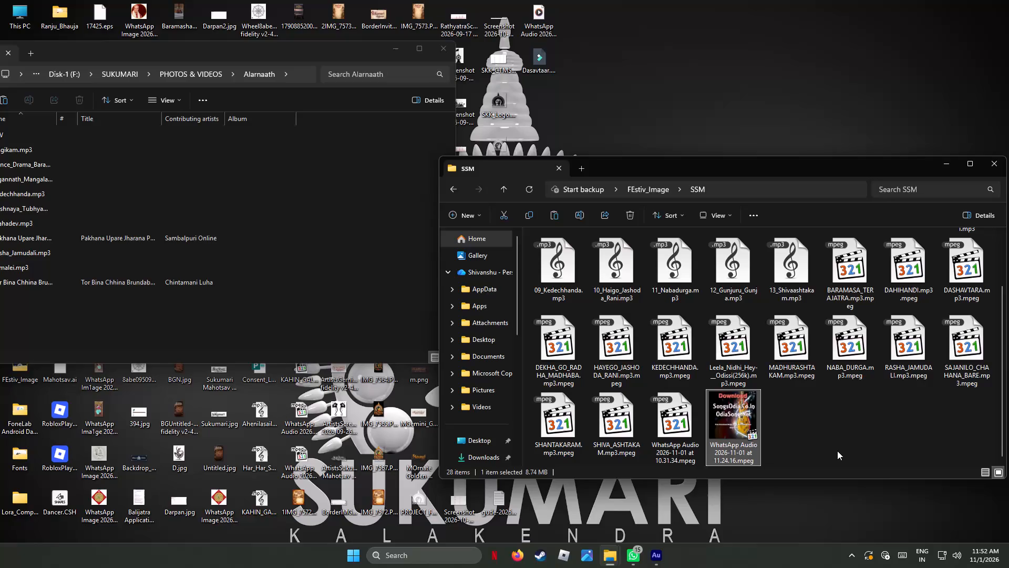
pyautogui.rightClick(745, 350)
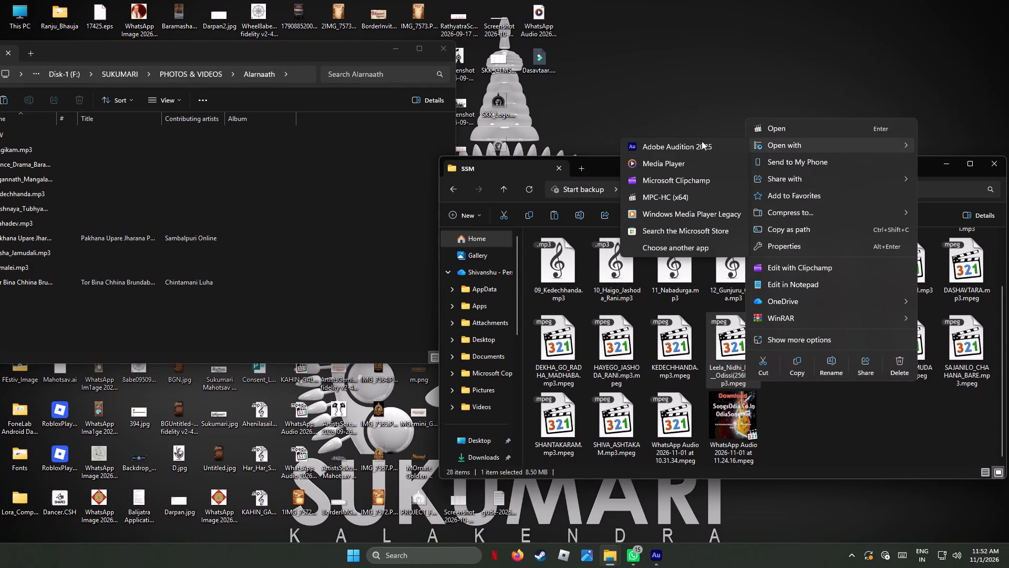
pyautogui.click(682, 147)
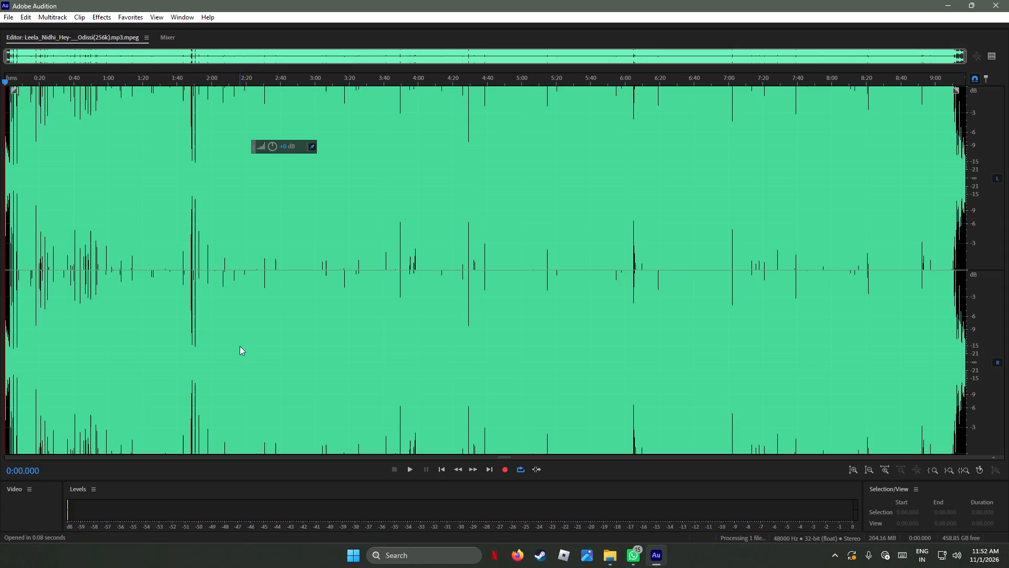
# Play the opening moments of the Leela_Nidhi_Hey track to check the audio.
pyautogui.press('space')
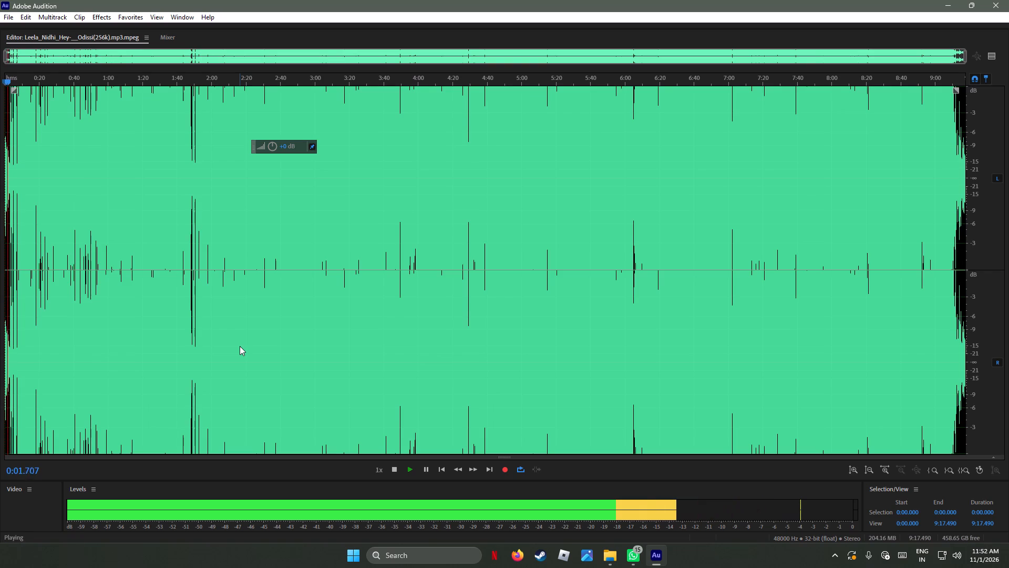
pyautogui.press('space')
# Save the open Leela_Nidhi_Hey track as an MP3 named 14_Lillanidhi_Hey in the SSM folder.
pyautogui.click(6, 16)
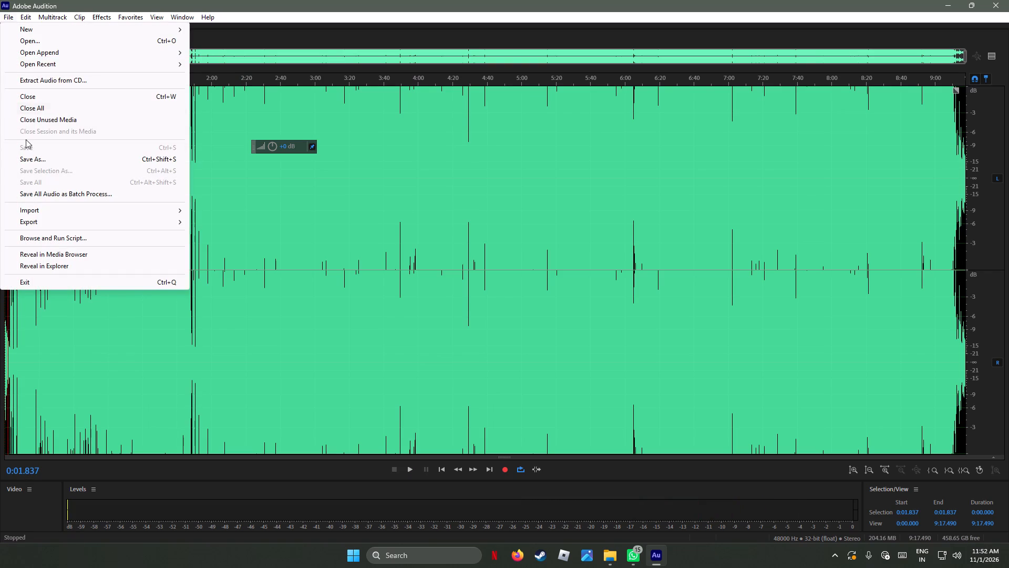
pyautogui.click(39, 161)
pyautogui.click(602, 232)
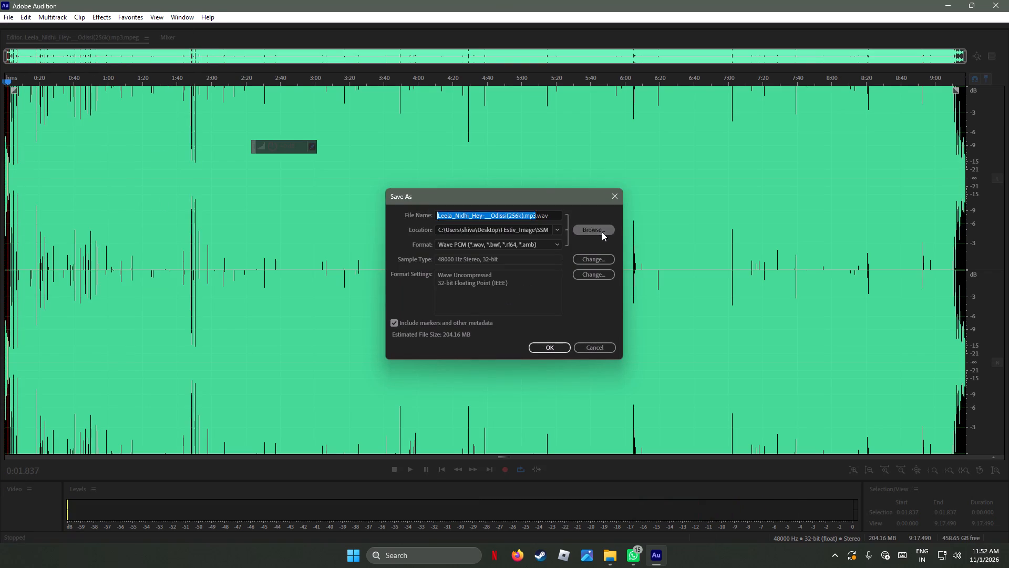
pyautogui.click(209, 245)
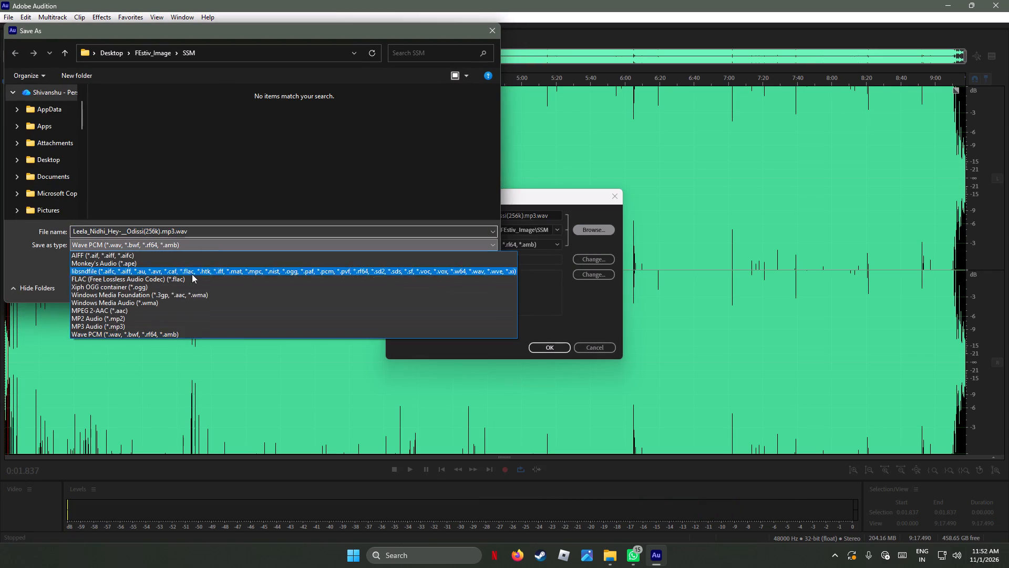
pyautogui.click(166, 328)
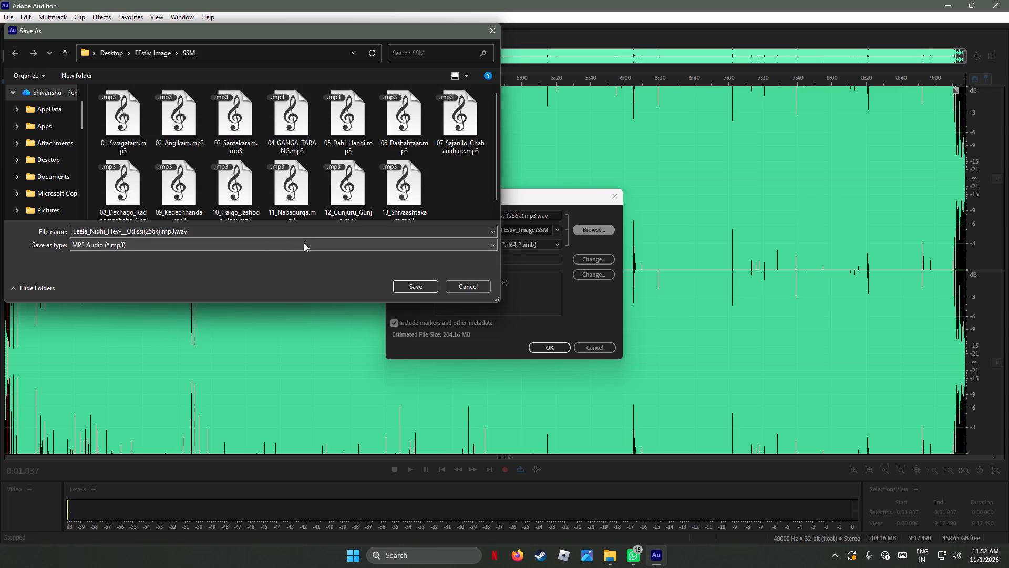
pyautogui.click(192, 231)
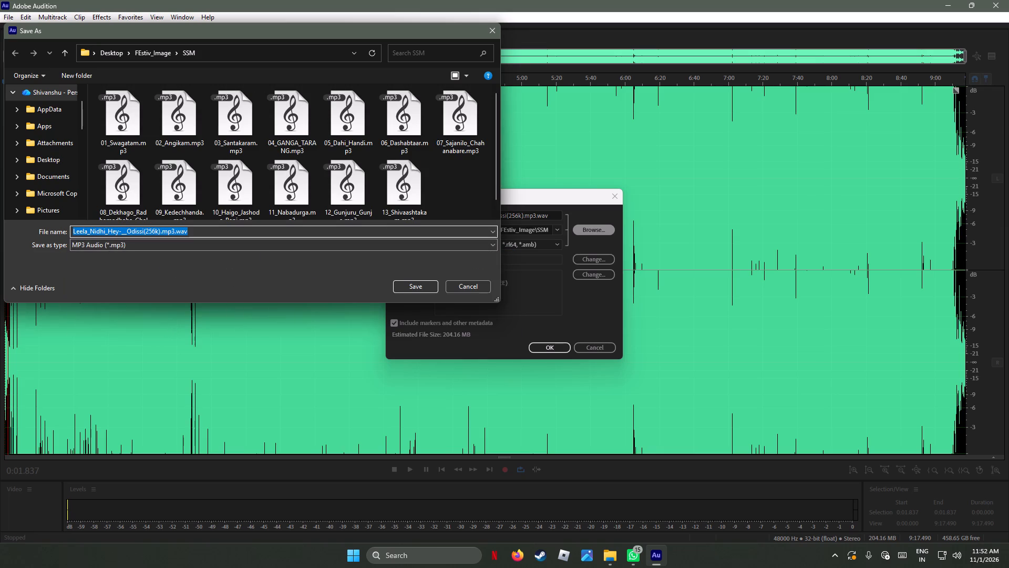
pyautogui.write('14')
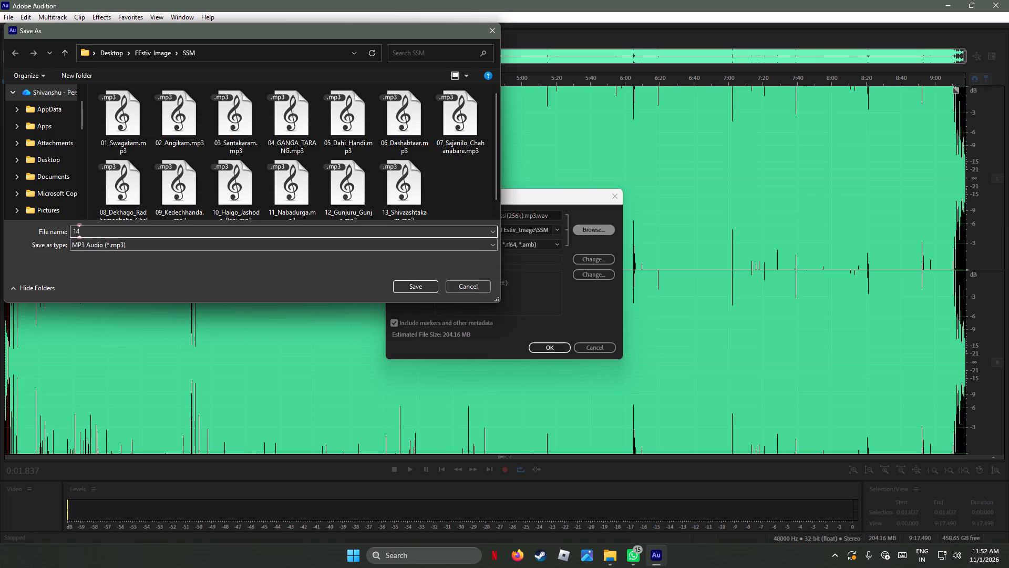
pyautogui.hotkey('shift', '_')
pyautogui.write('Lillanidhi')
pyautogui.hotkey('shift', '_')
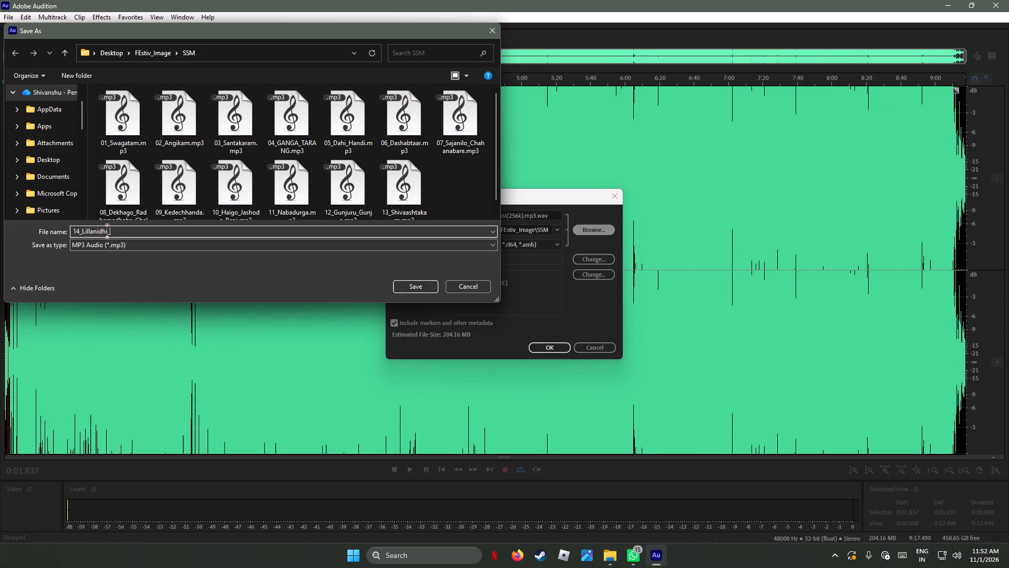
pyautogui.write('He')
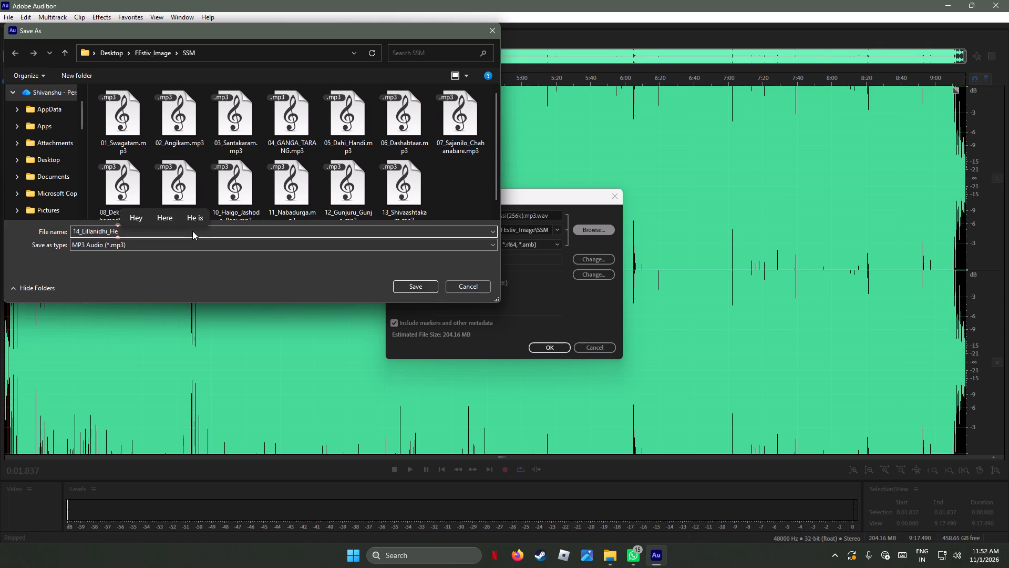
pyautogui.press('y')
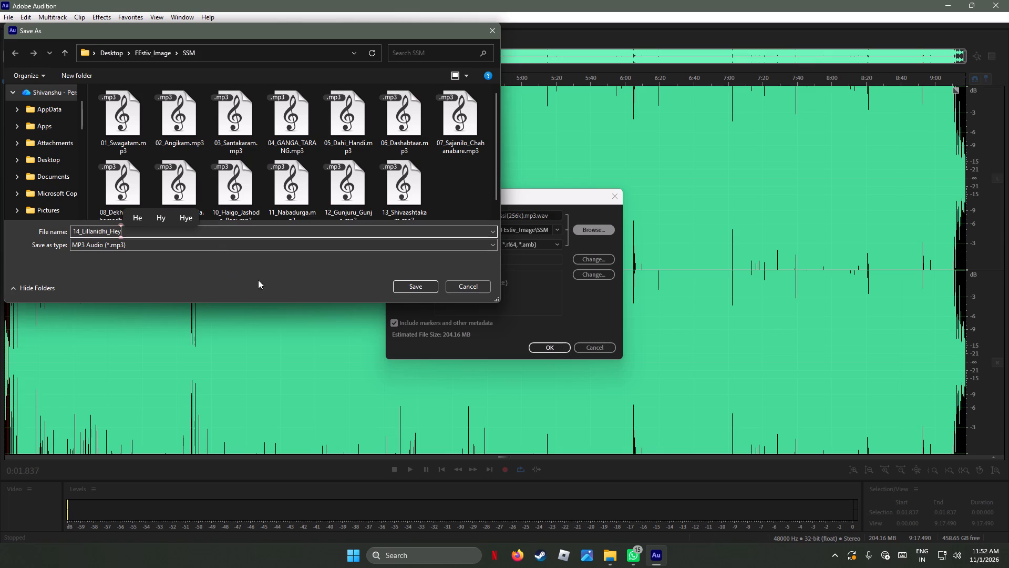
pyautogui.click(409, 288)
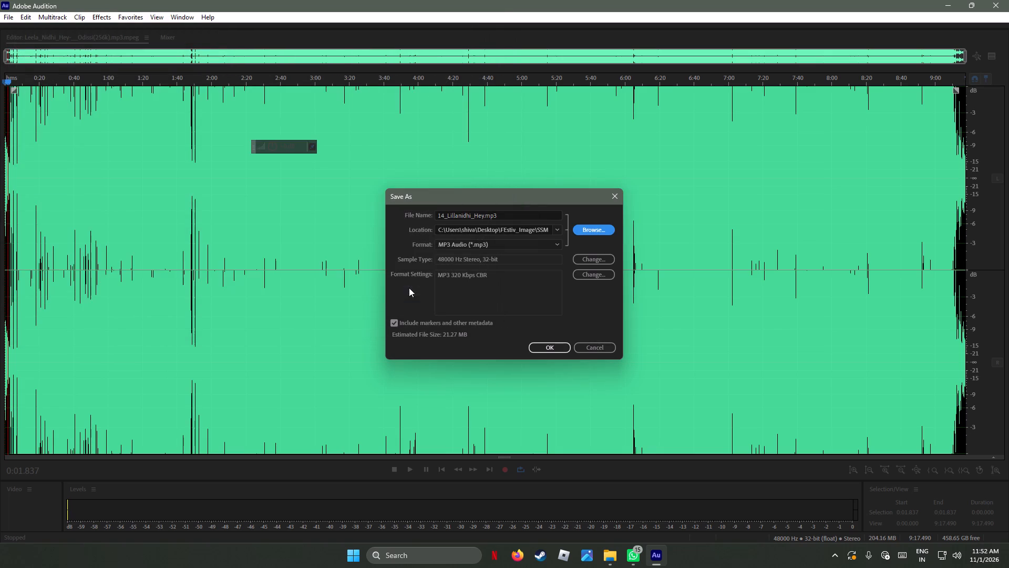
pyautogui.click(545, 343)
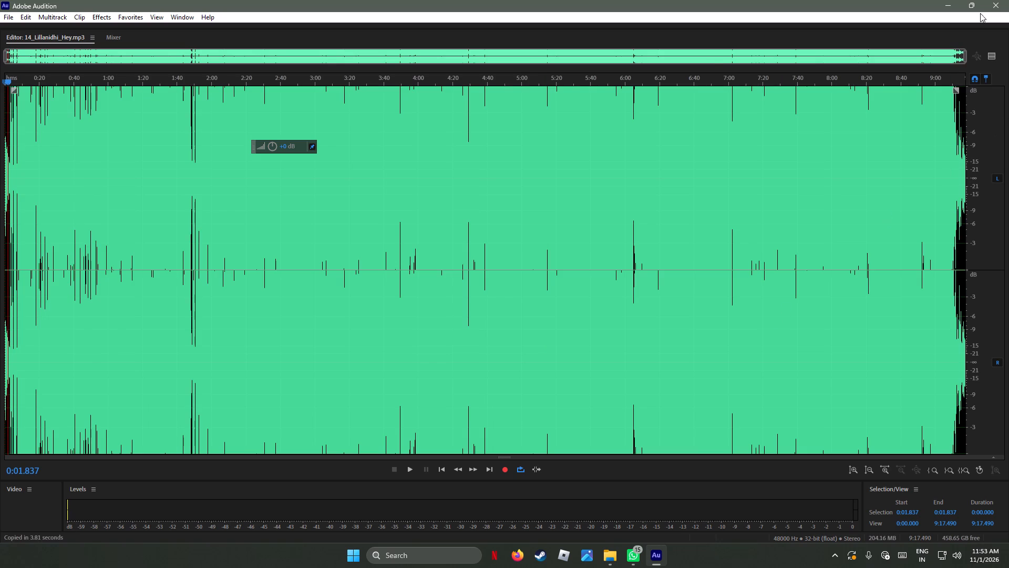
# Close the 14_Lillanidhi_Hey file in the editor.
pyautogui.click(7, 18)
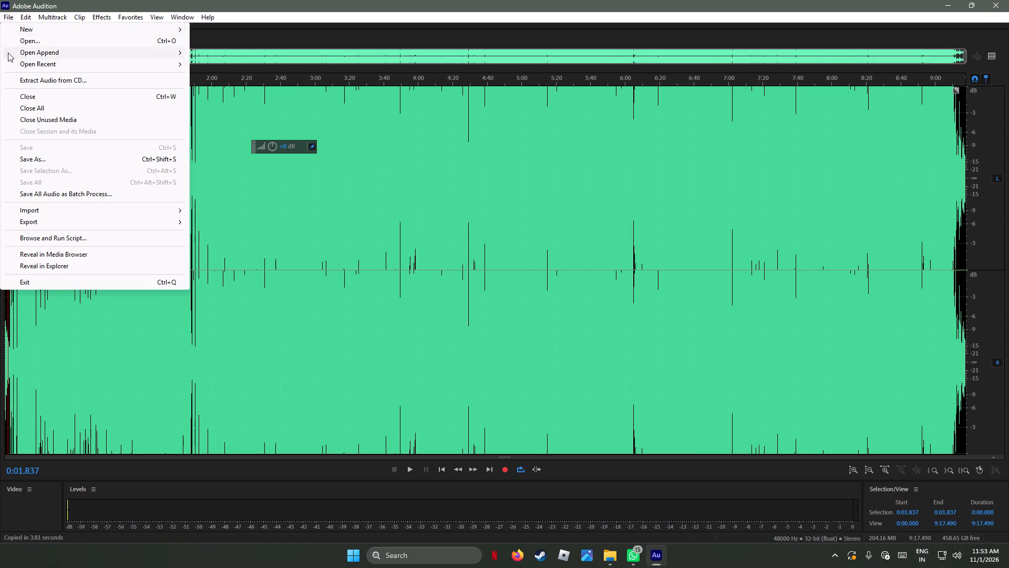
pyautogui.click(32, 97)
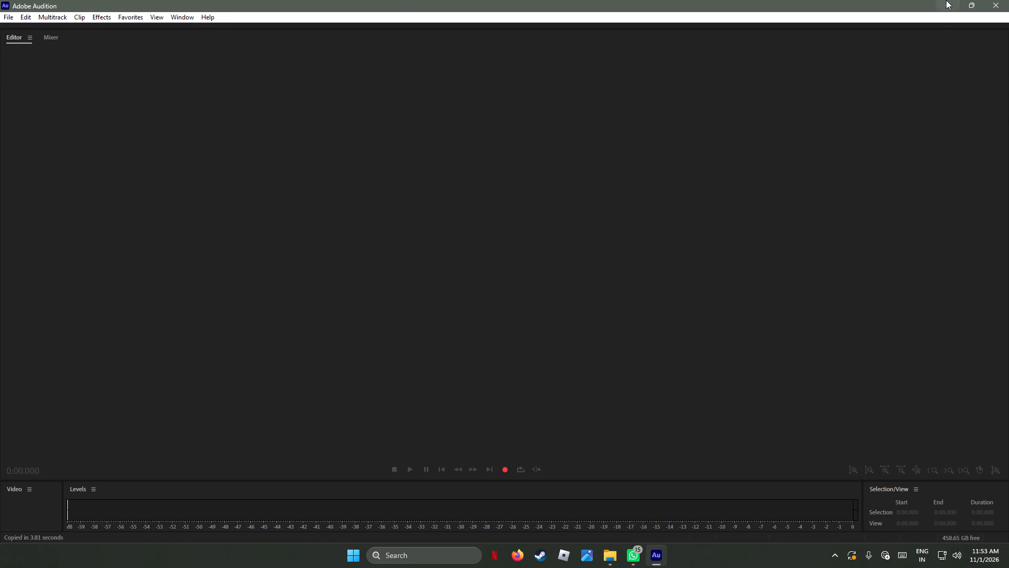
# Switch to File Explorer and copy Ahenilasaila.mp3 from the desktop into the SSM folder.
pyautogui.click(946, 0)
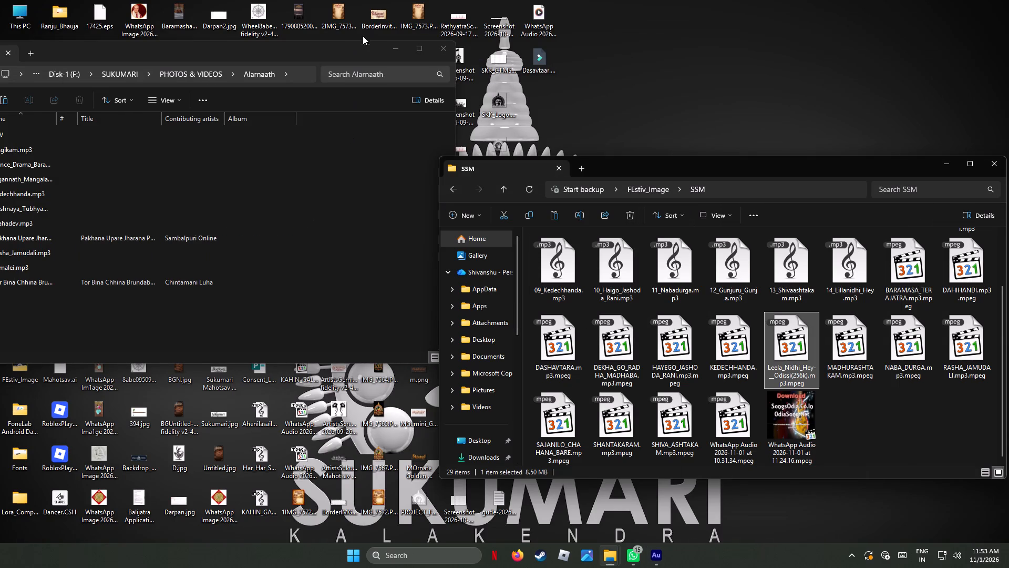
pyautogui.moveTo(365, 49); pyautogui.dragTo(578, 102)
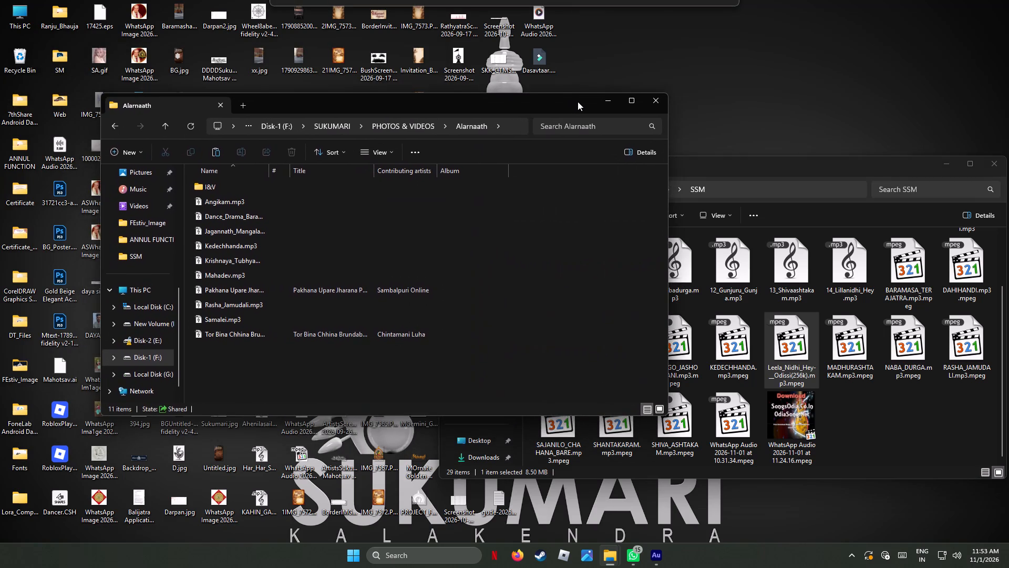
pyautogui.moveTo(578, 102); pyautogui.dragTo(114, 238)
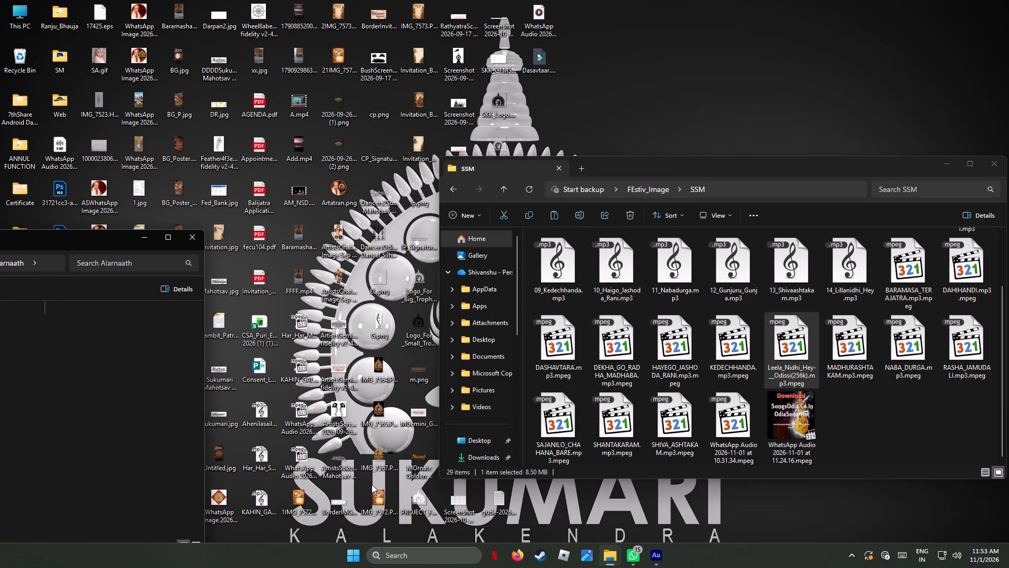
pyautogui.rightClick(258, 408)
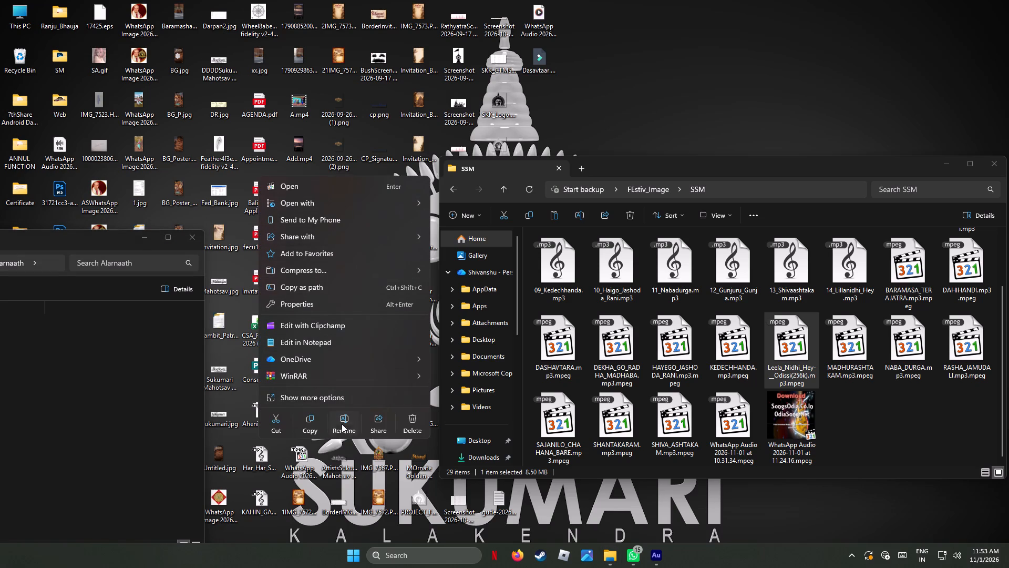
pyautogui.click(310, 420)
pyautogui.rightClick(855, 428)
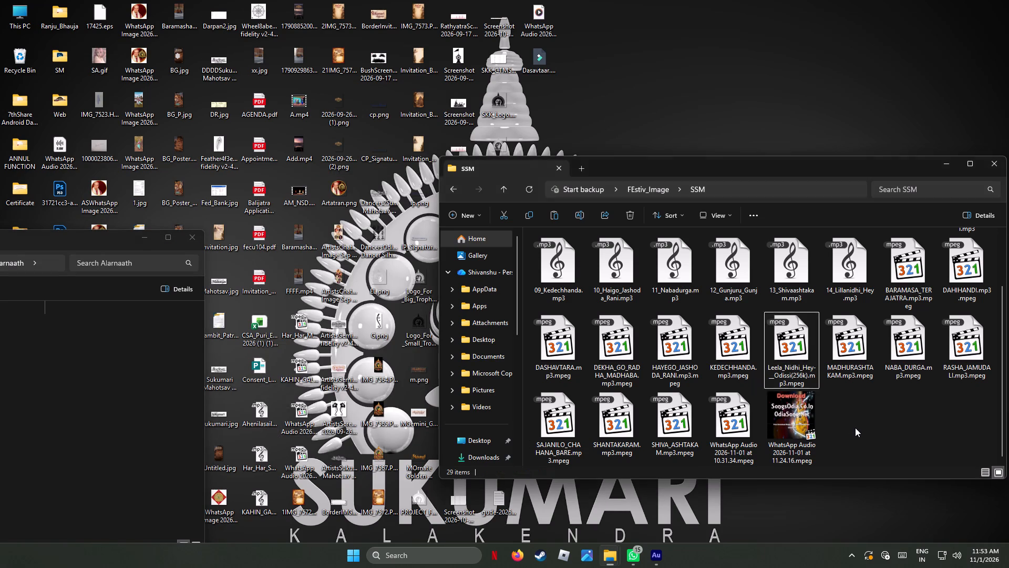
pyautogui.click(875, 438)
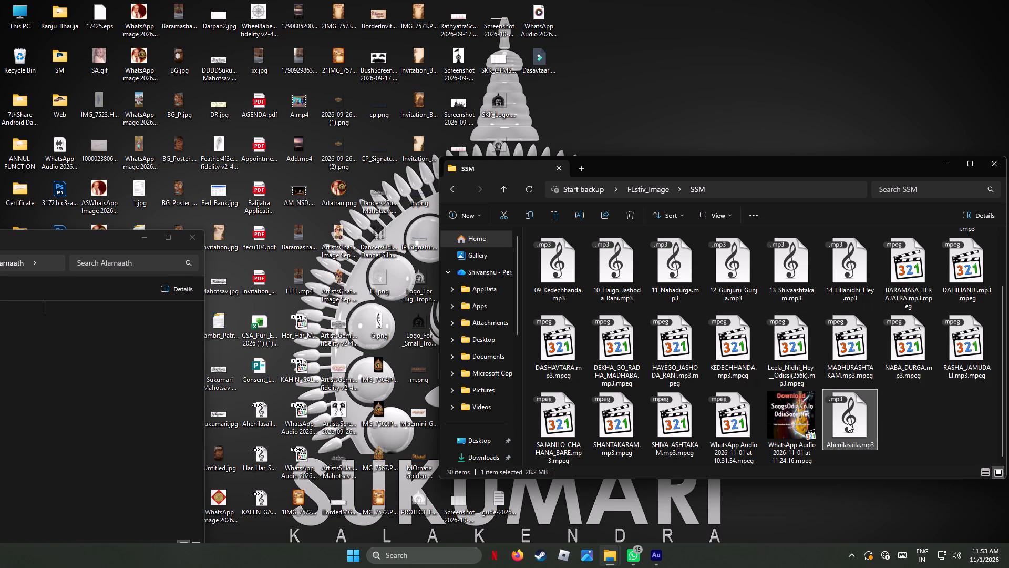
# Rename the Ahenilasaila.mp3 copy in the SSM folder as 15_Ahenilasaila.mp3.
pyautogui.rightClick(852, 424)
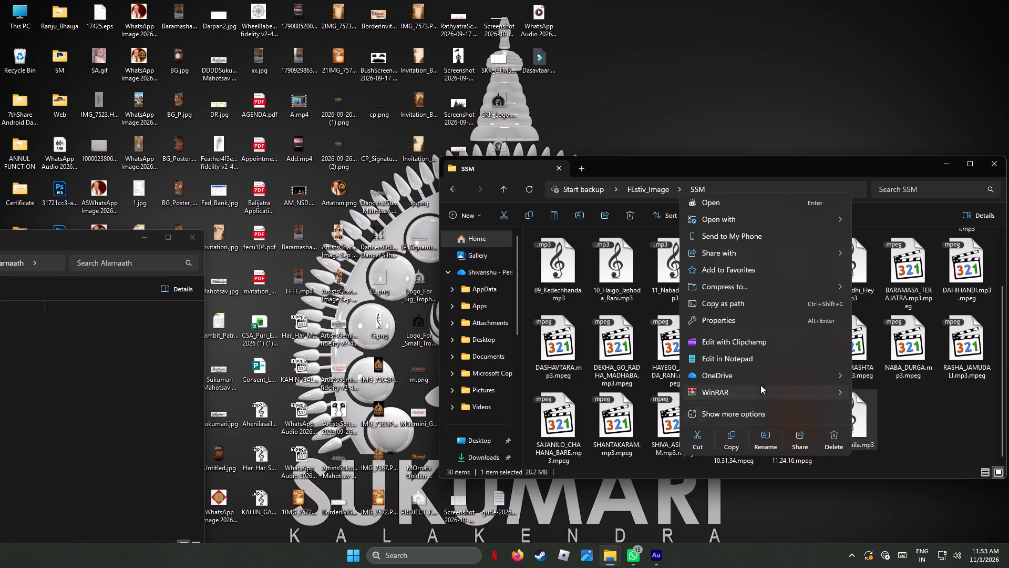
pyautogui.click(768, 441)
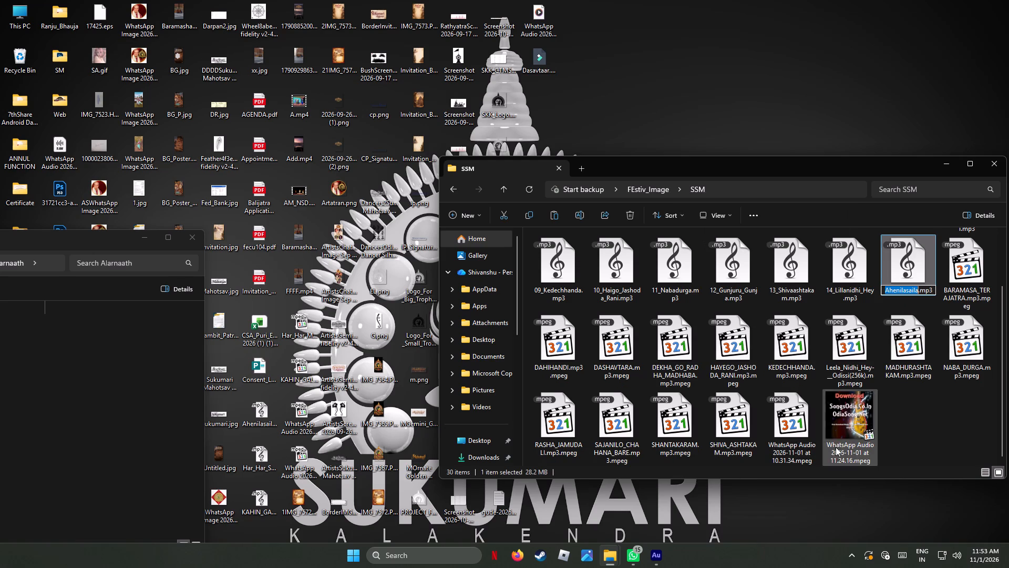
pyautogui.press('Left')
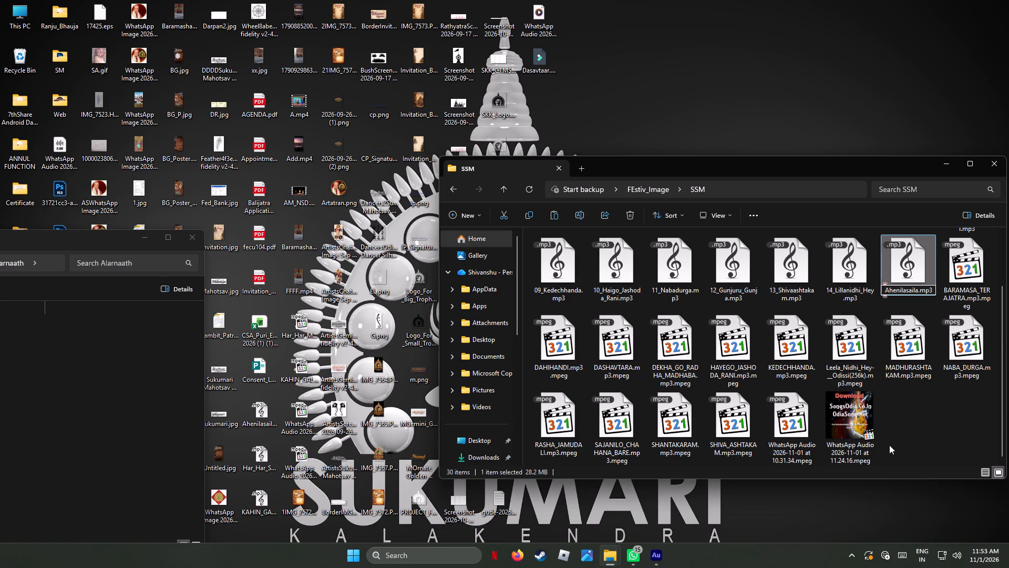
pyautogui.write('15')
pyautogui.hotkey('shift', '_')
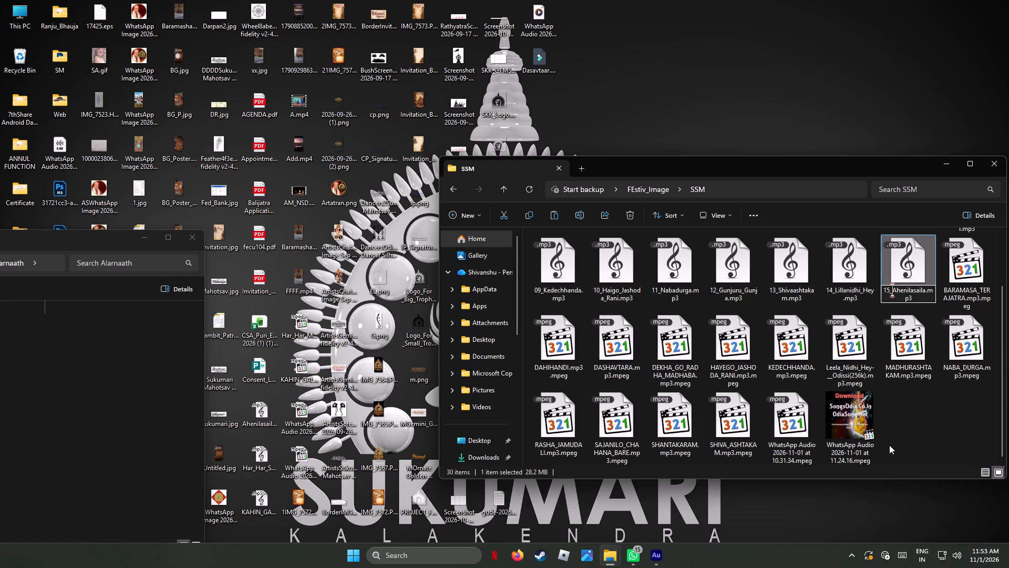
pyautogui.press('Return')
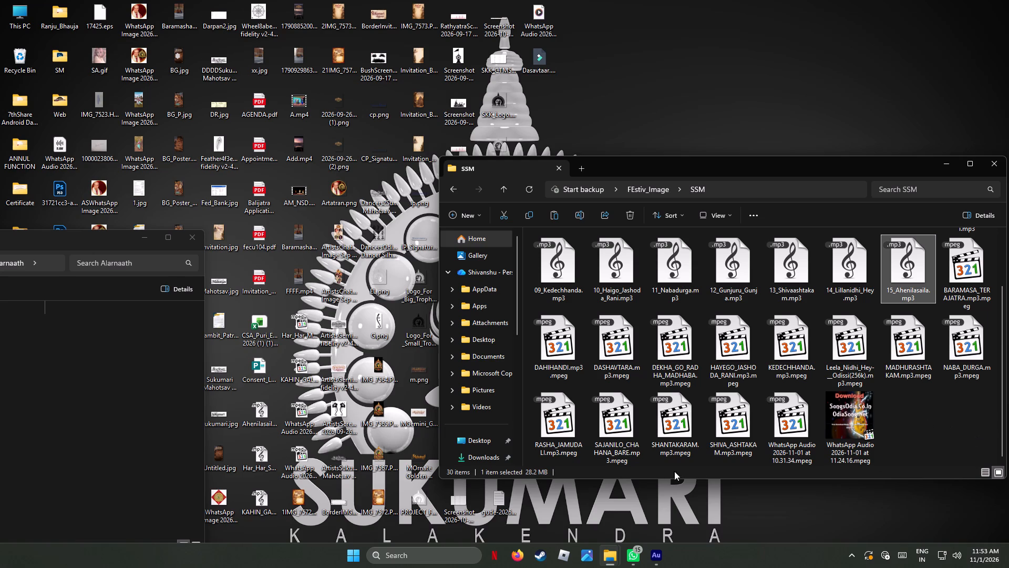
# Open RASHA_JAMUDALI.mp3.mpeg from the SSM folder in Adobe Audition and play its opening moments.
pyautogui.rightClick(553, 420)
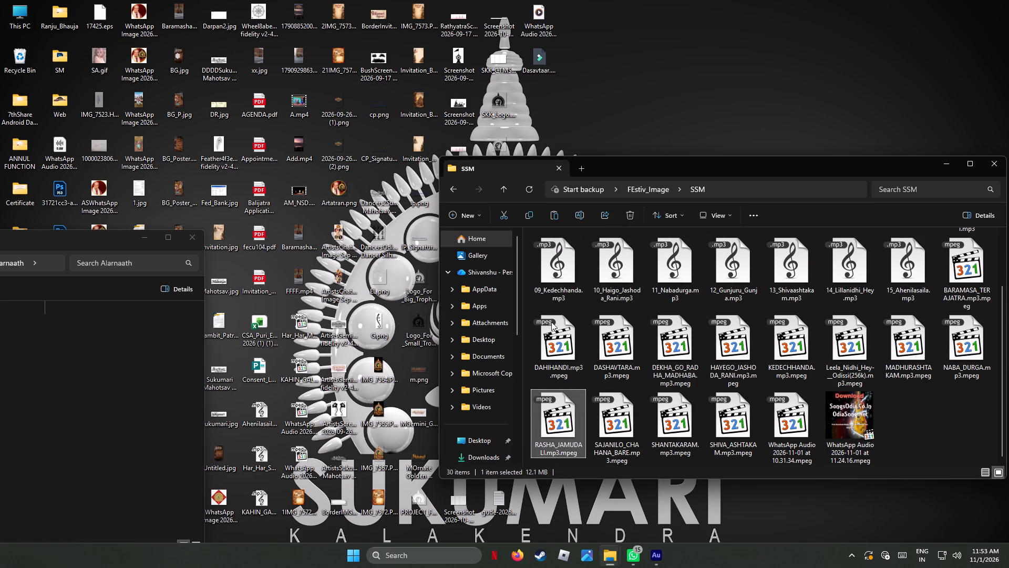
pyautogui.rightClick(550, 425)
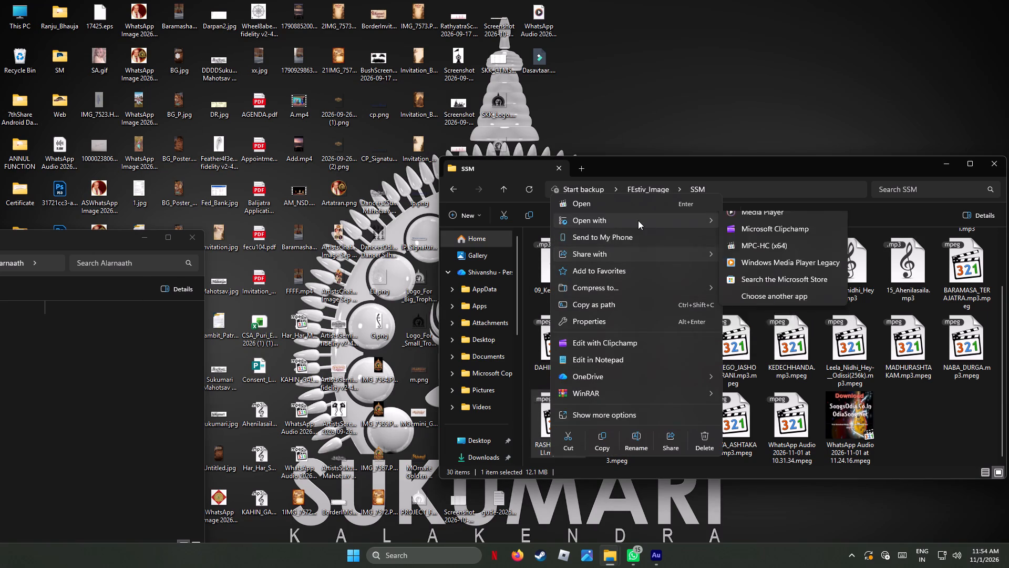
pyautogui.click(747, 222)
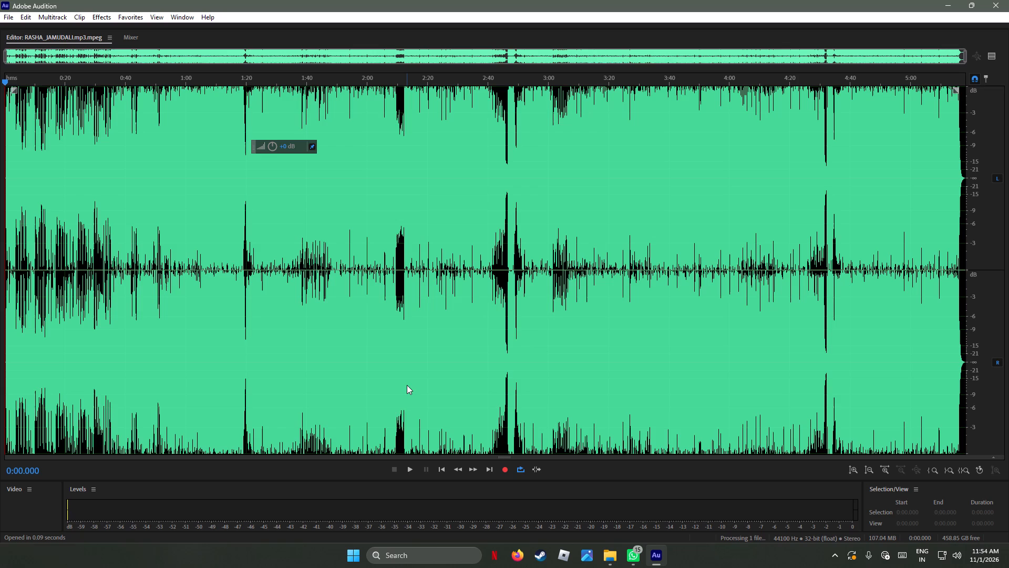
pyautogui.press('space')
pyautogui.press('space')
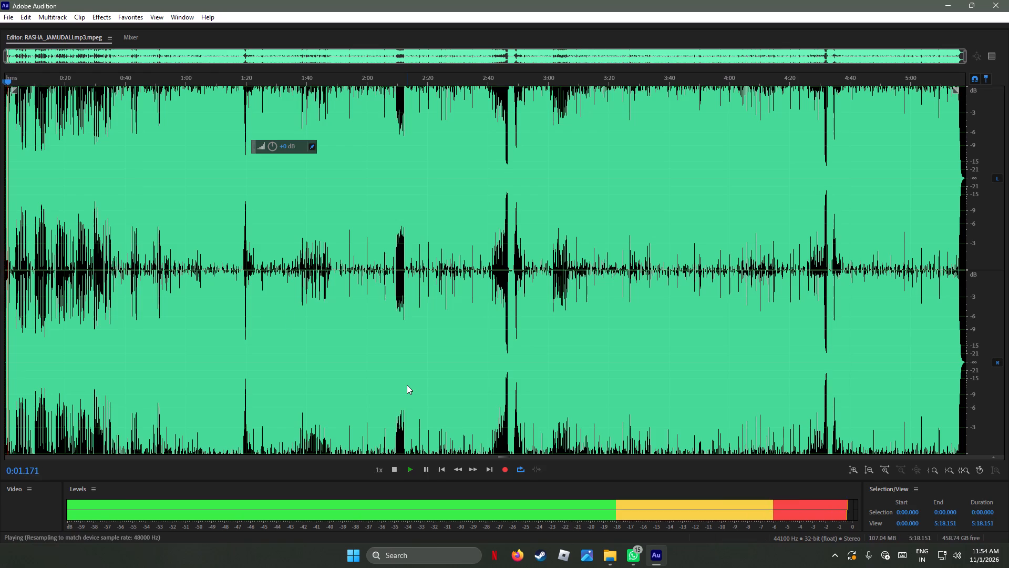
# Start saving the RASHA_JAMUDALI track to the SSM folder in MP3 Audio format, with its file name selected for replacement.
pyautogui.click(8, 12)
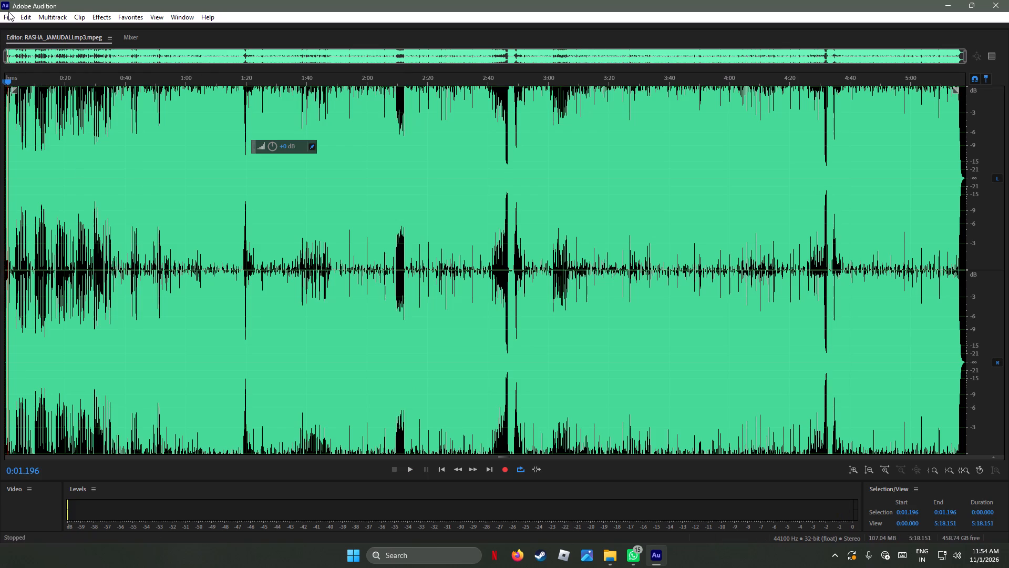
pyautogui.click(6, 19)
pyautogui.click(49, 157)
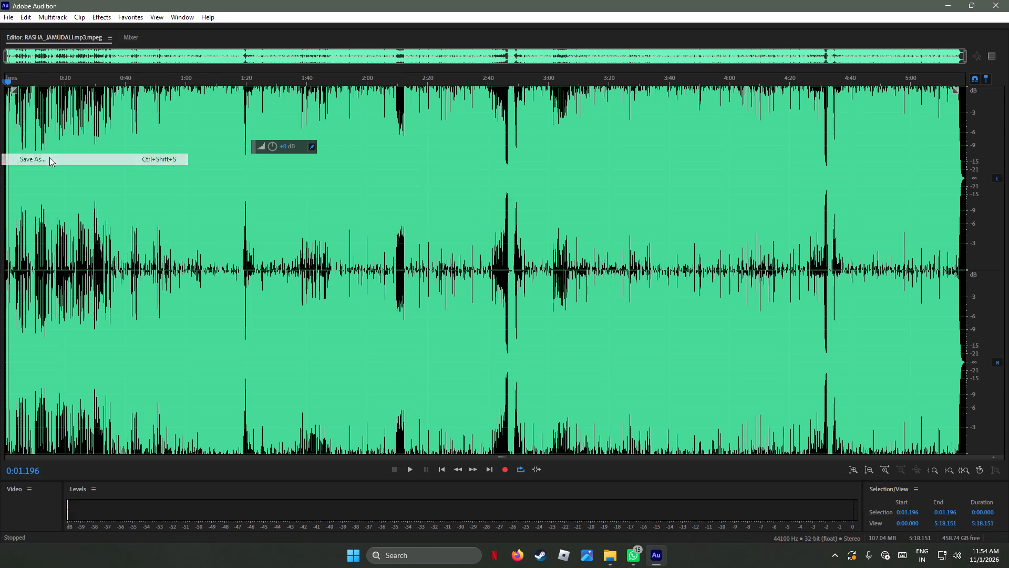
pyautogui.click(594, 228)
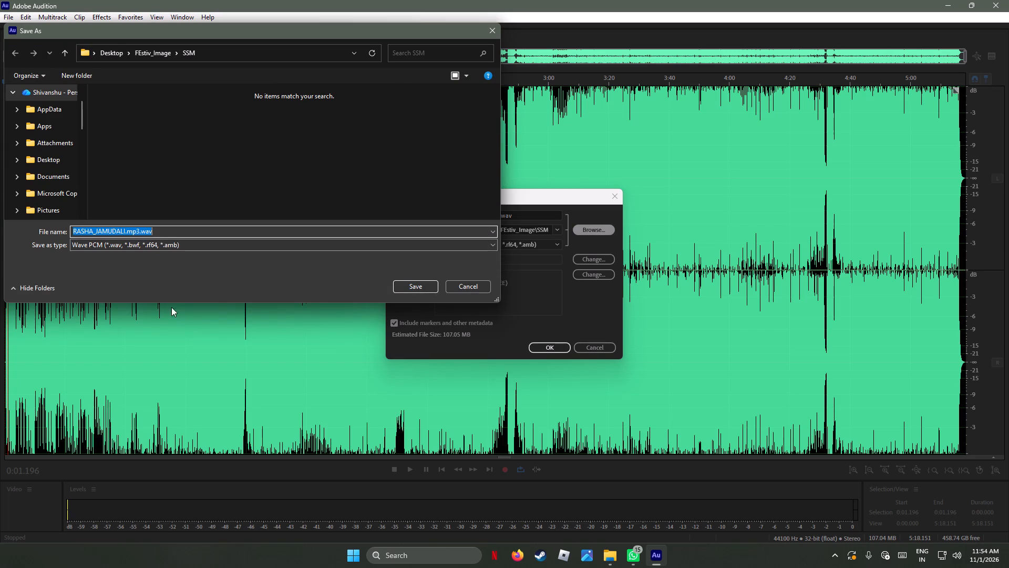
pyautogui.click(165, 246)
pyautogui.click(137, 325)
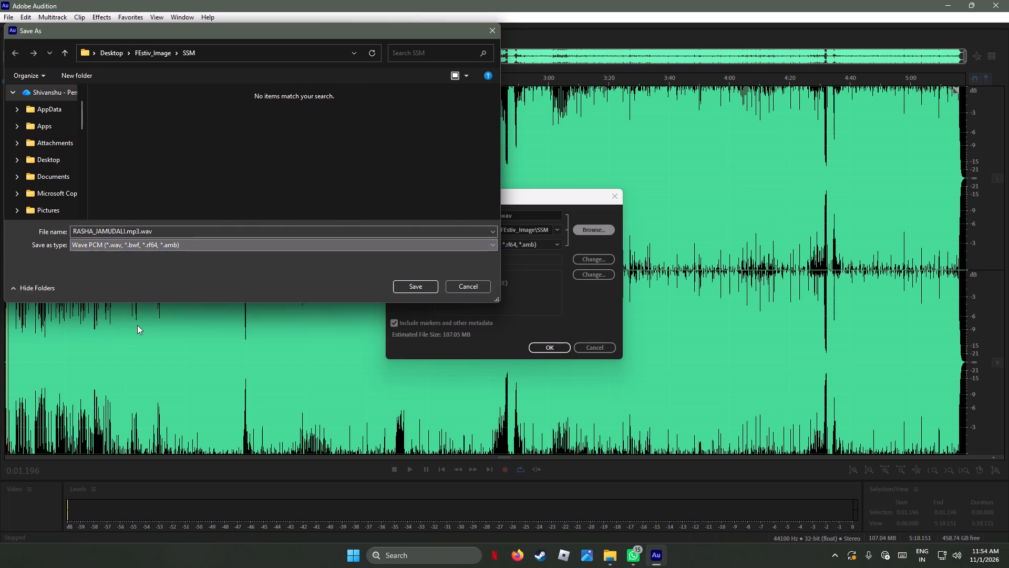
pyautogui.click(160, 230)
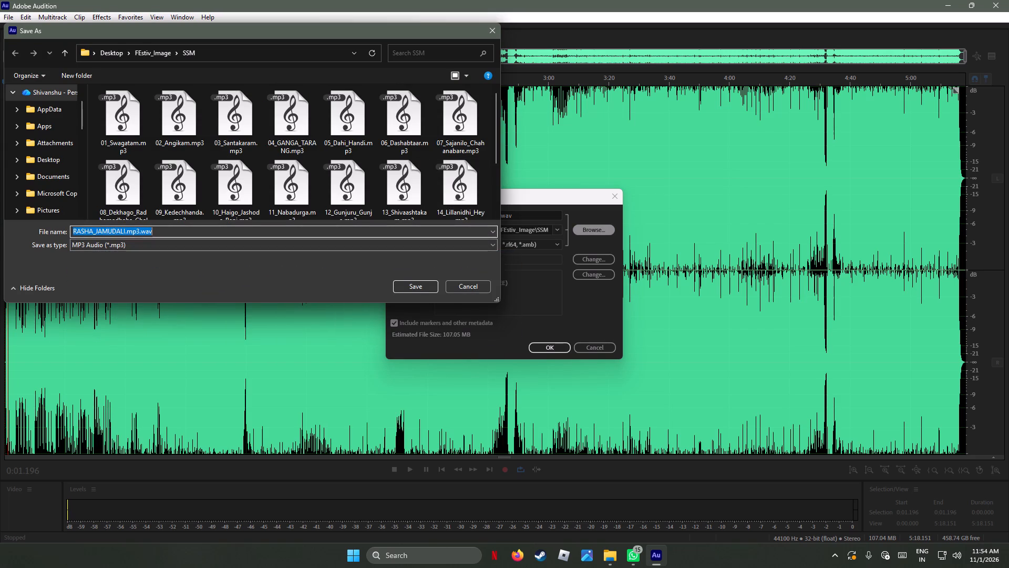
# Name the RASHA_JAMUDALI track 15_Rasha_Jamudalli and save it as an MP3 in the SSM folder.
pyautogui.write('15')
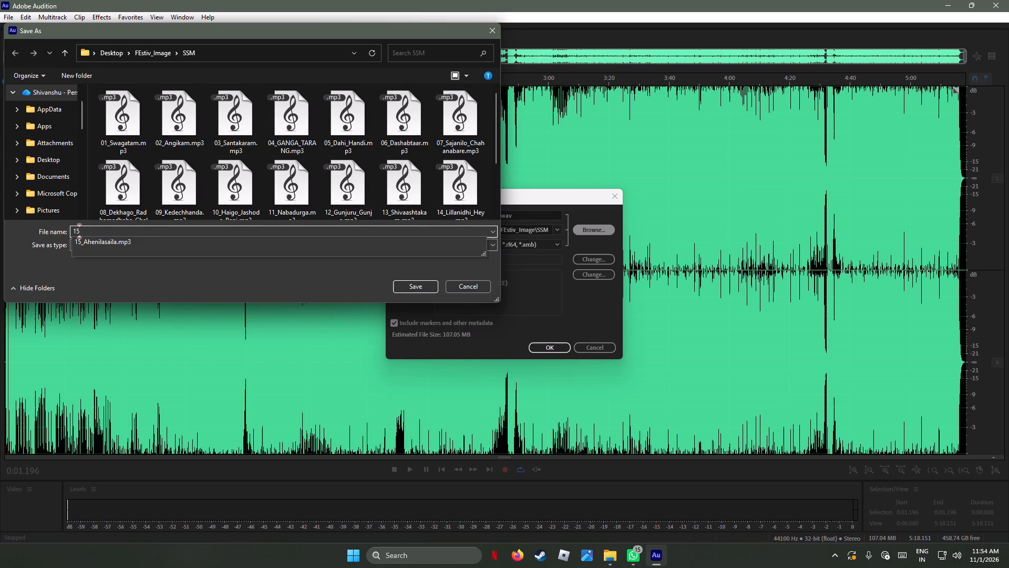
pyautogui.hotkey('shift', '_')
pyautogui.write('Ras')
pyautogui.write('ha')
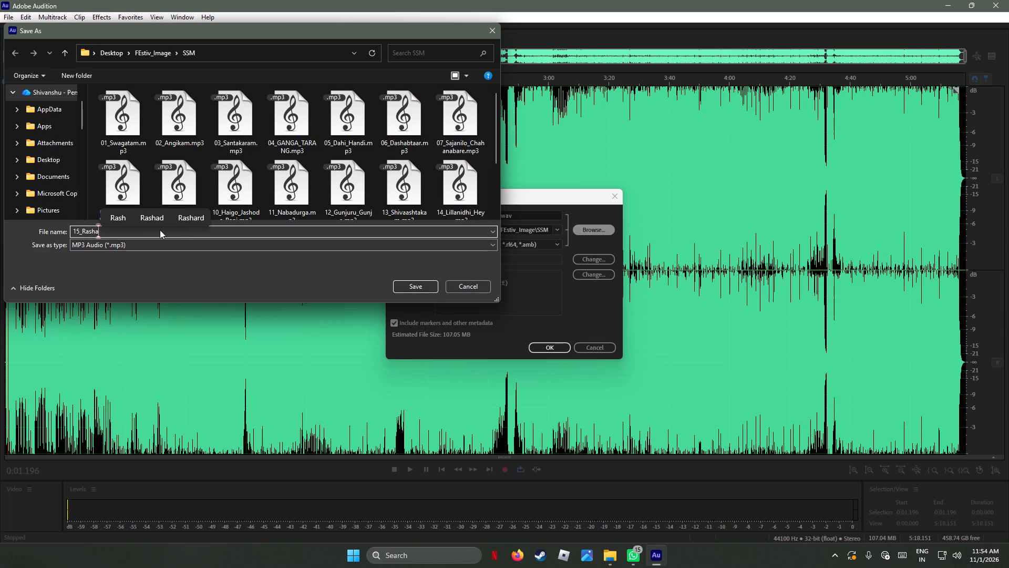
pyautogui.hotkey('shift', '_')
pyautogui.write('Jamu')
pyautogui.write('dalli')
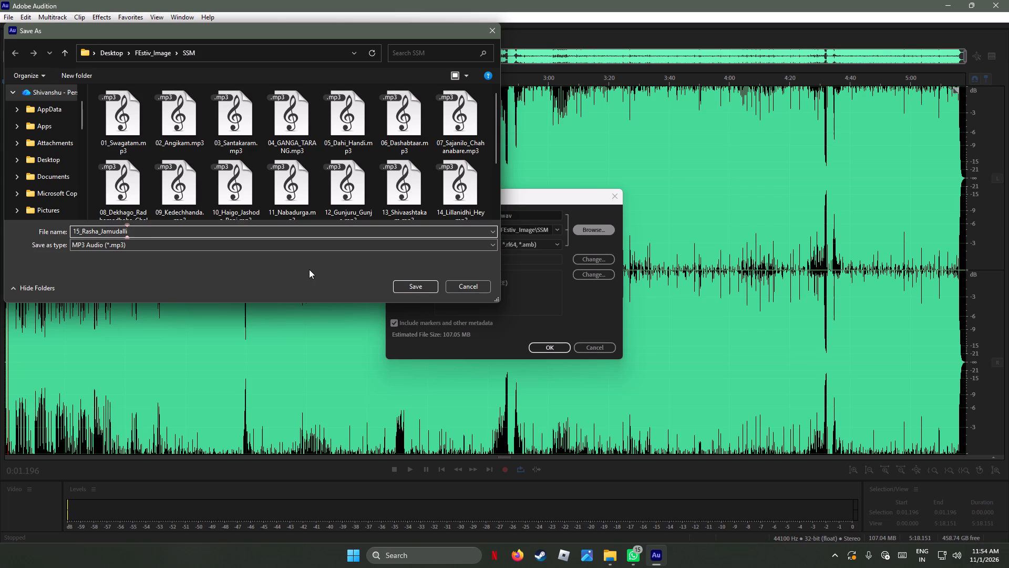
pyautogui.click(417, 282)
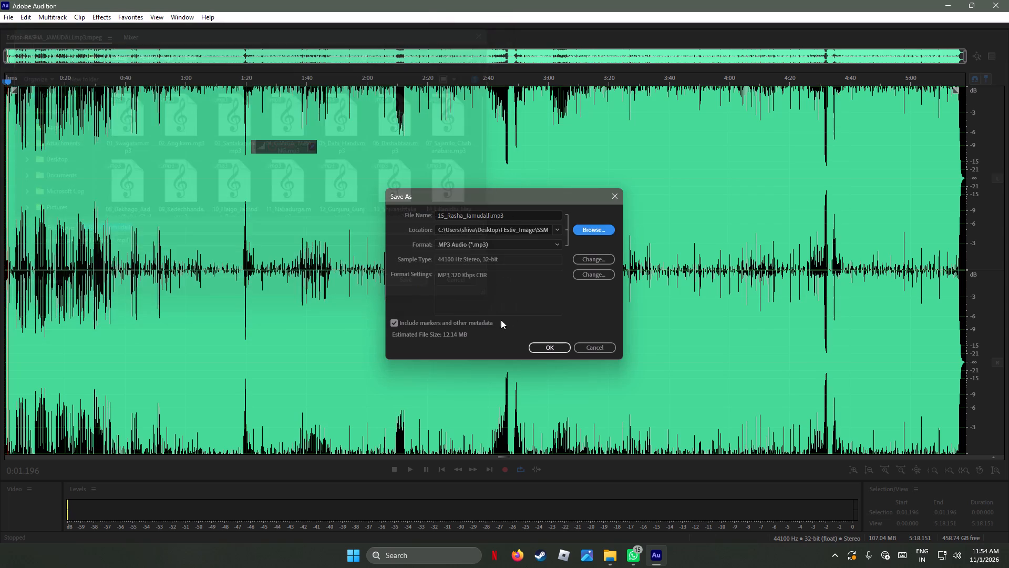
pyautogui.click(539, 345)
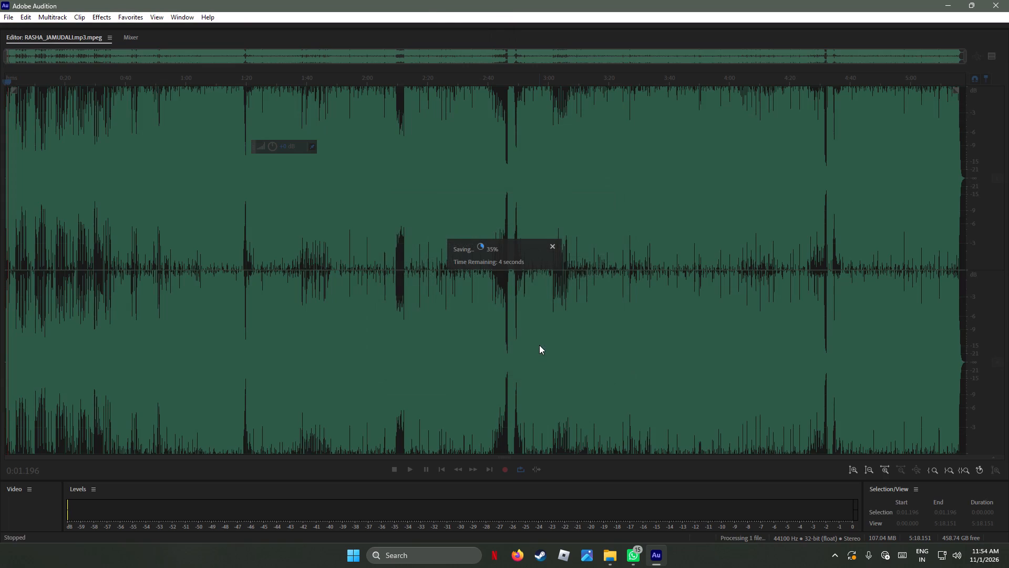
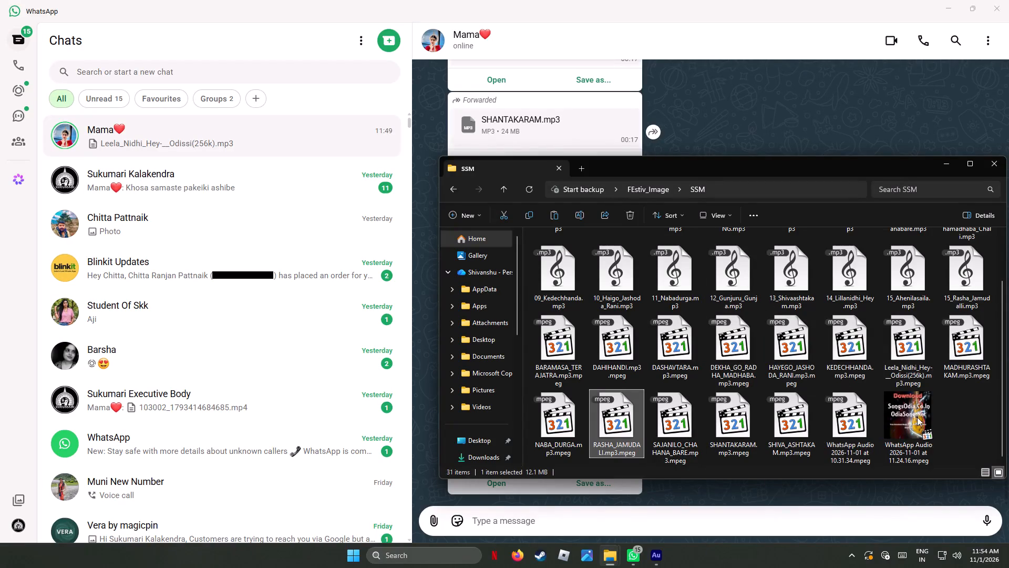
# Open MADHURASHTAKAM.mp3.mpeg from the SSM folder in Adobe Audition and play its opening and a moment at about 2:15.
pyautogui.rightClick(971, 344)
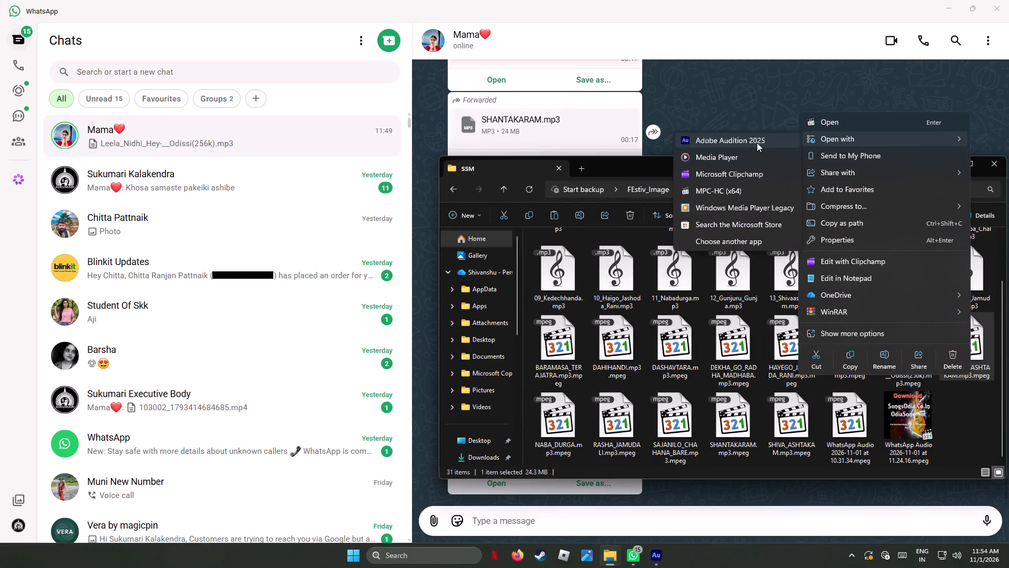
pyautogui.click(735, 140)
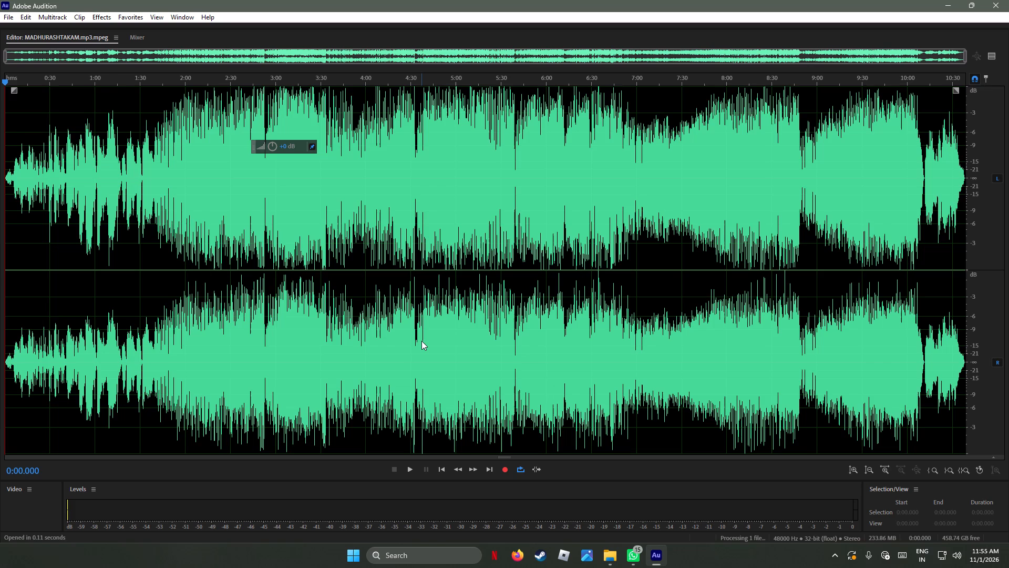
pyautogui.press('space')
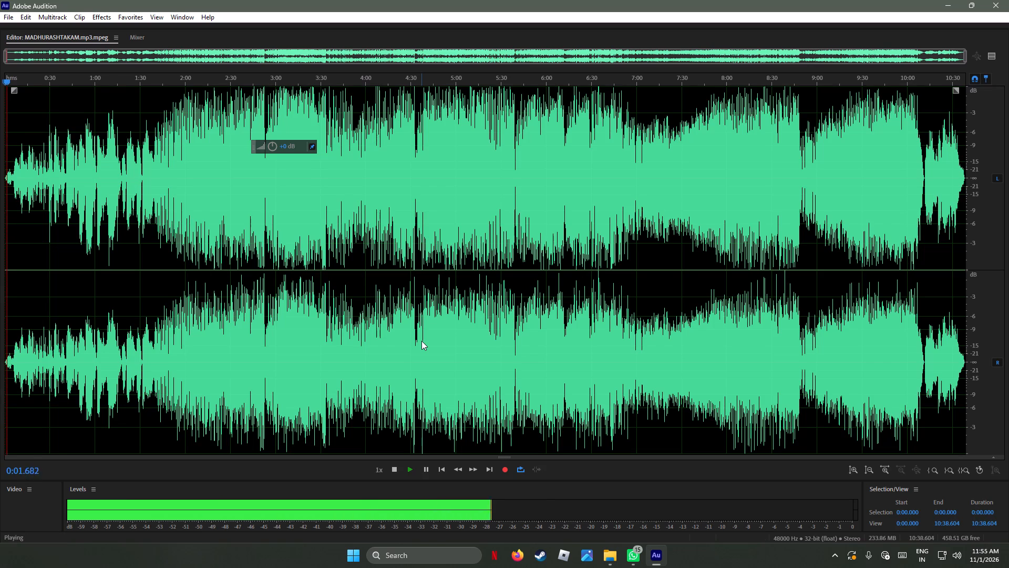
pyautogui.click(208, 75)
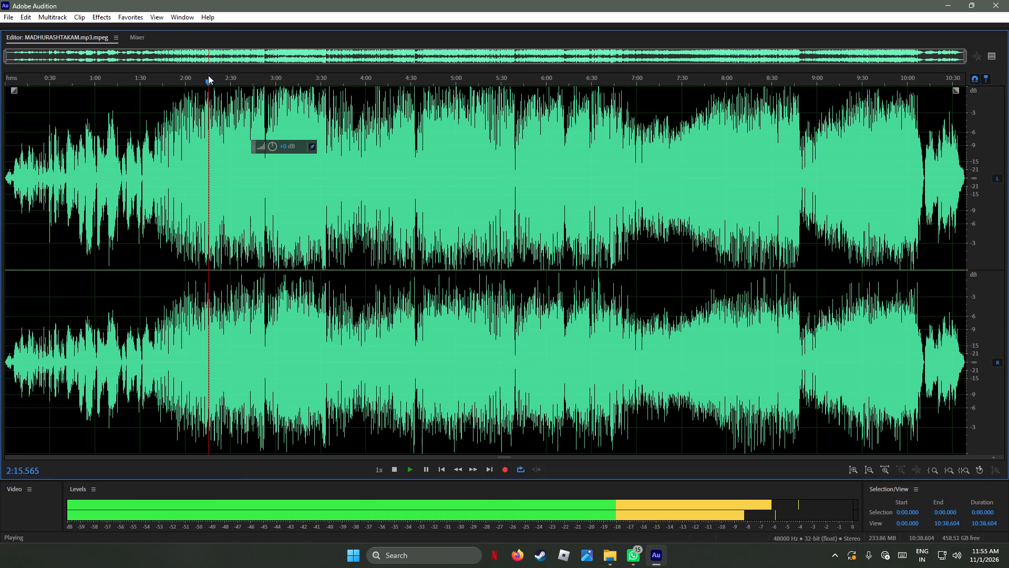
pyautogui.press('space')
# Start saving the MADHURASHTAKAM track as a new file in the SSM folder.
pyautogui.click(5, 12)
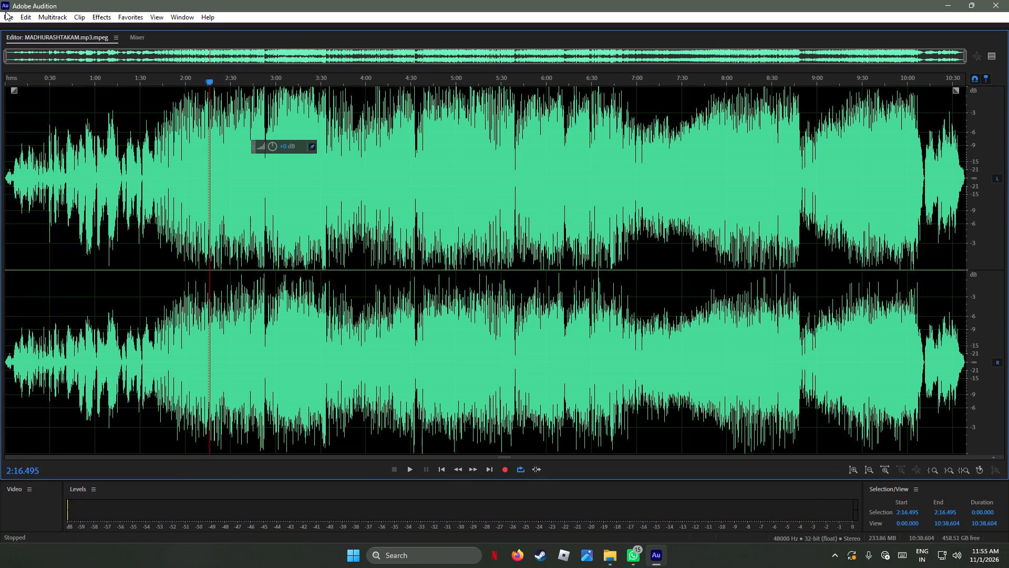
pyautogui.click(8, 18)
pyautogui.click(32, 159)
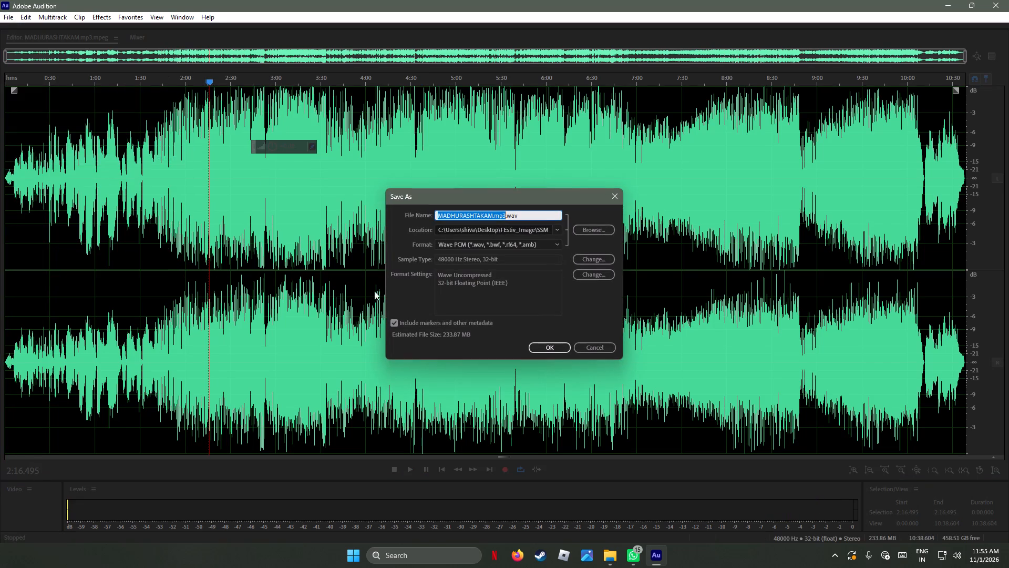
# Set the MADHURASHTAKAM track to save in the SSM folder as MP3 Audio with the file name 17_Madhurashtam.
pyautogui.click(602, 227)
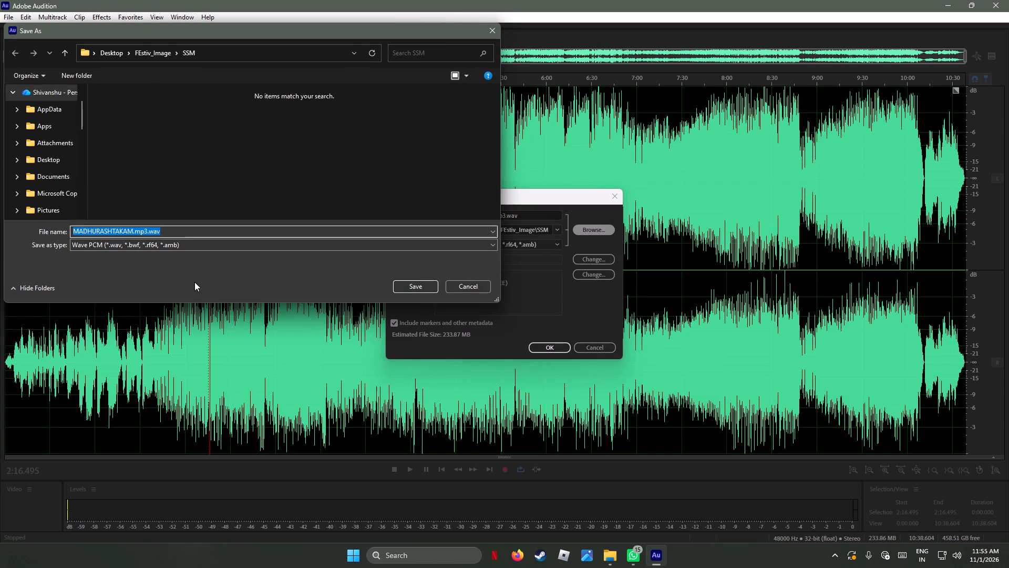
pyautogui.click(215, 243)
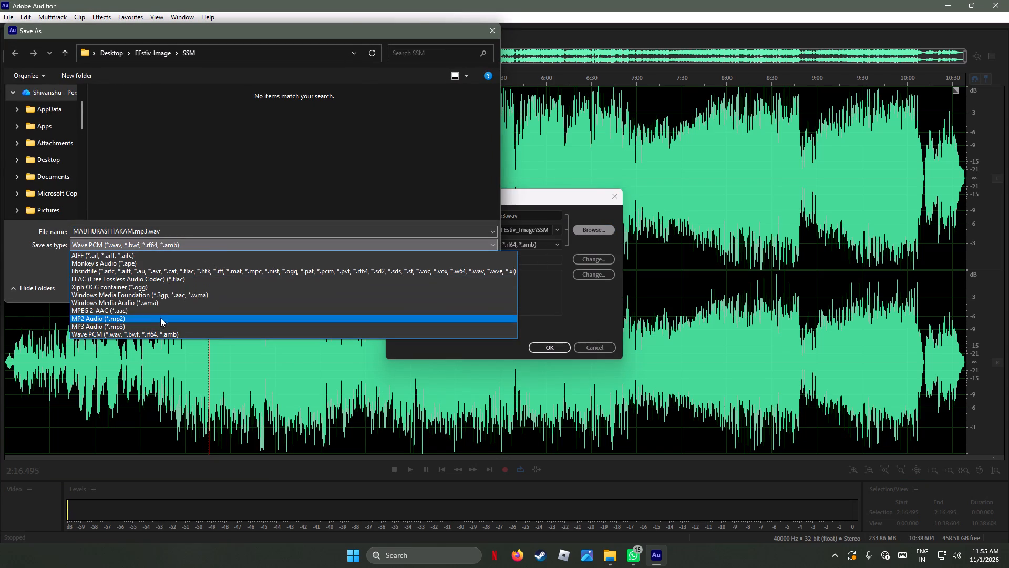
pyautogui.click(148, 323)
pyautogui.scroll(-1, 281, 150)
pyautogui.scroll(2, 281, 150)
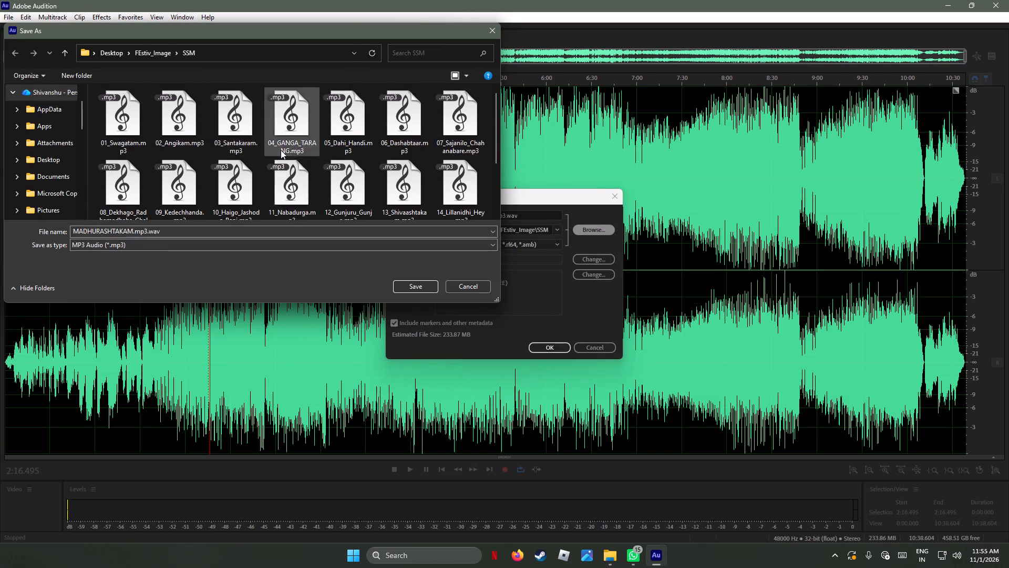
pyautogui.scroll(-4, 281, 150)
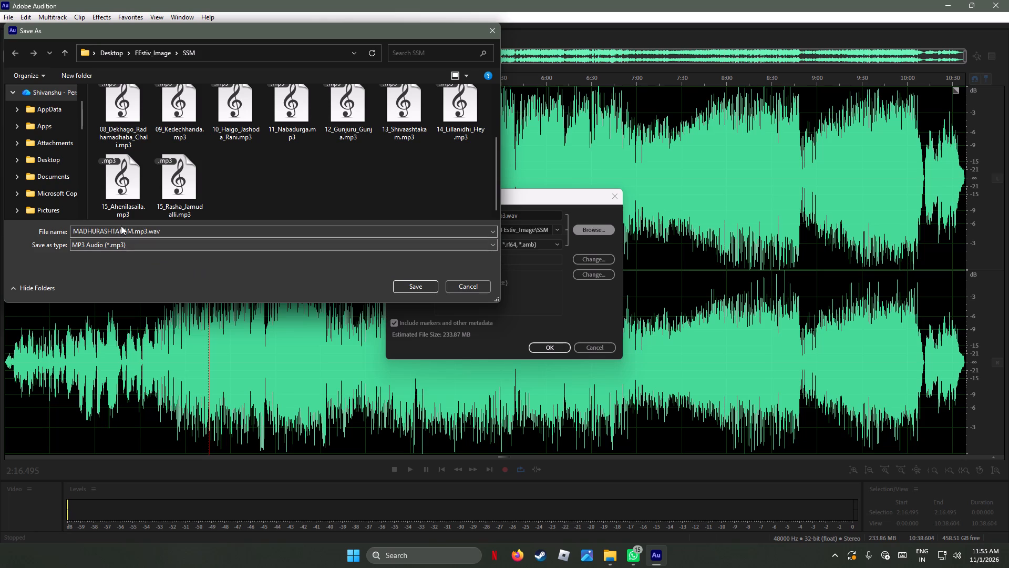
pyautogui.click(160, 230)
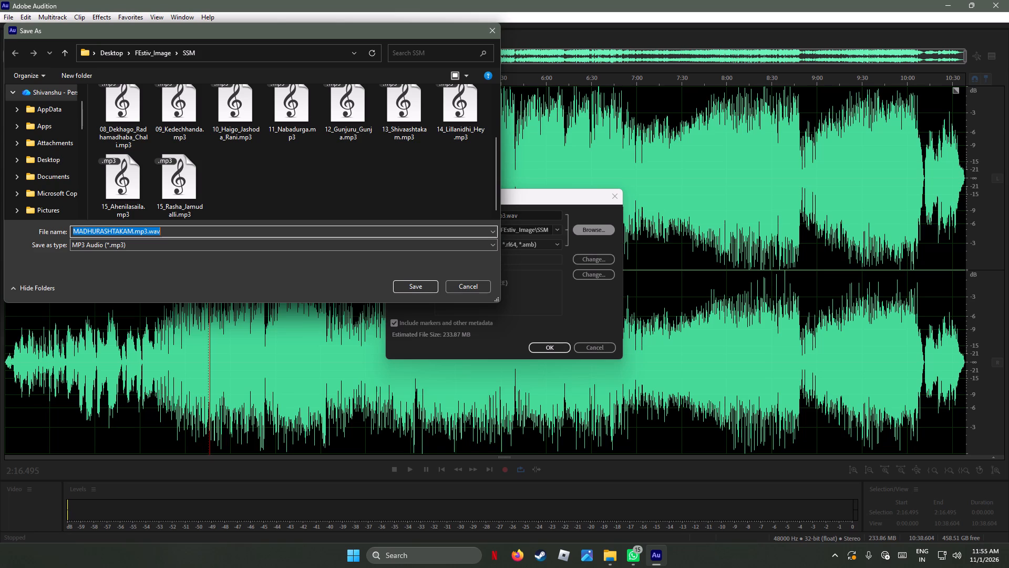
pyautogui.press('1')
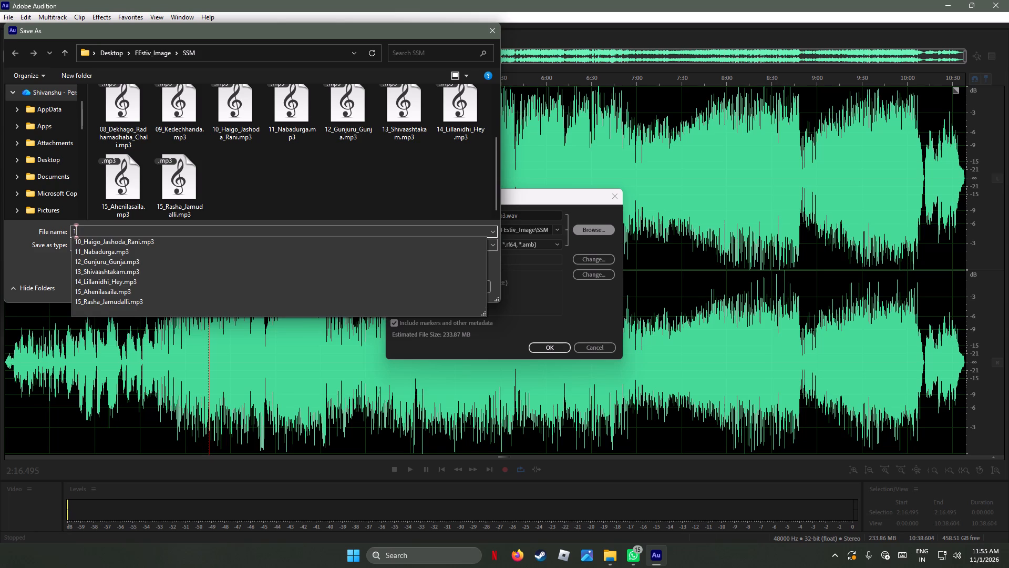
pyautogui.press('7')
pyautogui.hotkey('shift', '_')
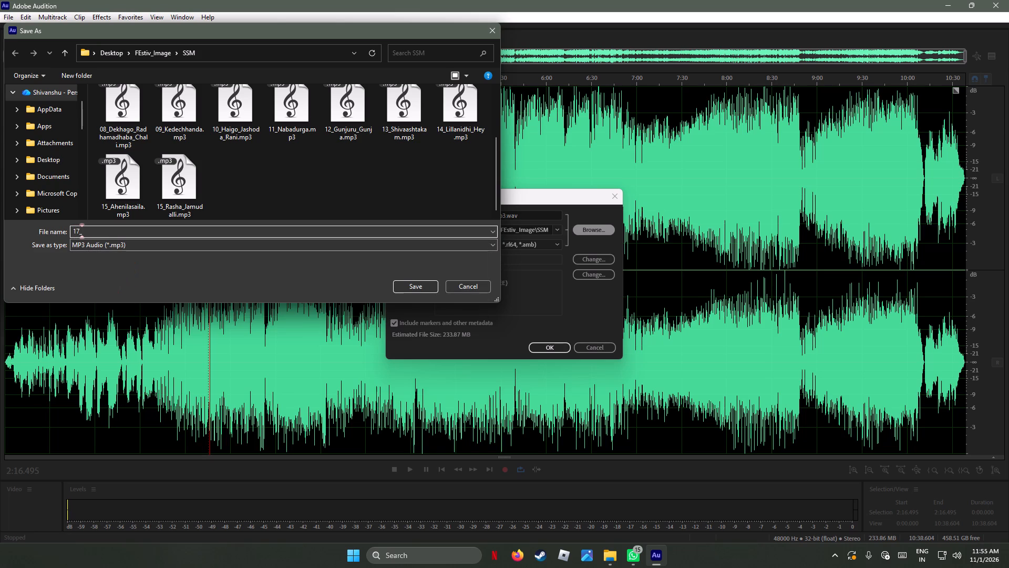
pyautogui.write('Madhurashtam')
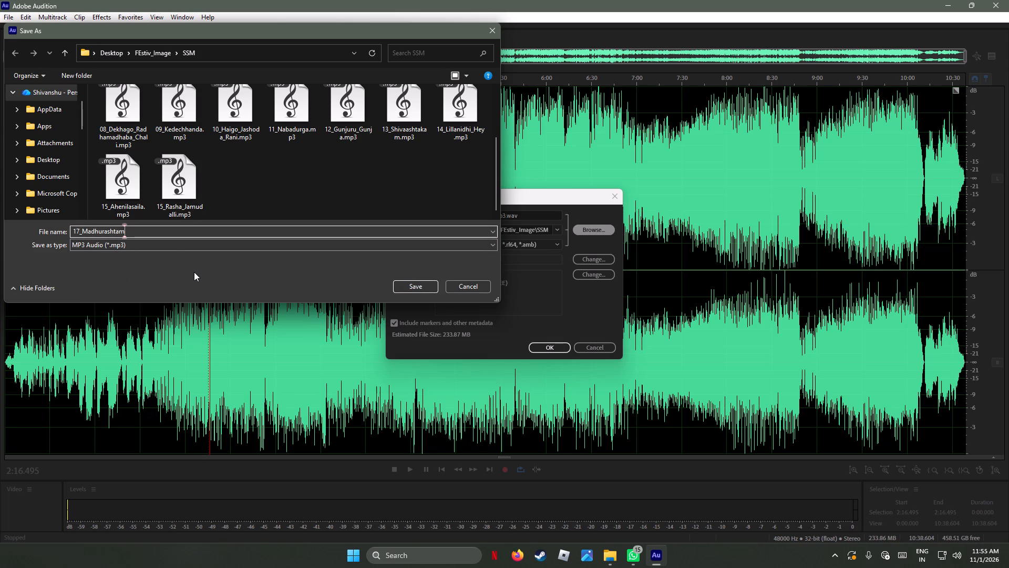
# Save the MADHURASHTAKAM track as 17_Madhurashtam.mp3 in the SSM folder with the MP3 320 Kbps CBR format settings.
pyautogui.click(418, 286)
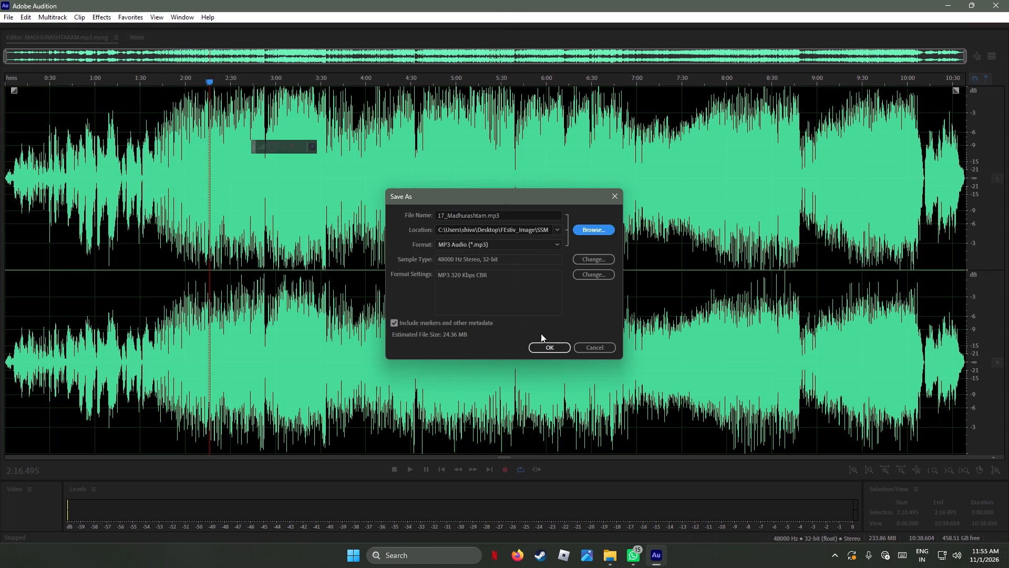
pyautogui.click(547, 346)
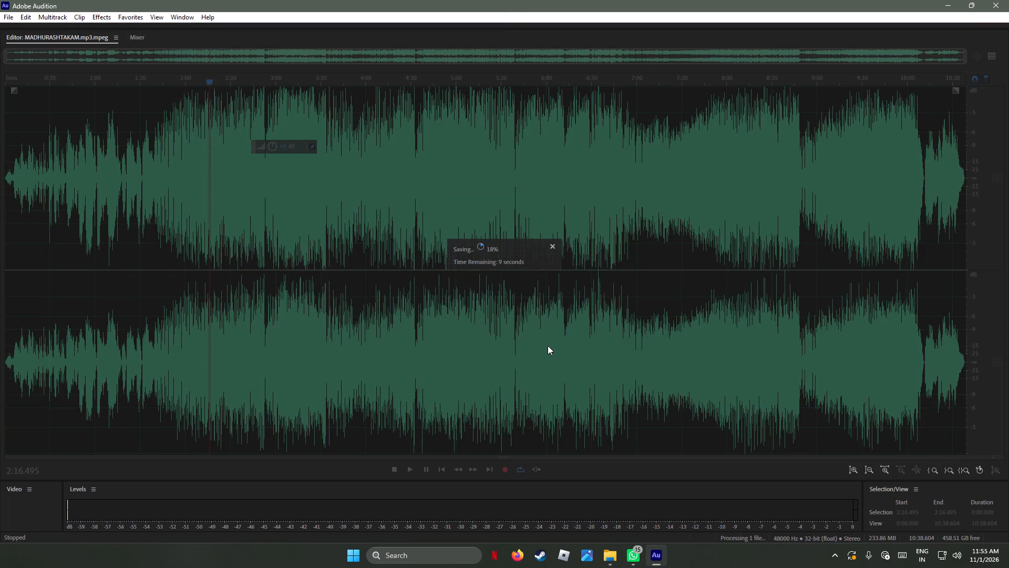
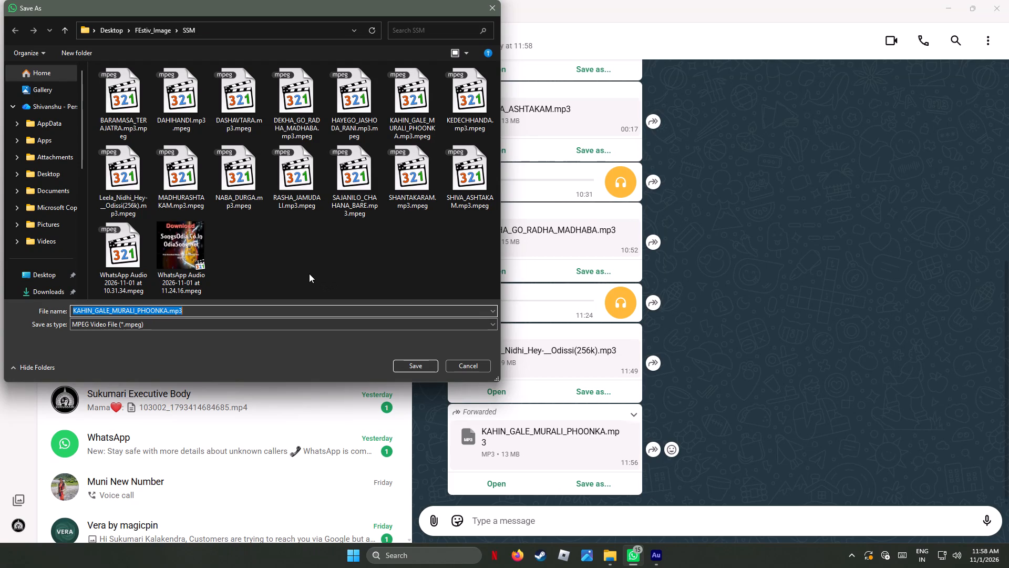
# Choose the existing KAHIN_GALE_MURALI_PHOONKA.mp3.mpeg in the SSM folder as the file name for saving the WhatsApp track.
pyautogui.click(408, 105)
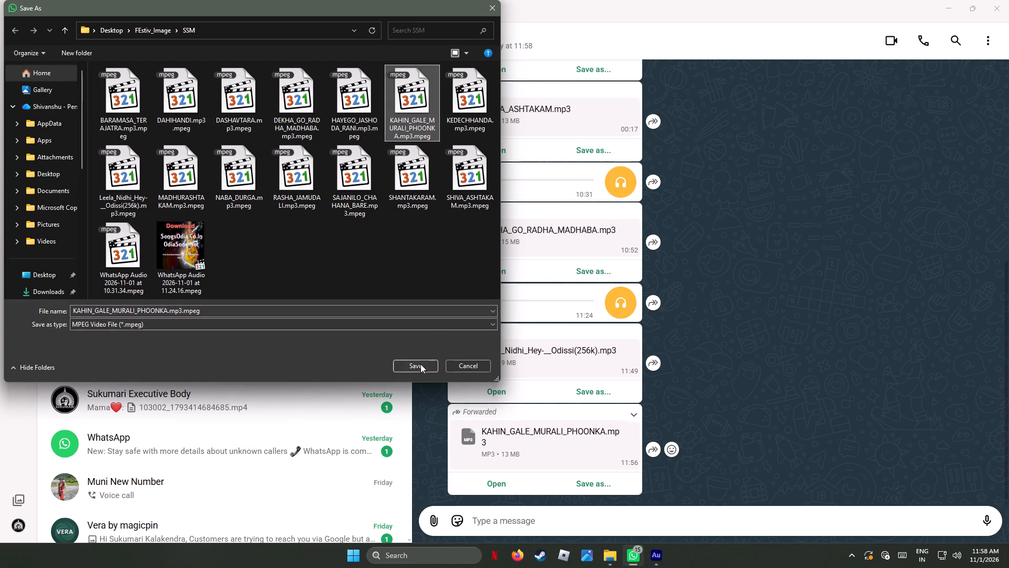
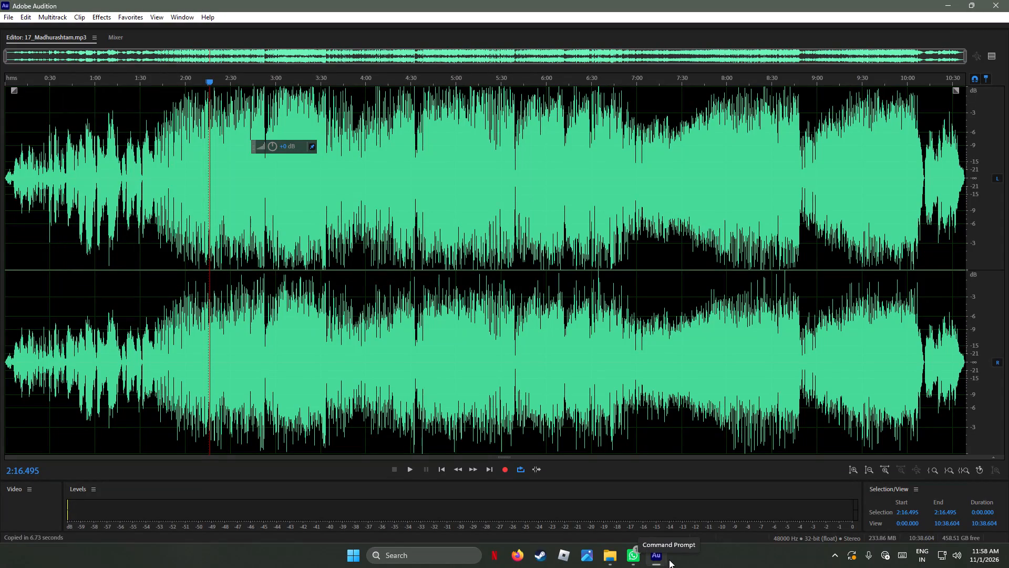
# Switch from Adobe Audition to File Explorer, bringing up its open folder windows.
pyautogui.click(610, 557)
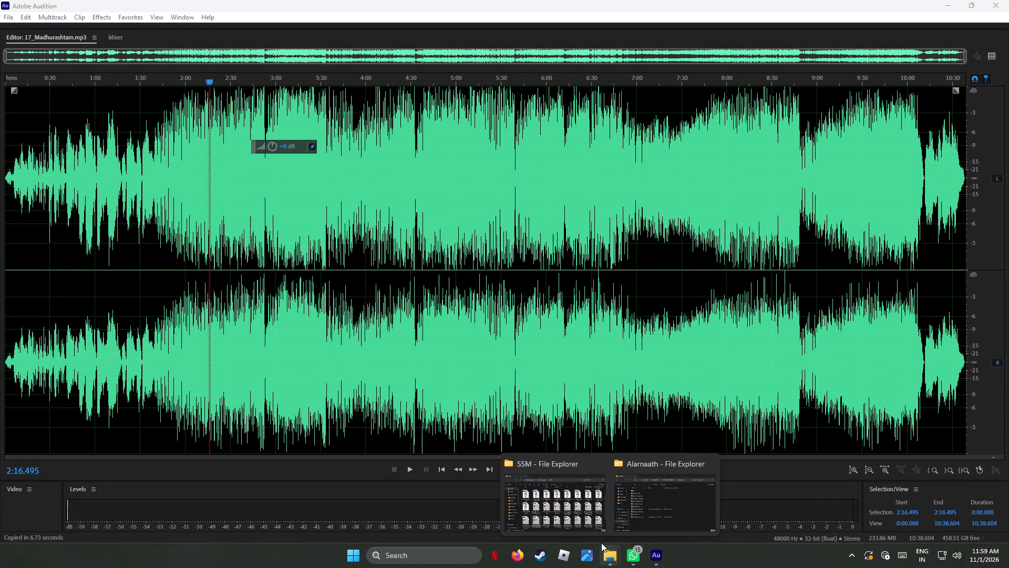
# Close the 17_Madhurashtam.mp3 file in Adobe Audition.
pyautogui.click(7, 17)
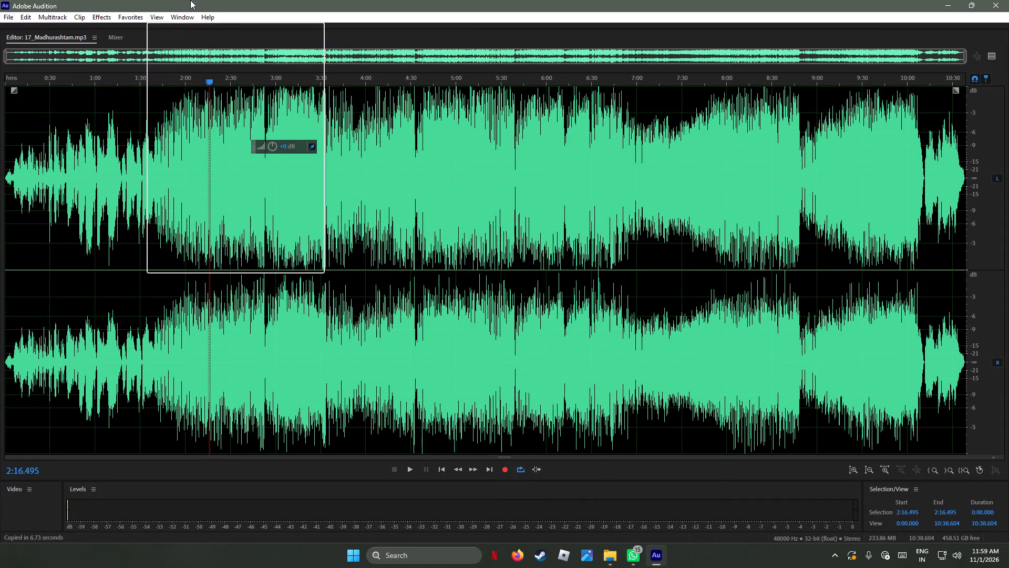
pyautogui.click(239, 0)
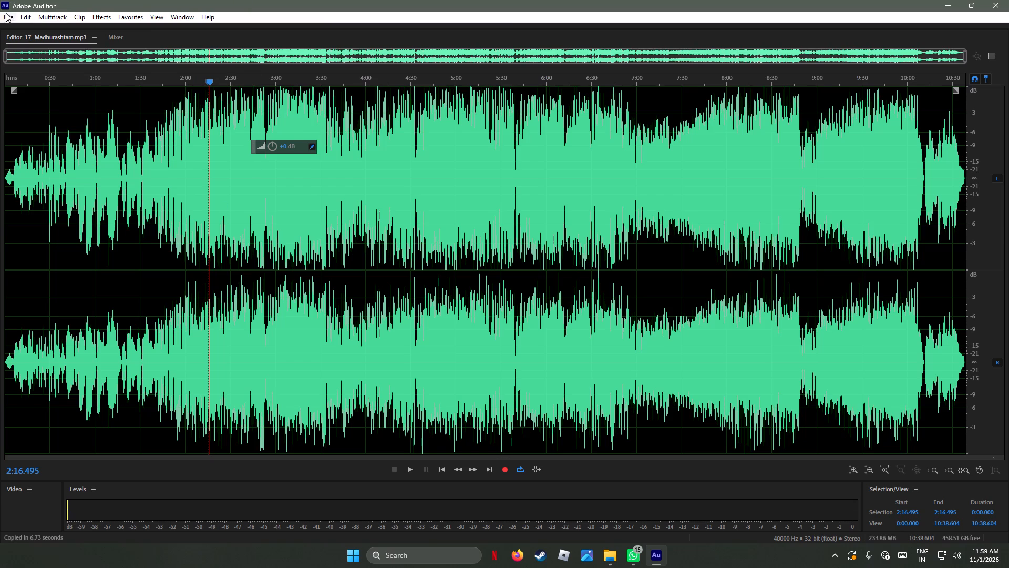
pyautogui.click(6, 13)
pyautogui.click(38, 97)
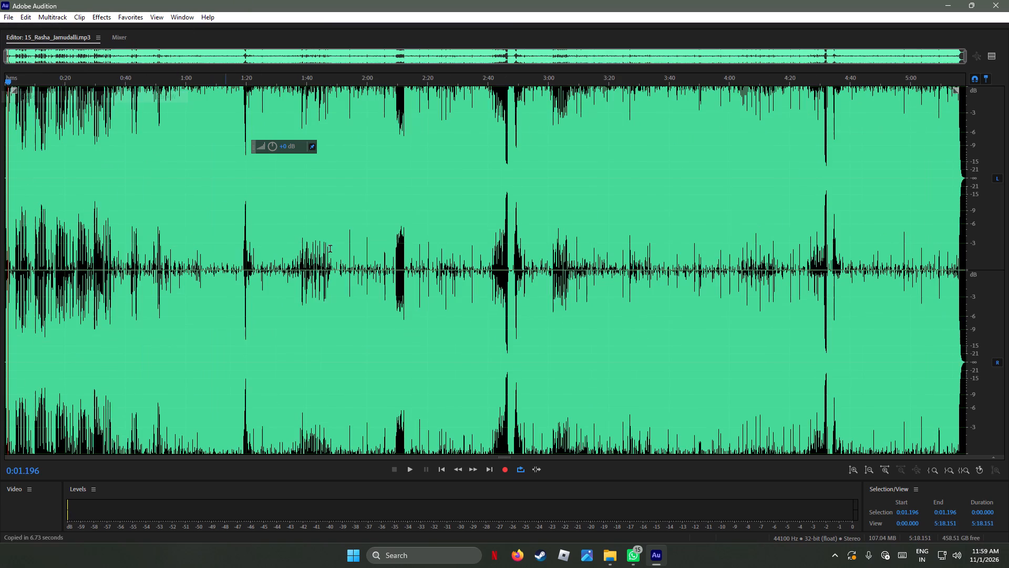
# Open KAHIN_GALE_MURALI_PHOONKA.mp3.mpeg from the SSM folder in Adobe Audition 2025 and play its first few seconds.
pyautogui.click(611, 559)
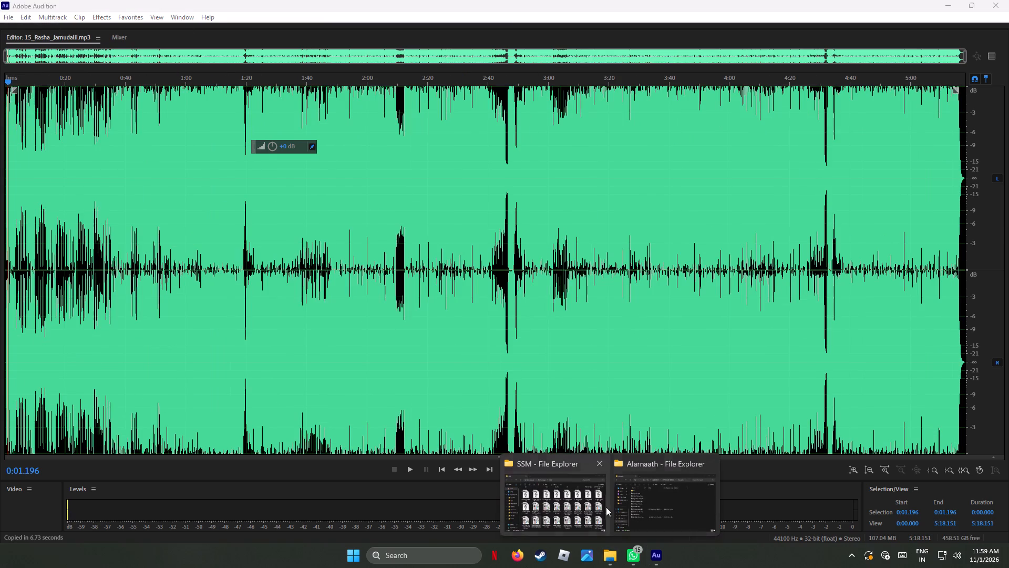
pyautogui.click(562, 500)
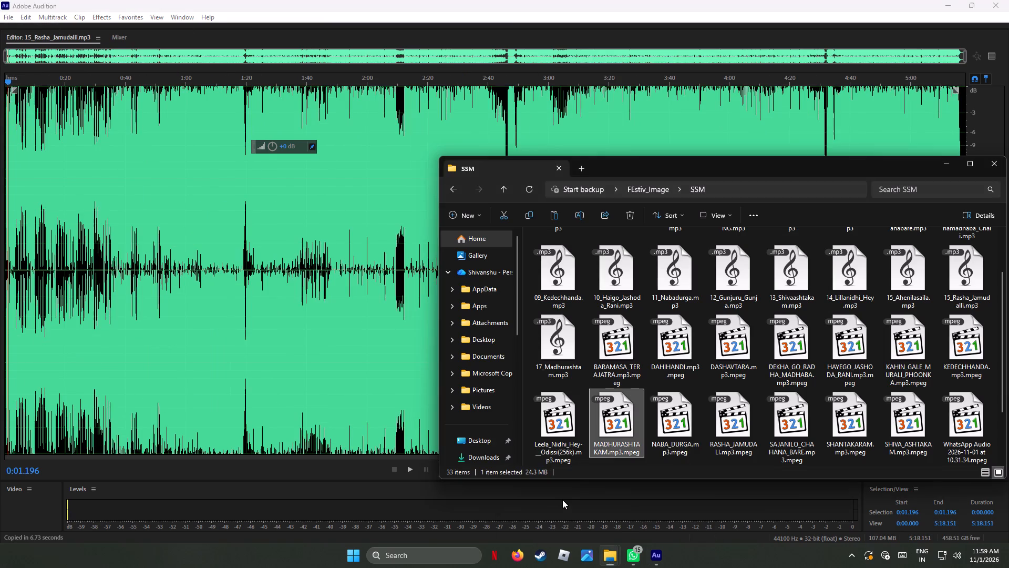
pyautogui.rightClick(910, 340)
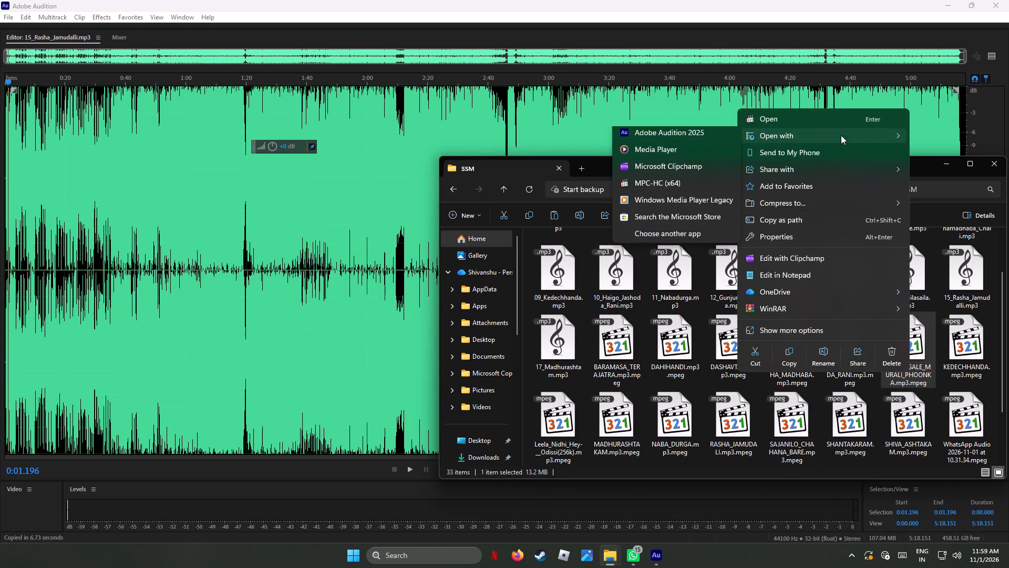
pyautogui.click(670, 134)
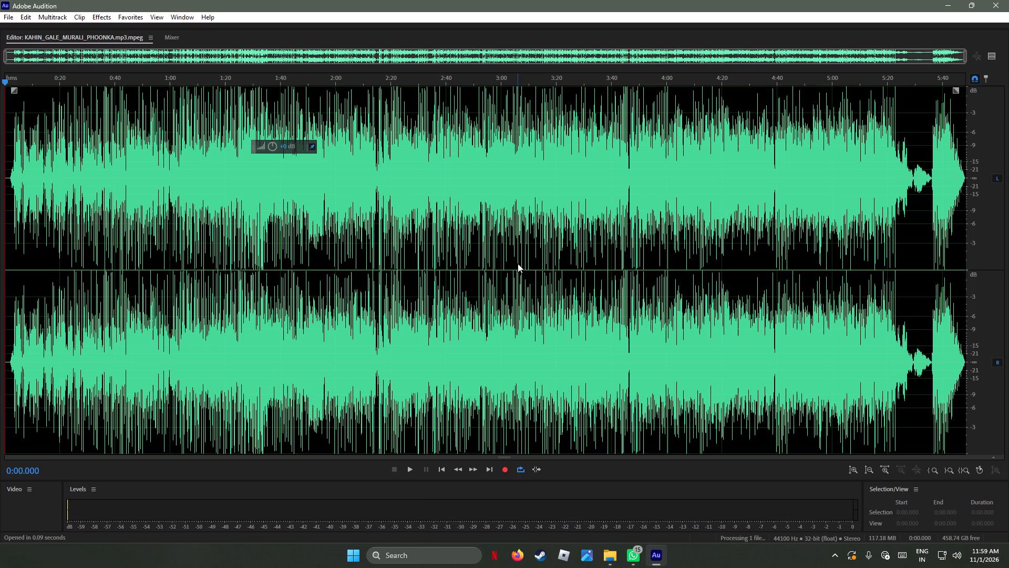
pyautogui.press('space')
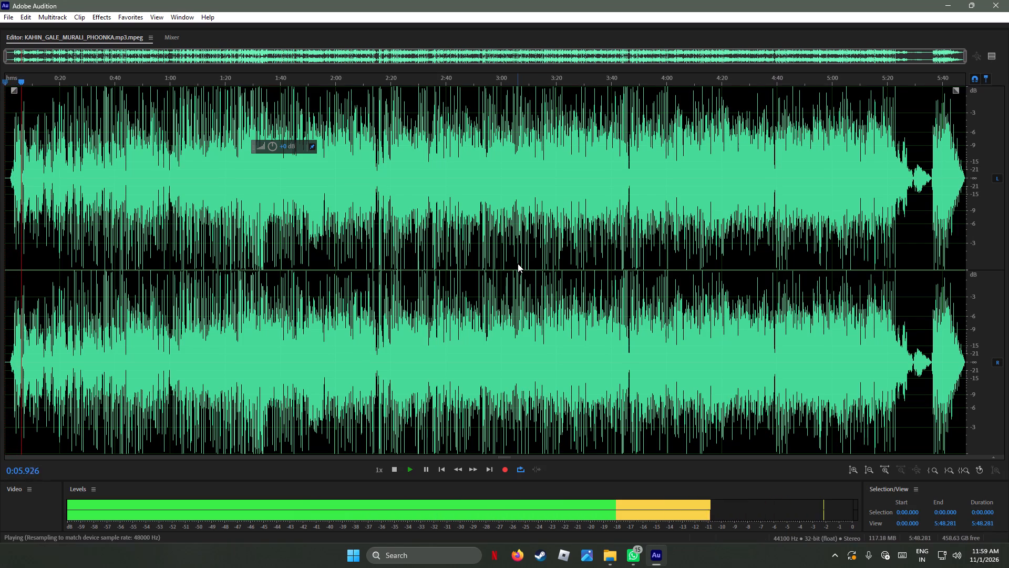
pyautogui.press('space')
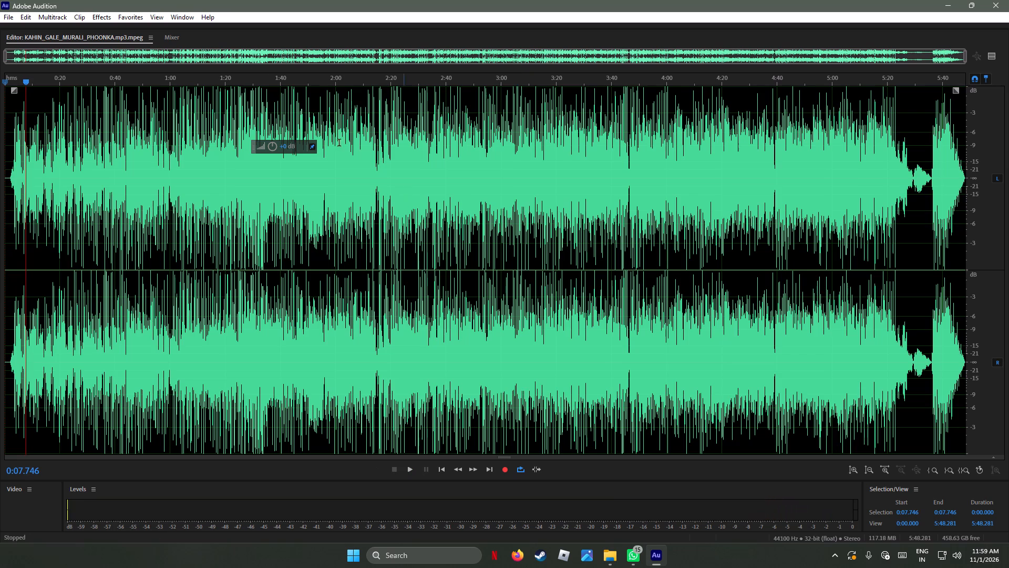
# Start saving a copy of the KAHIN_GALE_MURALI_PHOONKA track in the SSM folder with MP3 Audio as the file type.
pyautogui.click(9, 17)
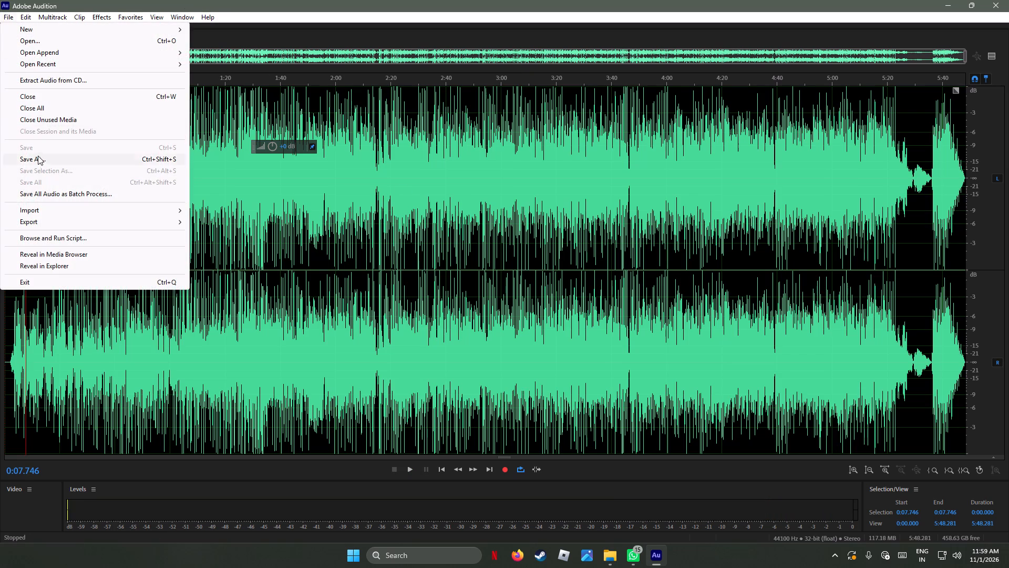
pyautogui.click(42, 164)
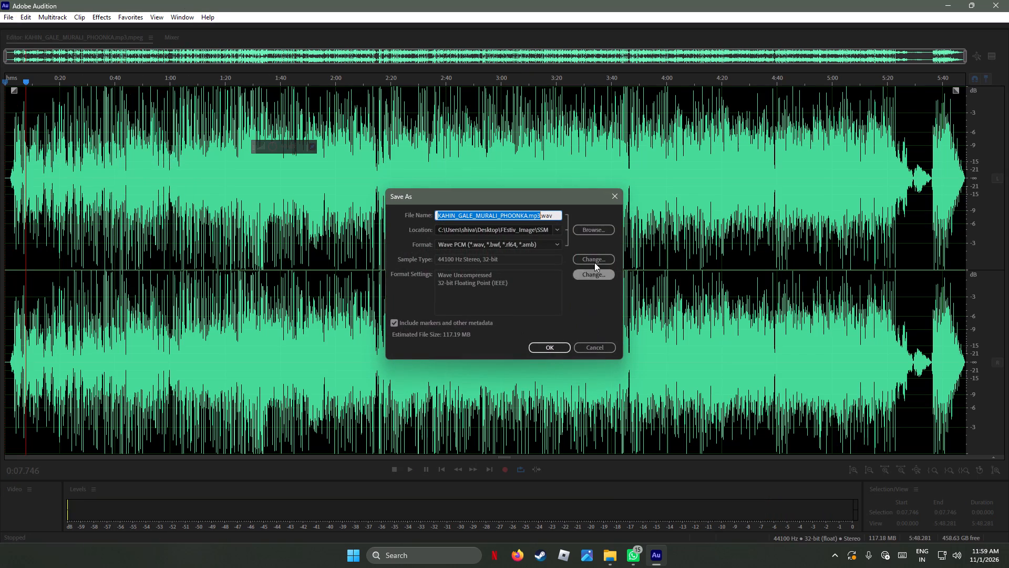
pyautogui.click(595, 225)
pyautogui.click(321, 248)
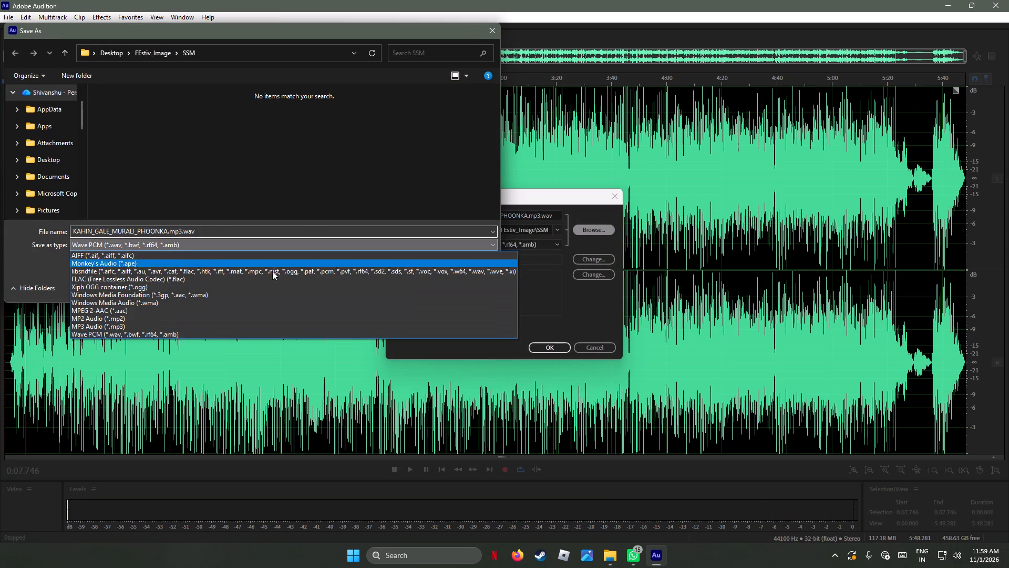
pyautogui.click(139, 323)
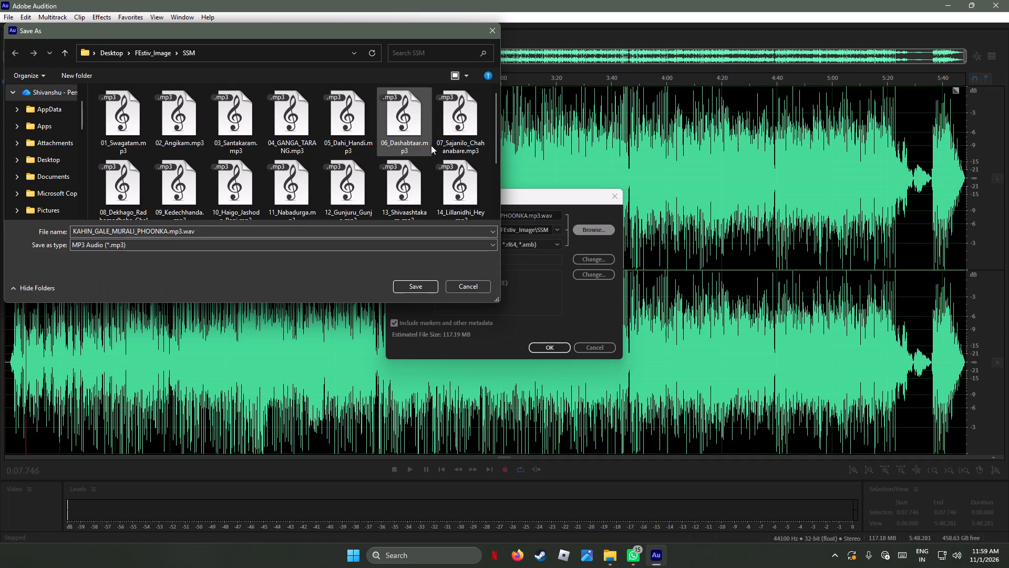
# Name the MP3 copy 18_Kahingale_Muraliphonka and save it.
pyautogui.scroll(-5, 431, 145)
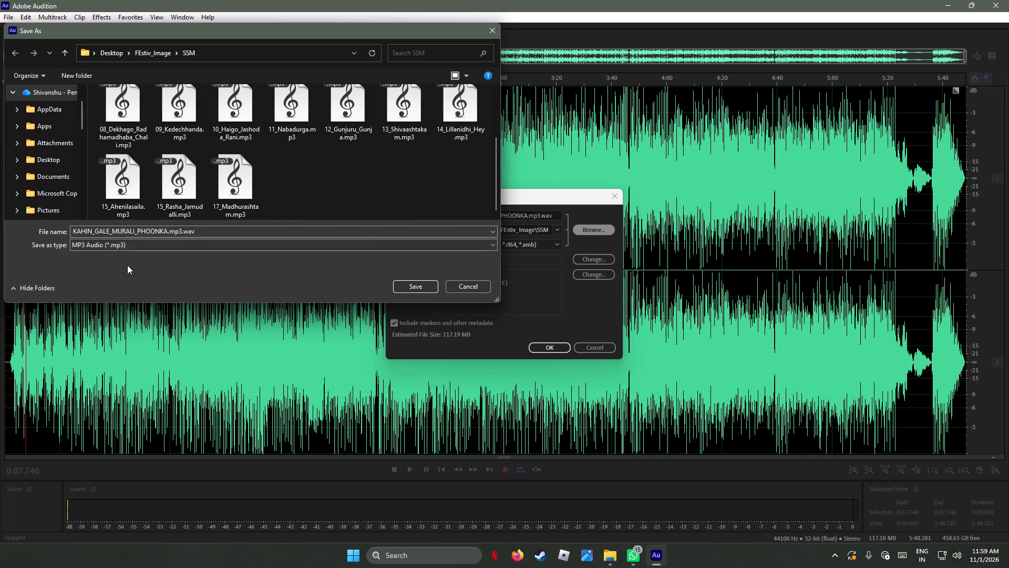
pyautogui.click(194, 232)
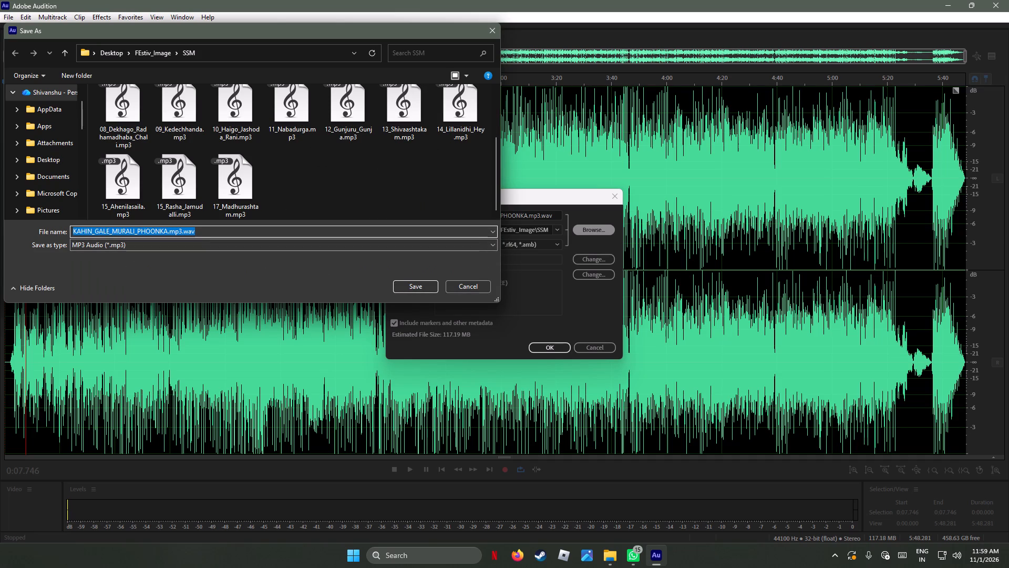
pyautogui.press('1')
pyautogui.press('8')
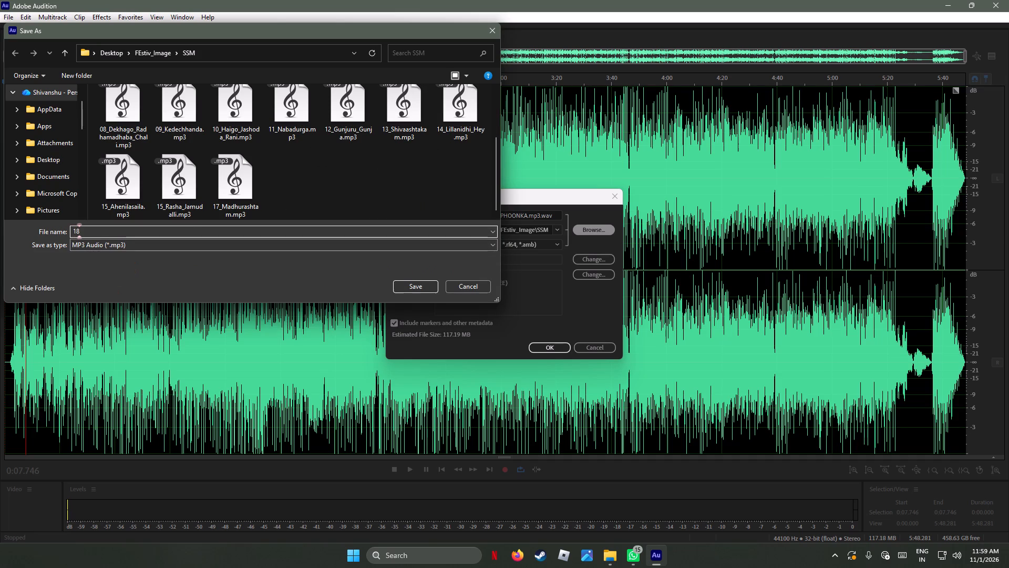
pyautogui.hotkey('shift', '_')
pyautogui.write('Kahin')
pyautogui.write('gale')
pyautogui.hotkey('shift', '_')
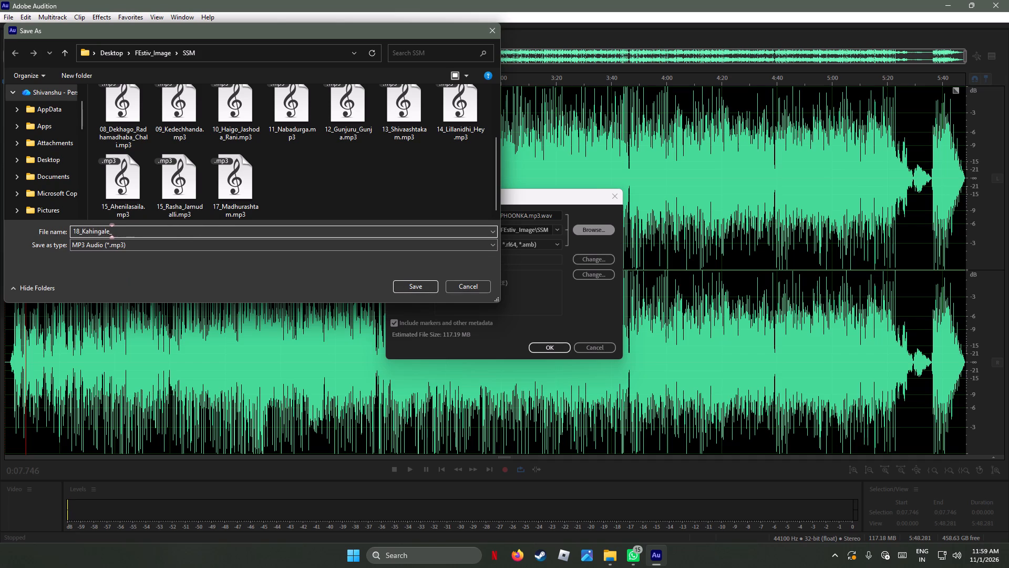
pyautogui.write('Murali')
pyautogui.write('phon')
pyautogui.write('ka')
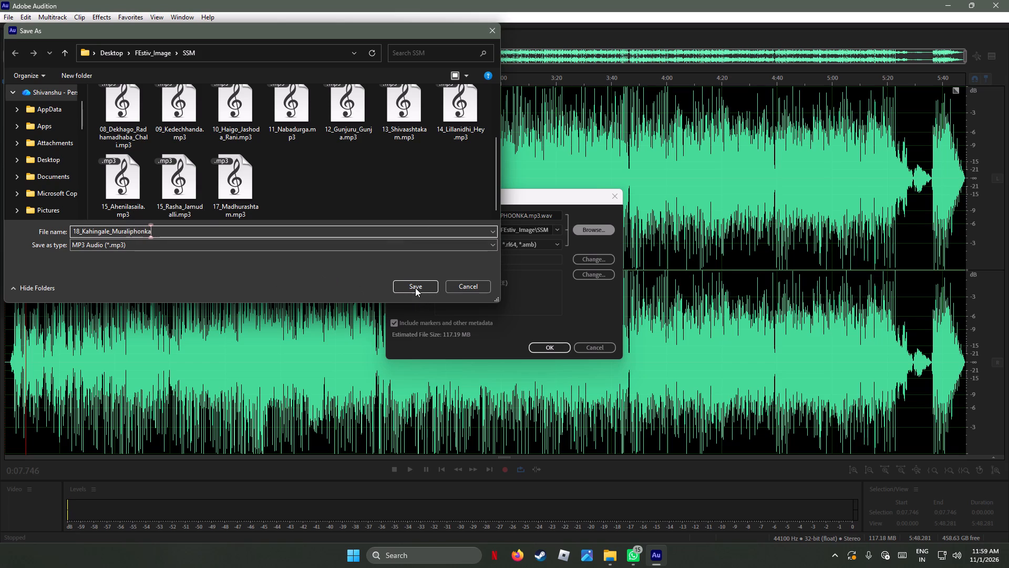
pyautogui.click(421, 285)
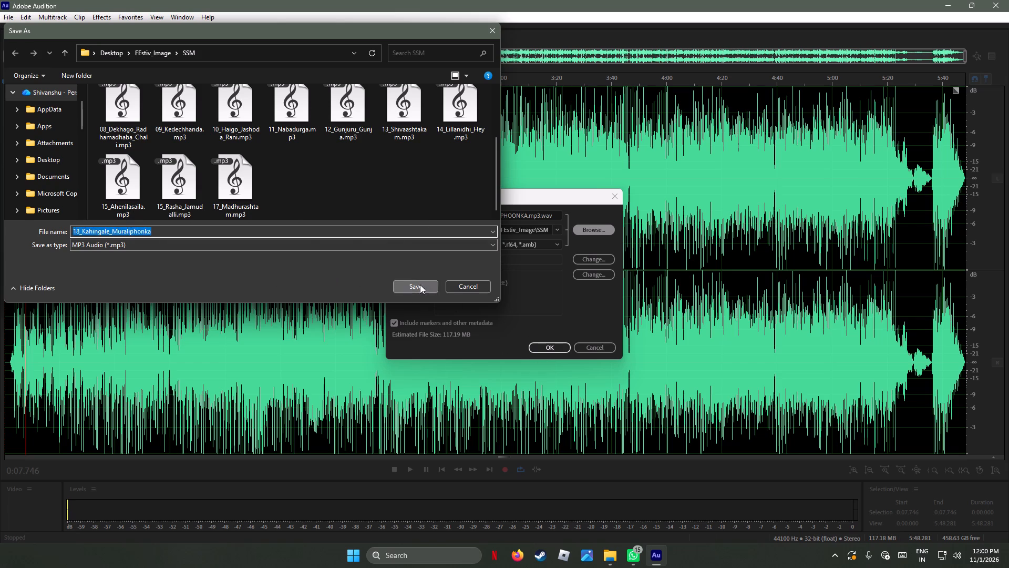
pyautogui.click(557, 344)
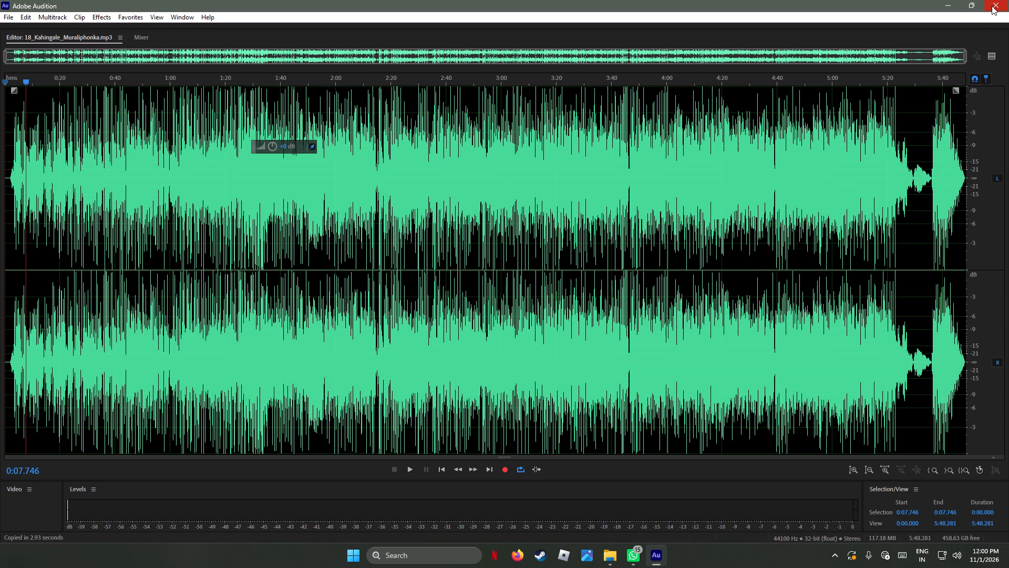
# Close Adobe Audition.
pyautogui.click(992, 6)
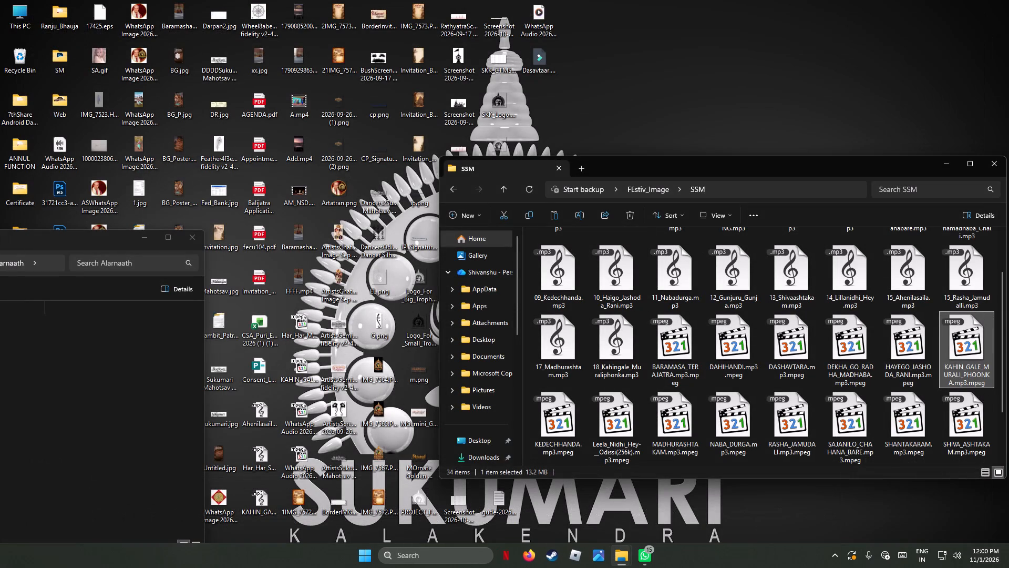
# Select the MPEG files in the SSM folder from DASHAVTARA.mp3.mpeg through WhatsApp Audio 2026-11-01 at 11.24.16.mpeg.
pyautogui.moveTo(697, 162); pyautogui.dragTo(446, 149)
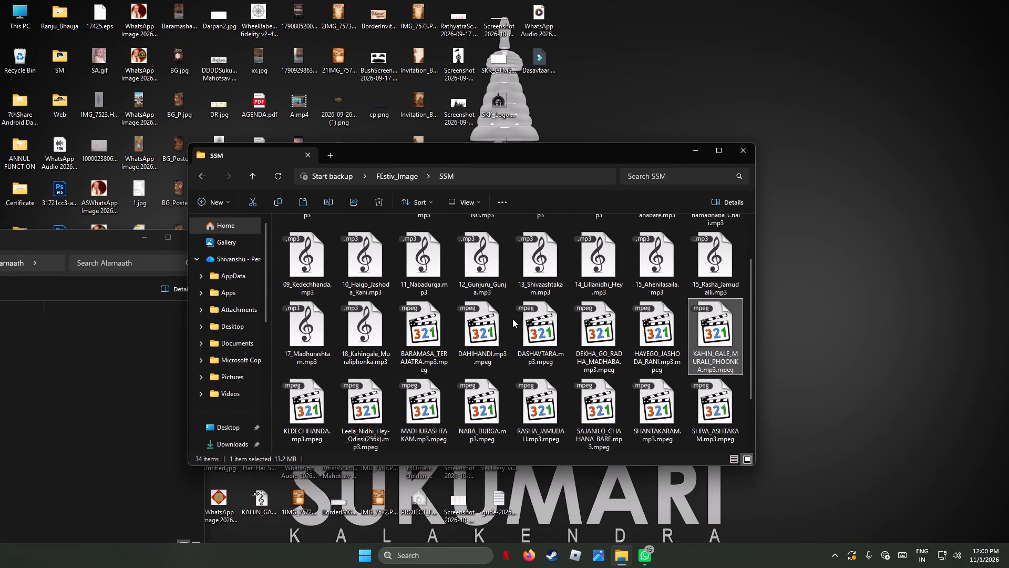
pyautogui.click(531, 320)
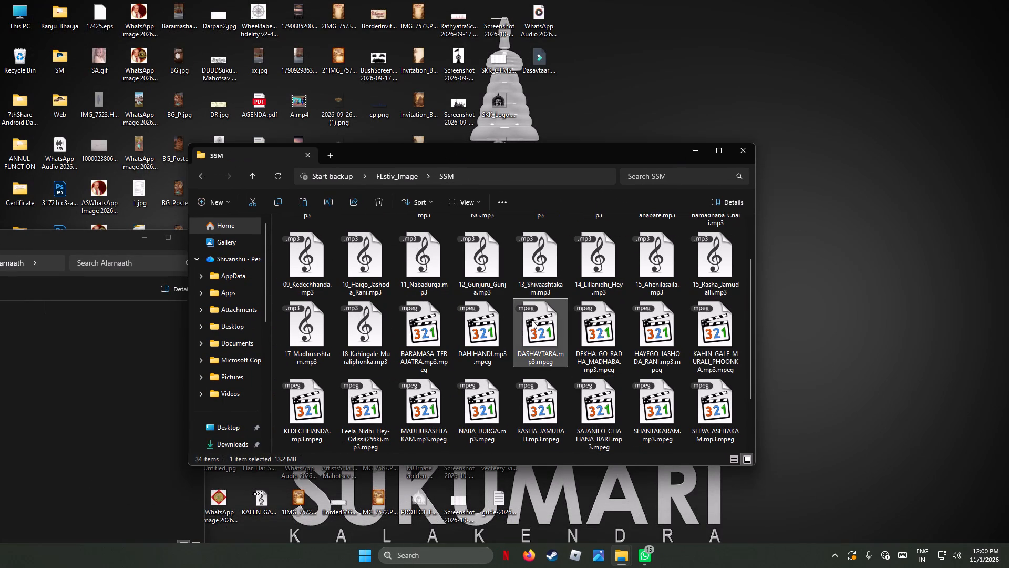
pyautogui.scroll(-5, 751, 429)
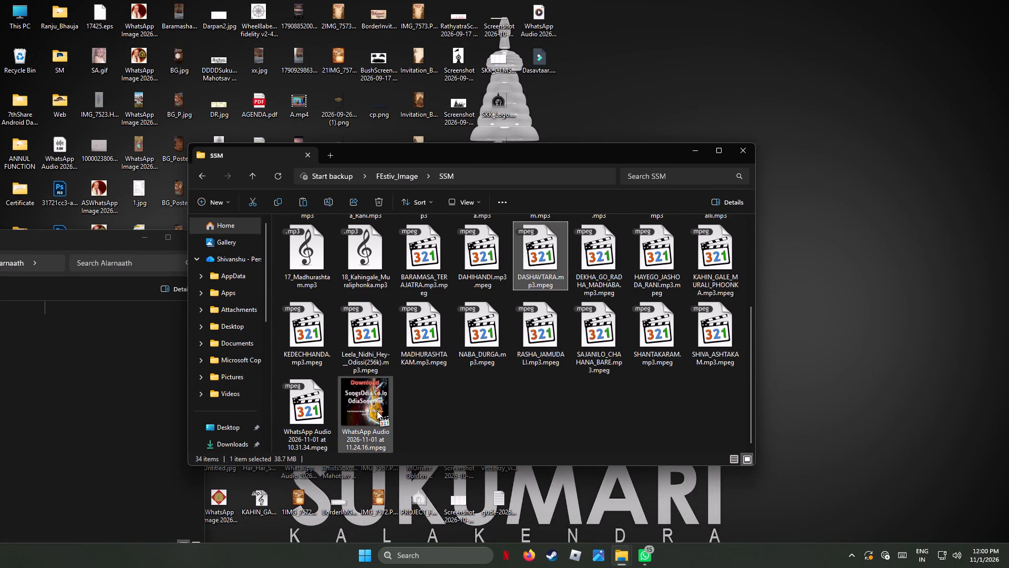
pyautogui.keyDown('shift'); pyautogui.click(377, 411); pyautogui.keyUp('shift')
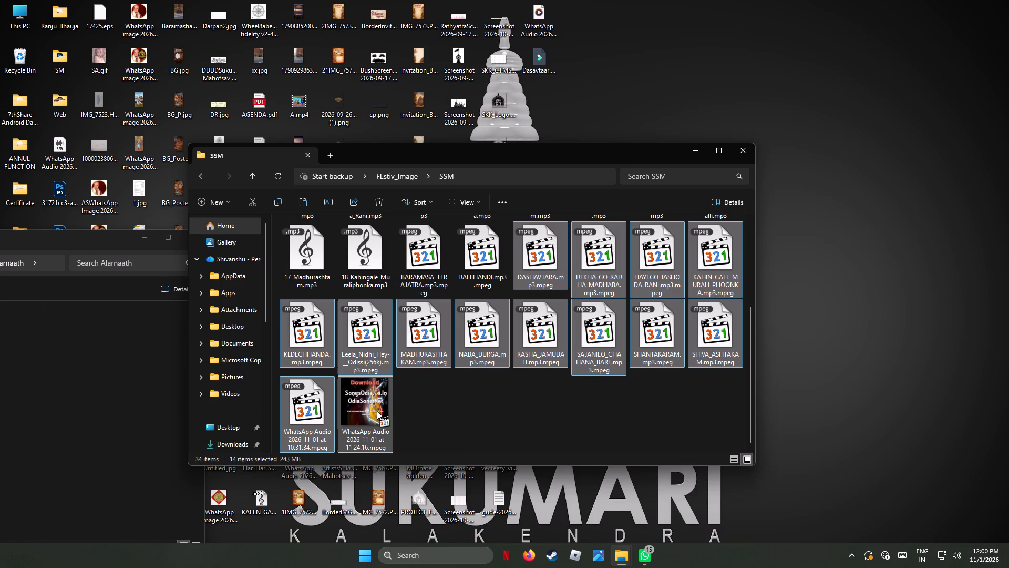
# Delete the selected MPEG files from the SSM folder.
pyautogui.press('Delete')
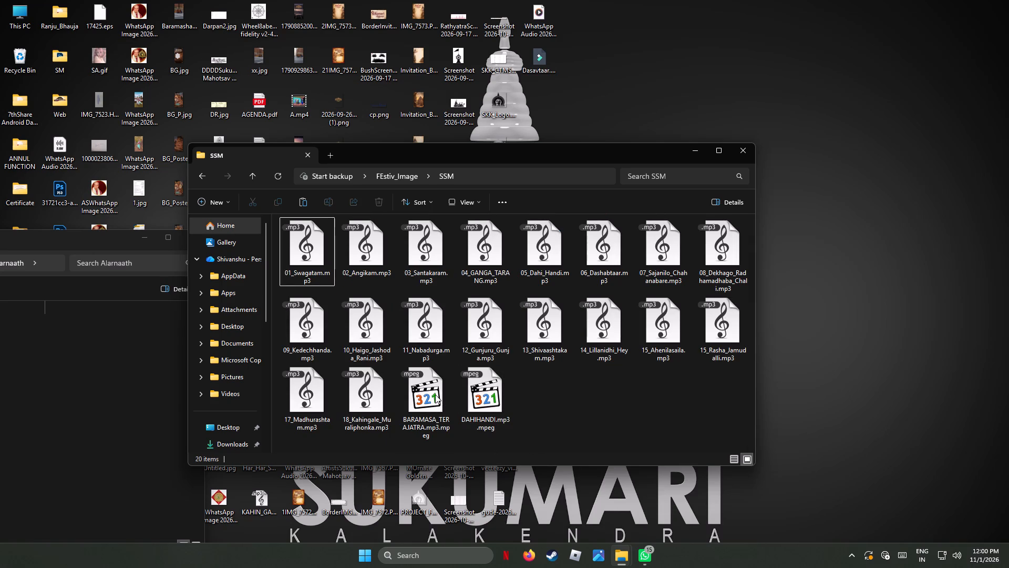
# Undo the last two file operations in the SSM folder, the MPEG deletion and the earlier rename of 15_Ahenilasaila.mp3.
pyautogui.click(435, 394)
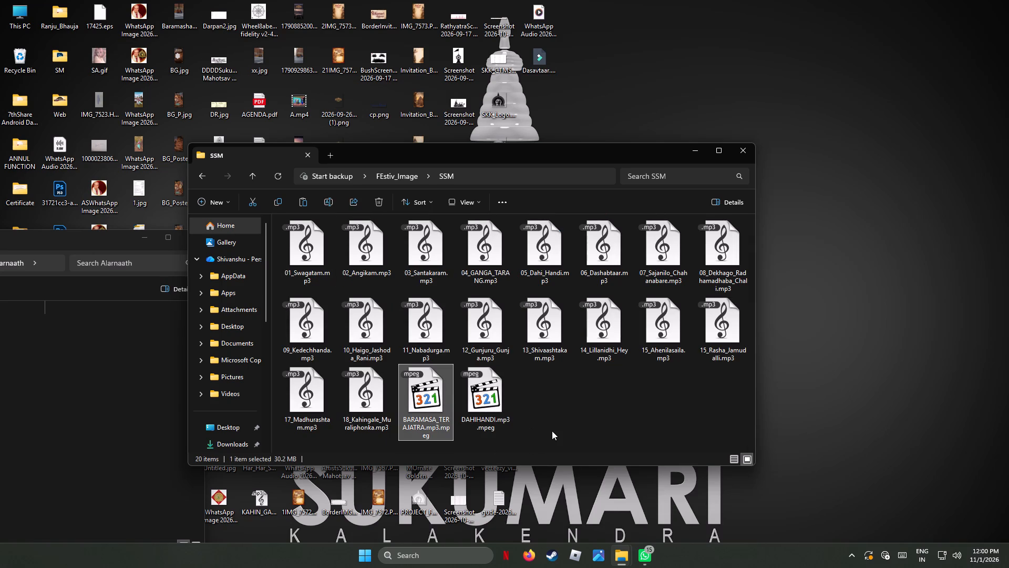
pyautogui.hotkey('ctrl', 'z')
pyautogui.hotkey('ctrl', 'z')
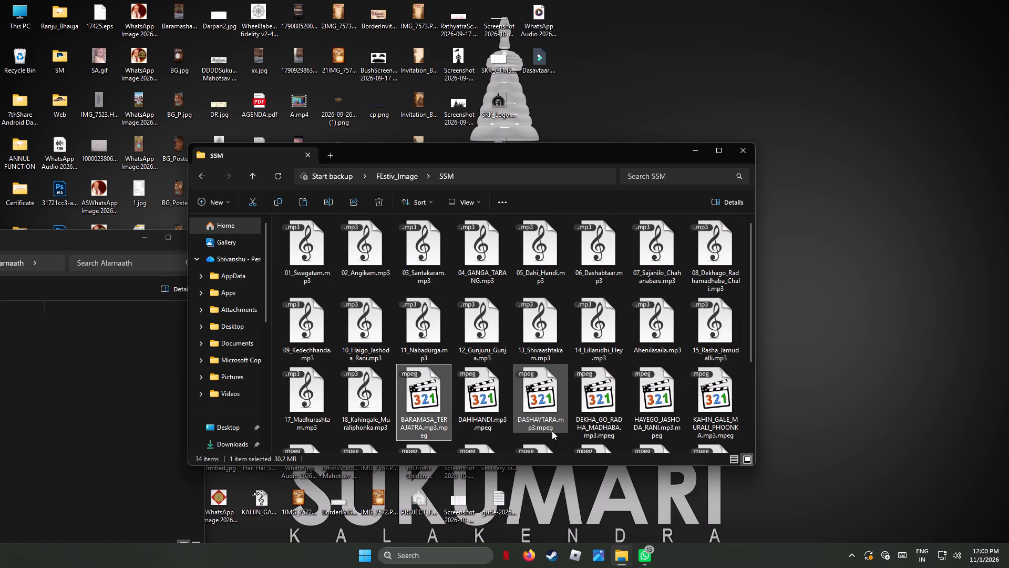
# Delete all the MPEG files in the SSM folder, from BARAMASA_TERAJATRA.mp3.mpeg through WhatsApp Audio 2026-11-01 at 11.24.16.mpeg.
pyautogui.scroll(-3, 478, 401)
pyautogui.scroll(1, 478, 401)
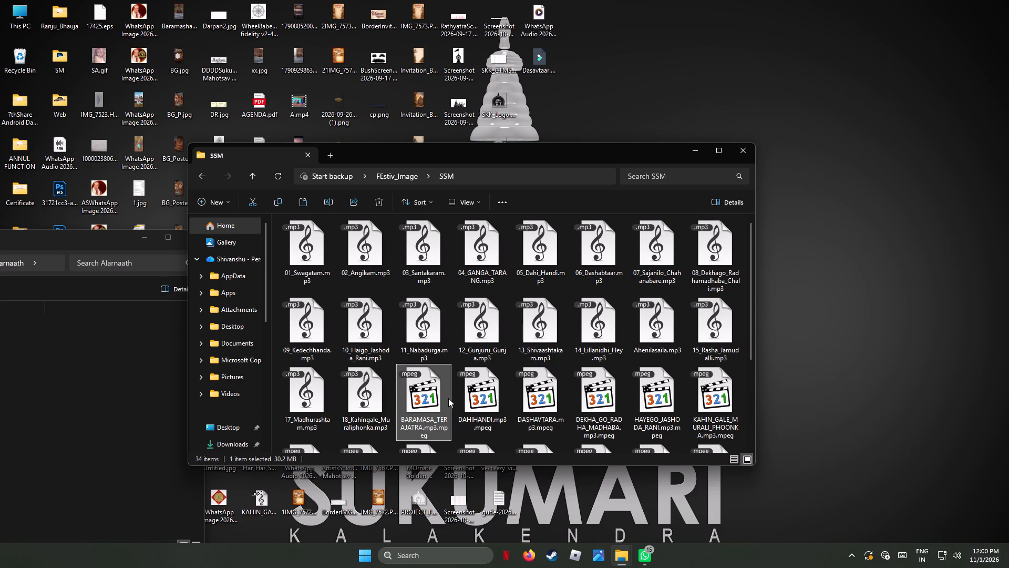
pyautogui.click(431, 393)
pyautogui.scroll(-2, 495, 410)
pyautogui.scroll(1, 495, 411)
pyautogui.scroll(-1, 495, 411)
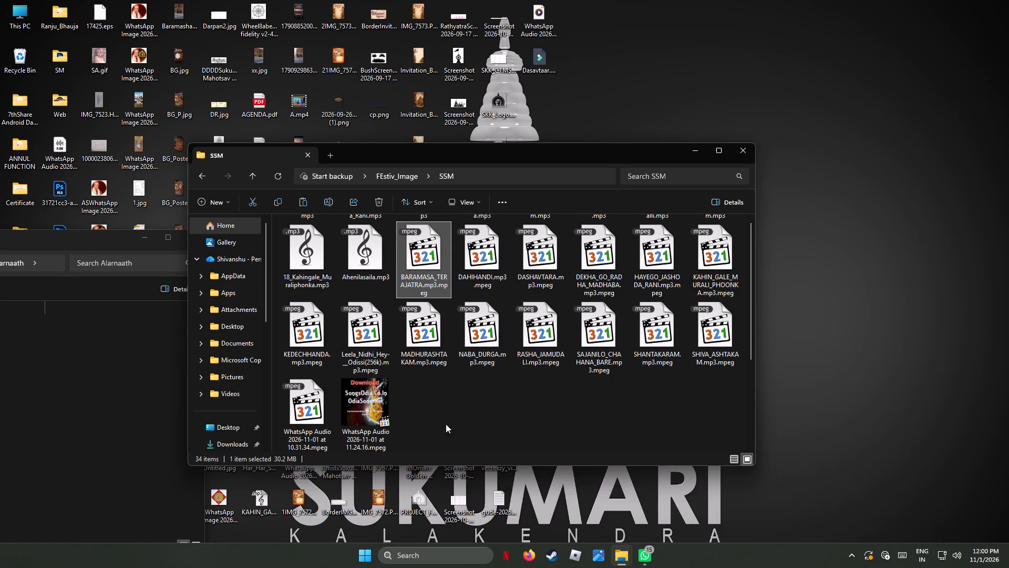
pyautogui.keyDown('shift'); pyautogui.click(372, 406); pyautogui.keyUp('shift')
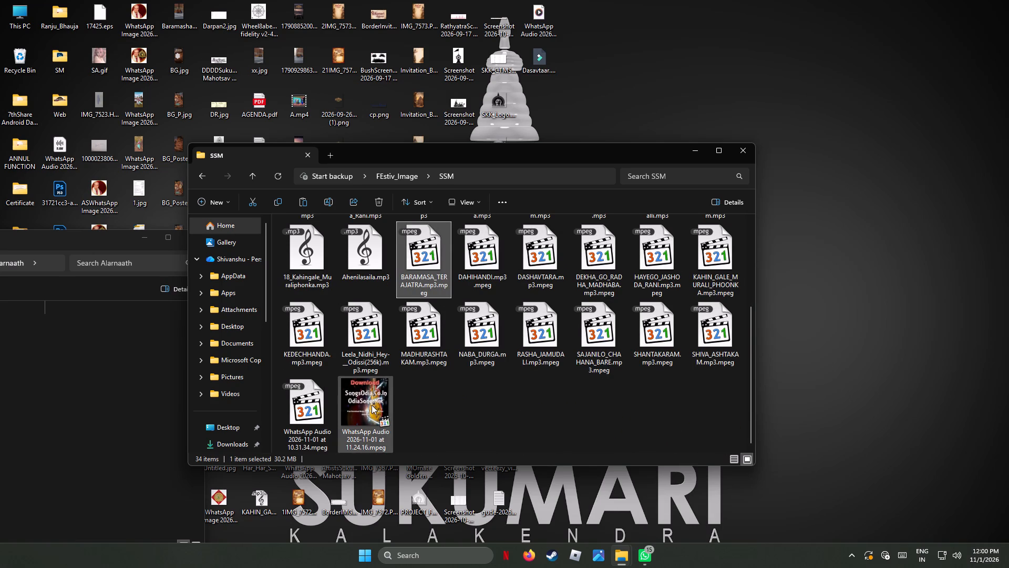
pyautogui.press('Delete')
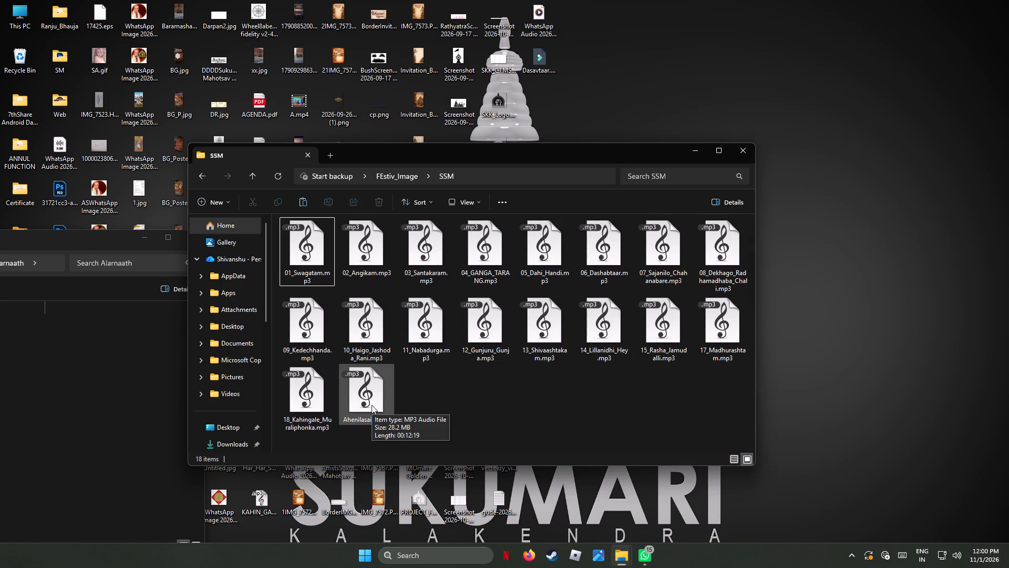
pyautogui.scroll(3, 505, 418)
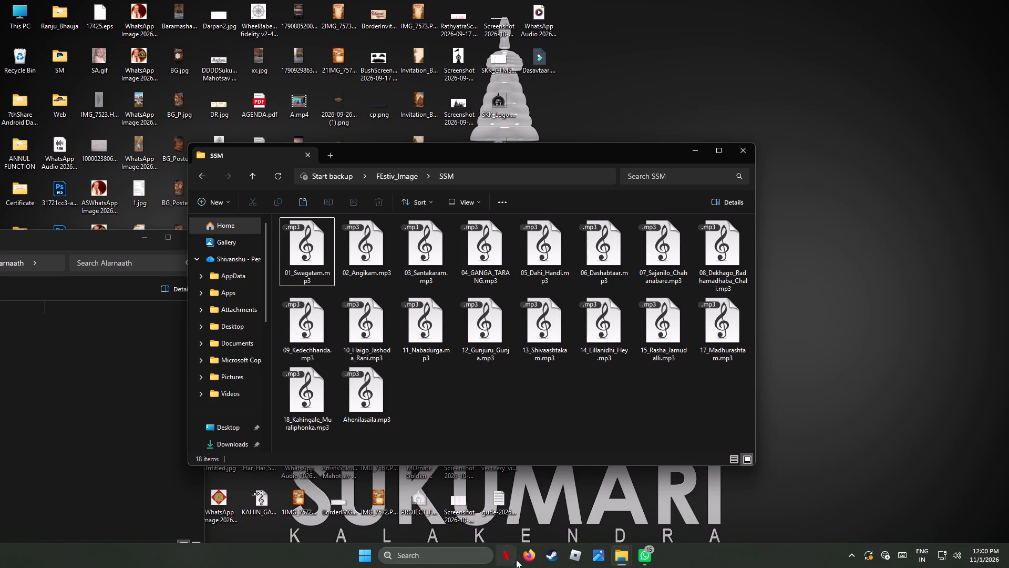
# Search Windows for w to find and open WhatsApp.
pyautogui.click(451, 557)
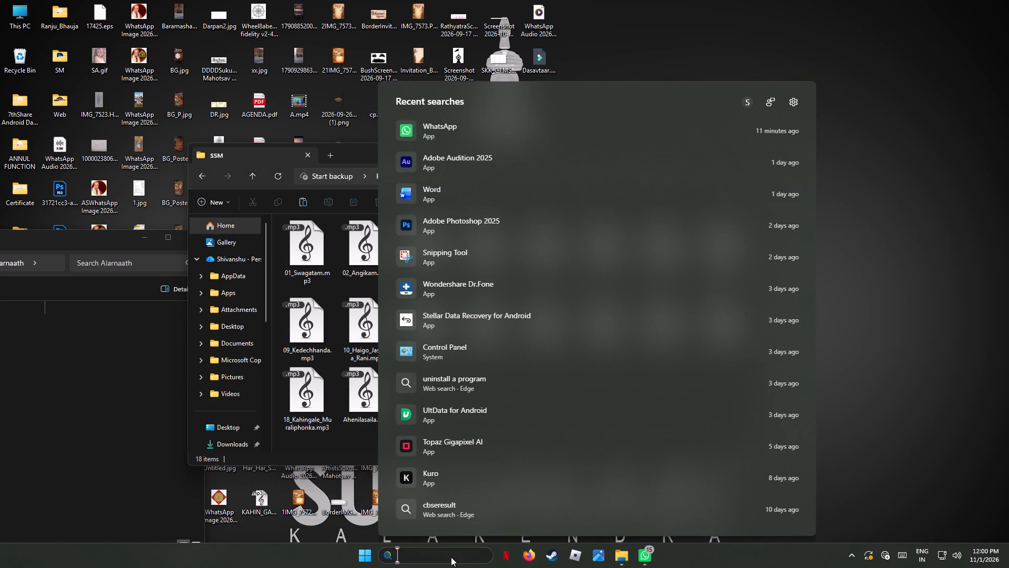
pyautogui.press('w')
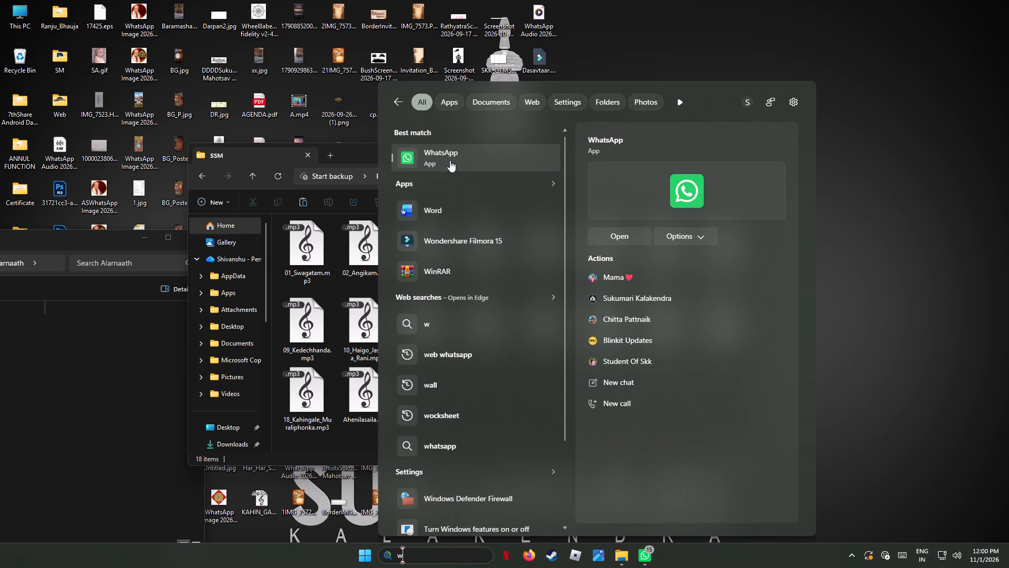